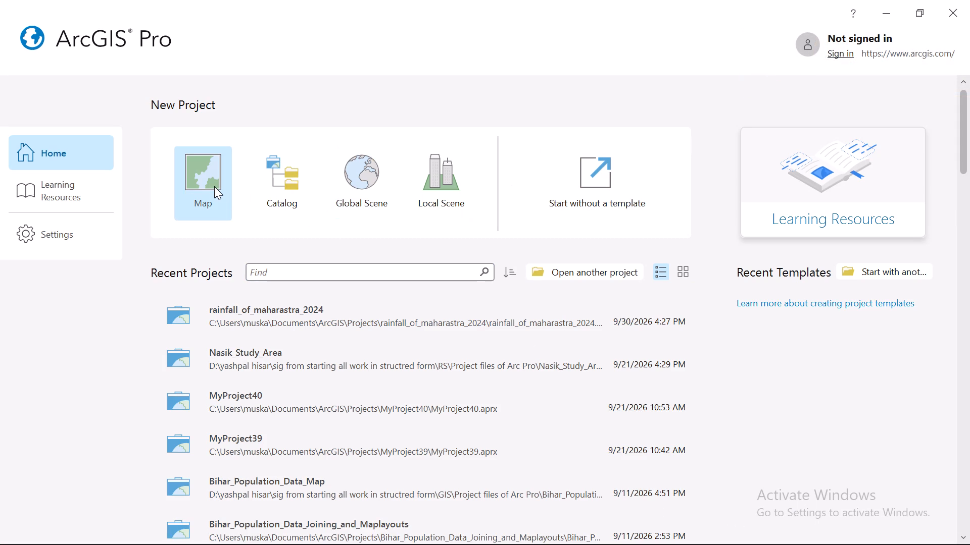
{"action": "left_click", "coordinate": [214, 186]}
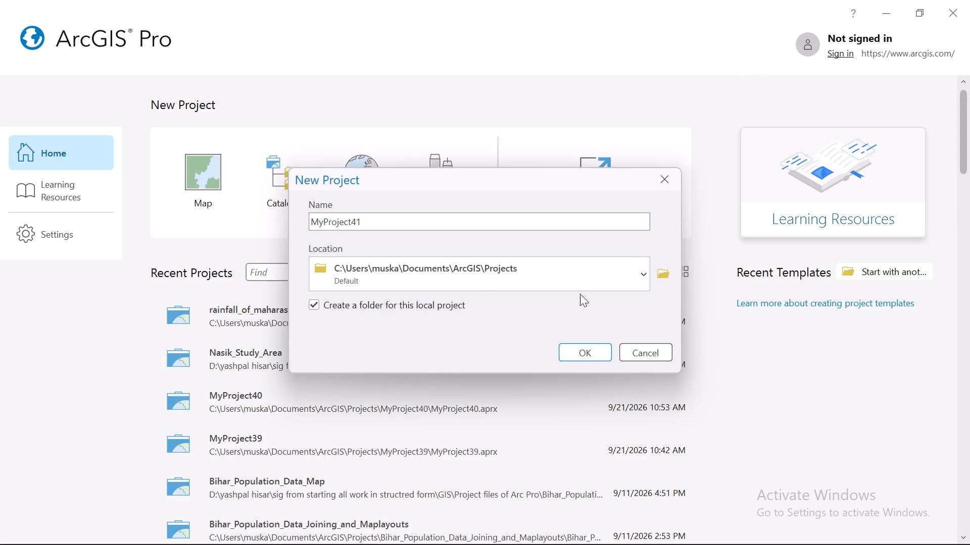
{"action": "left_click", "coordinate": [649, 271]}
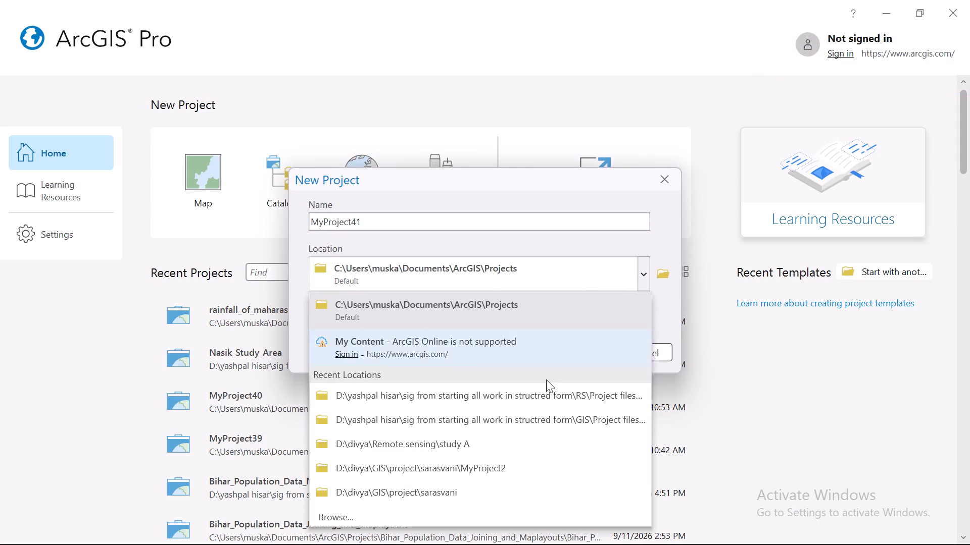
{"action": "left_click", "coordinate": [489, 426]}
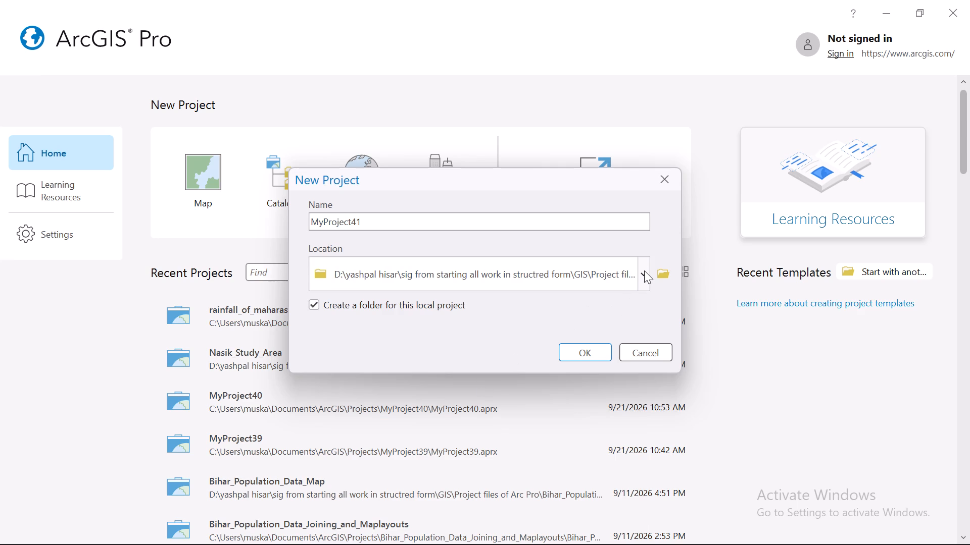
{"action": "left_click", "coordinate": [616, 276]}
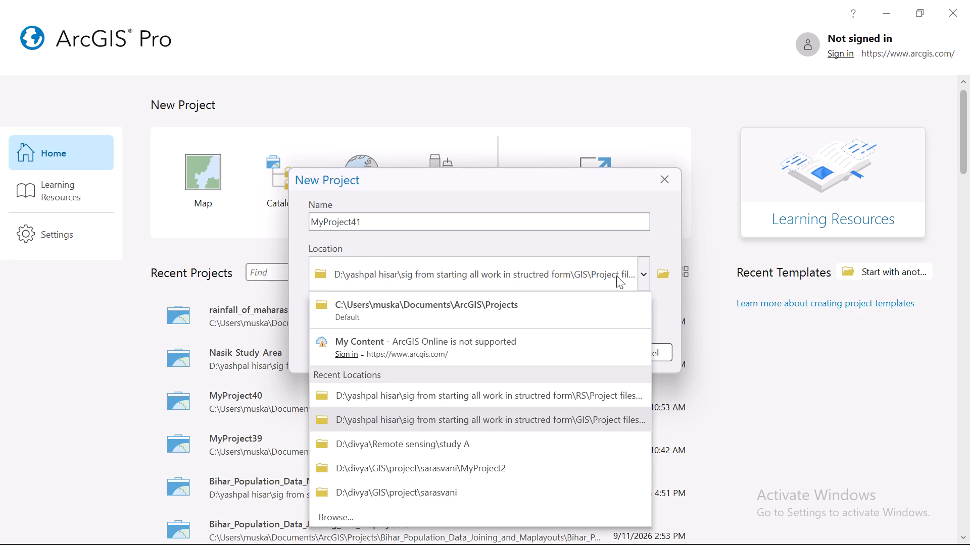
{"action": "left_click", "coordinate": [554, 419]}
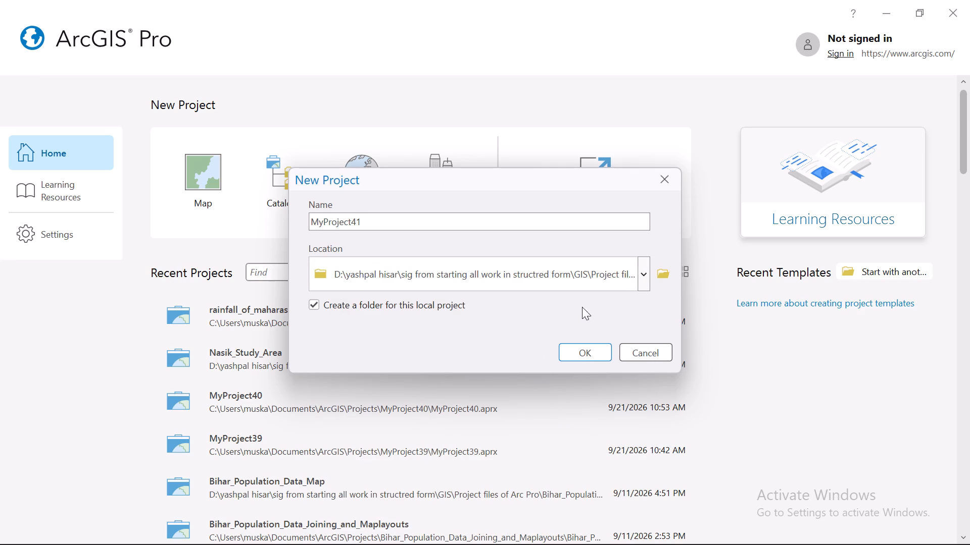
{"action": "left_click", "coordinate": [662, 274]}
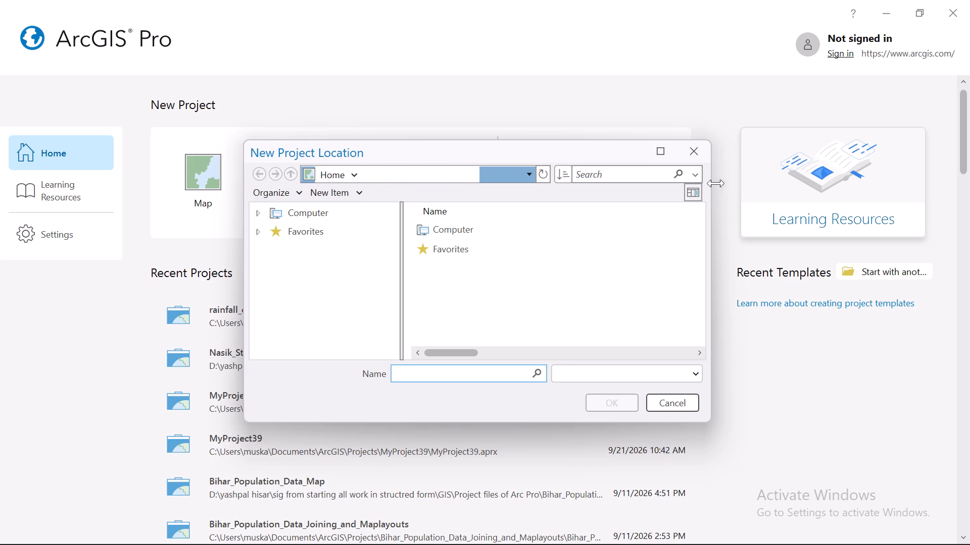
{"action": "left_click", "coordinate": [696, 151]}
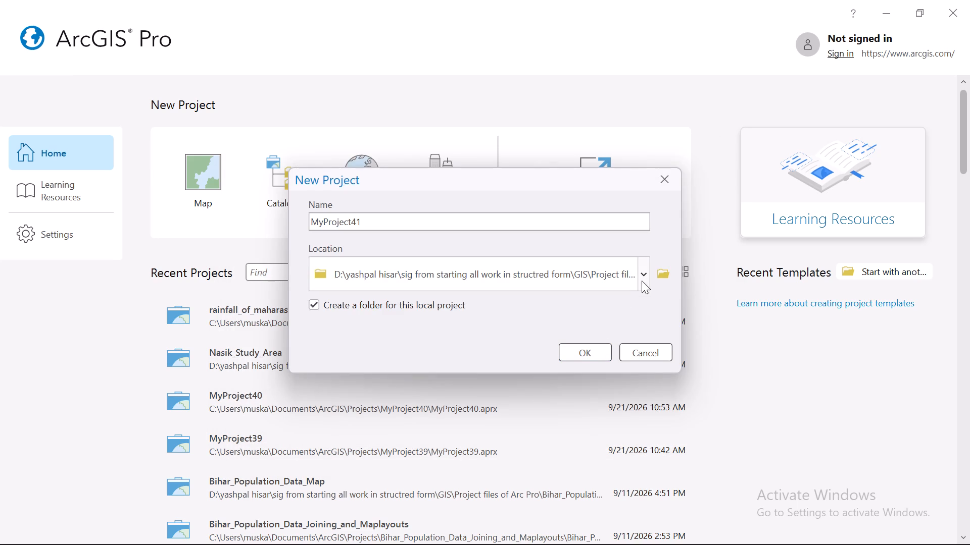
{"action": "left_click", "coordinate": [645, 279]}
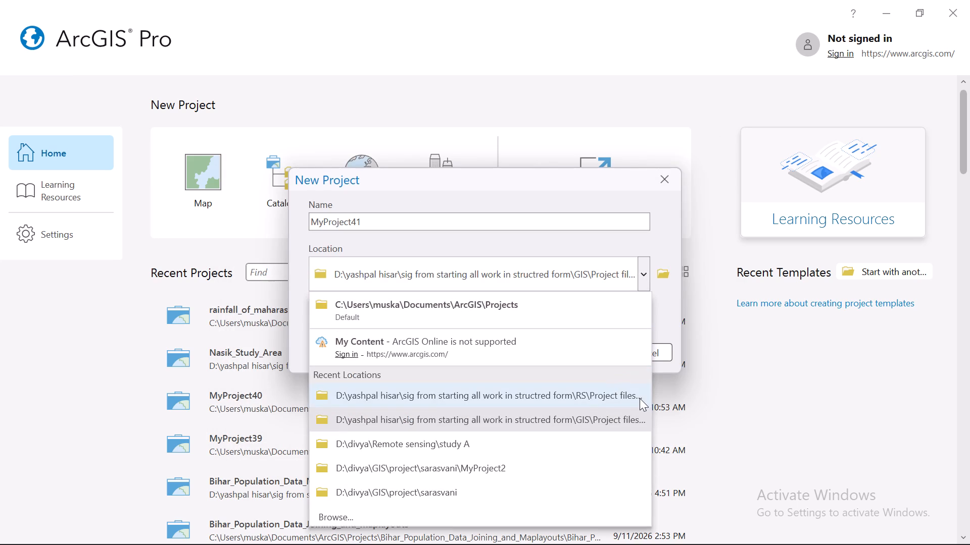
{"action": "left_click", "coordinate": [629, 417]}
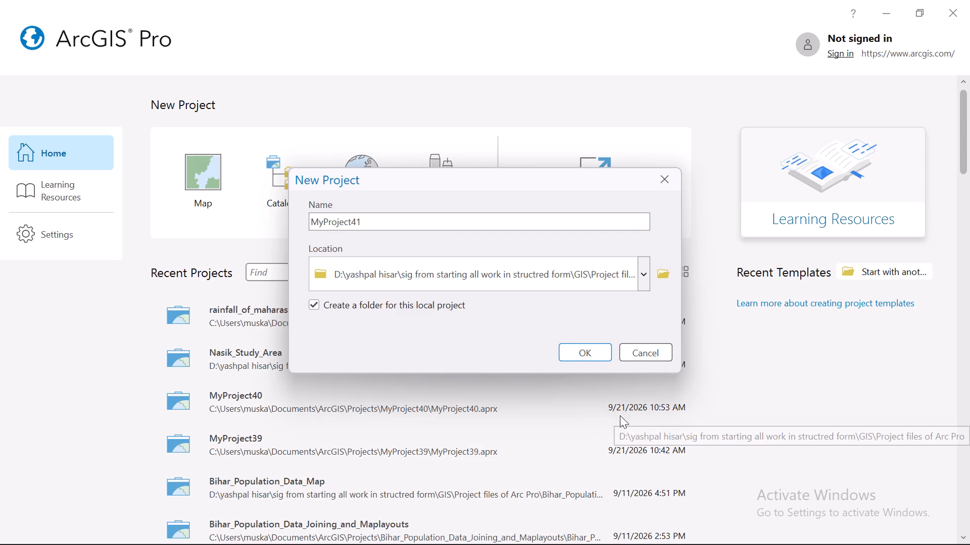
Name the new project Mamanpura_road_ramp_buffer and create it.
{"action": "triple_click", "coordinate": [496, 223]}
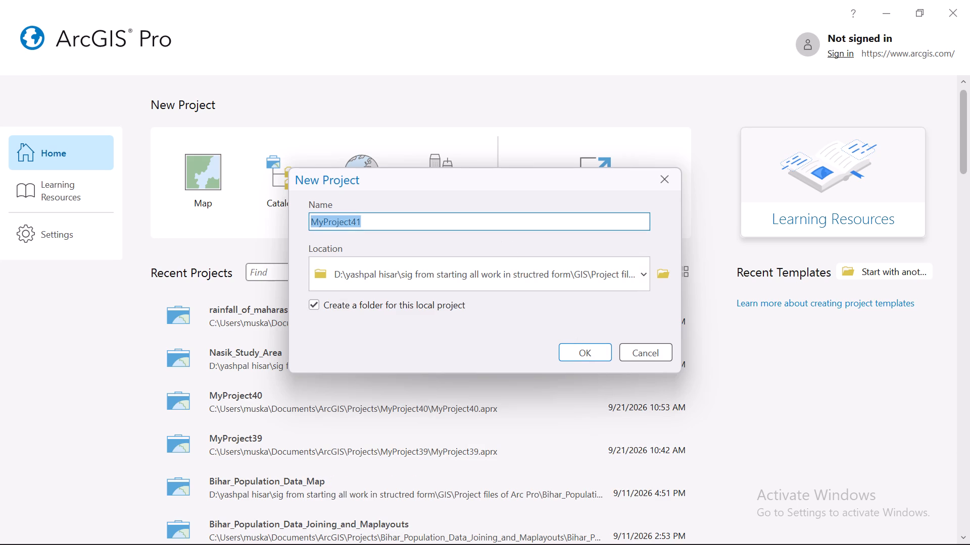
{"action": "type", "text": "Ma"}
{"action": "type", "text": "man"}
{"action": "type", "text": "pura"}
{"action": "key", "text": "space"}
{"action": "key", "text": "BackSpace"}
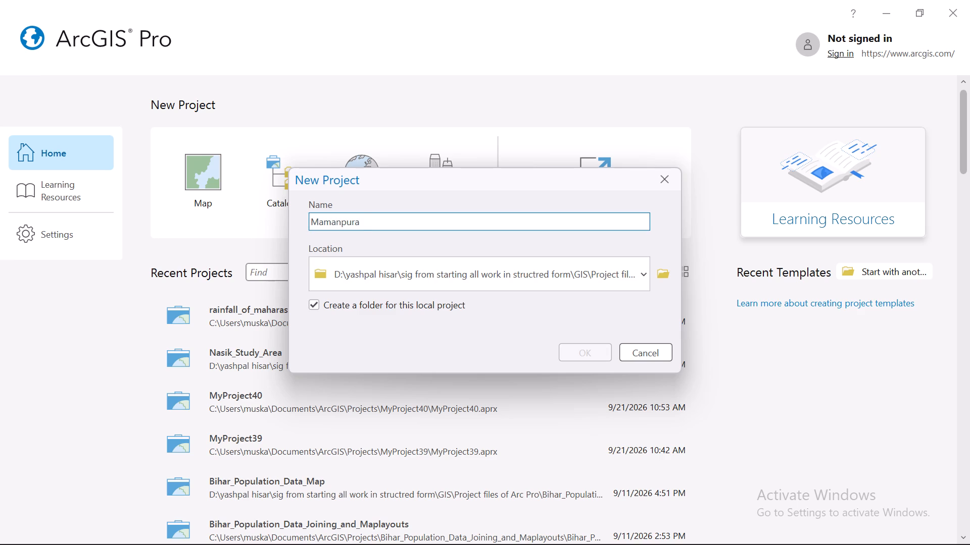
{"action": "key", "text": "shift+underscore"}
{"action": "key", "text": "shift+r"}
{"action": "key", "text": "BackSpace"}
{"action": "type", "text": "road_"}
{"action": "type", "text": "ramp"}
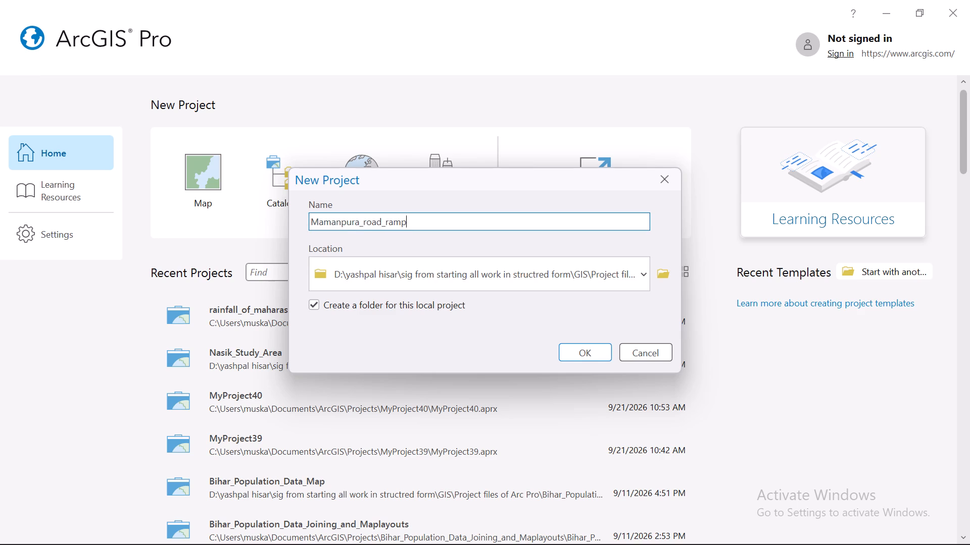
{"action": "key", "text": "shift+underscore"}
{"action": "type", "text": "buffer"}
{"action": "left_click", "coordinate": [607, 354]}
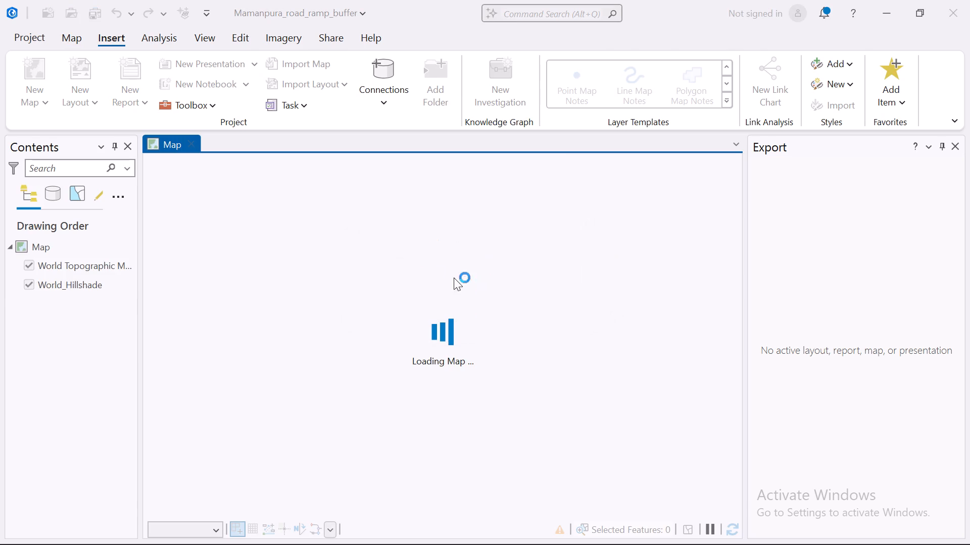
Close the Export Map pane to free the map view.
{"action": "left_click", "coordinate": [956, 143]}
{"action": "left_click_drag", "start_coordinate": [520, 282], "coordinate": [476, 299]}
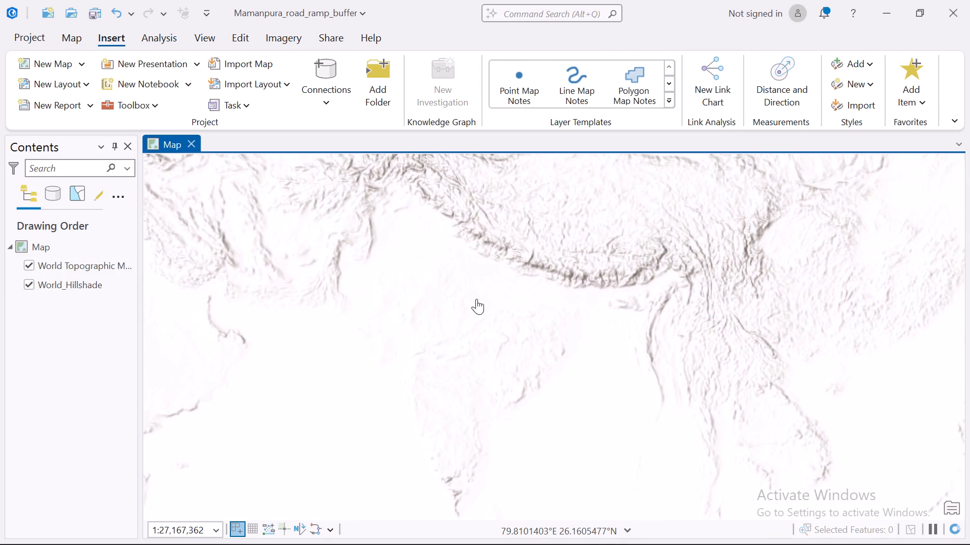
Locate the Hisar area of Haryana on the topographic map, from the national view down to local road scale.
{"action": "scroll", "coordinate": [473, 275], "scroll_direction": "up", "scroll_amount": 4}
{"action": "left_click_drag", "start_coordinate": [434, 246], "coordinate": [539, 388]}
{"action": "left_click_drag", "start_coordinate": [441, 272], "coordinate": [471, 360]}
{"action": "scroll", "coordinate": [412, 297], "scroll_direction": "up", "scroll_amount": 2}
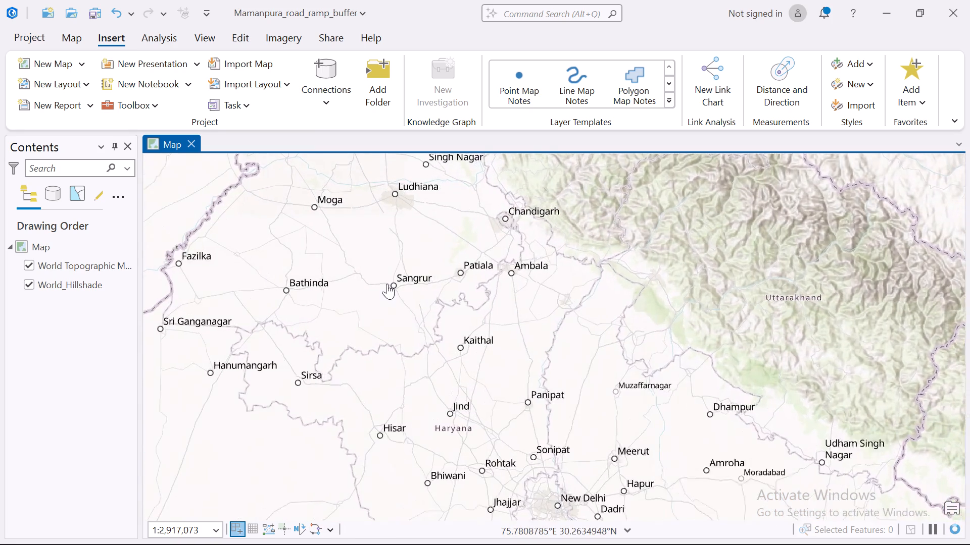
{"action": "left_click_drag", "start_coordinate": [336, 292], "coordinate": [477, 257]}
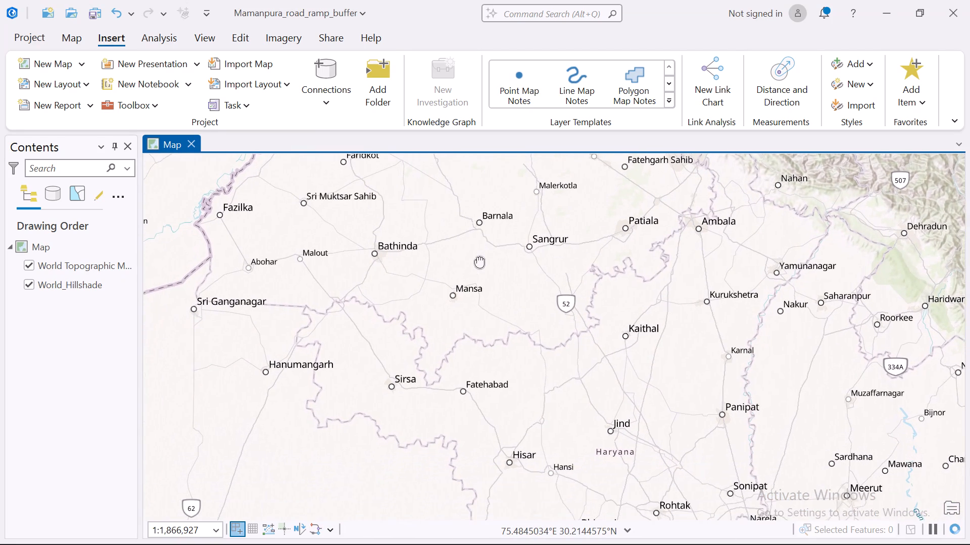
{"action": "left_click_drag", "start_coordinate": [477, 257], "coordinate": [479, 241]}
{"action": "left_click_drag", "start_coordinate": [489, 329], "coordinate": [479, 291]}
{"action": "scroll", "coordinate": [529, 431], "scroll_direction": "down", "scroll_amount": 2}
{"action": "scroll", "coordinate": [529, 431], "scroll_direction": "up", "scroll_amount": 9}
{"action": "left_click_drag", "start_coordinate": [479, 419], "coordinate": [654, 388]}
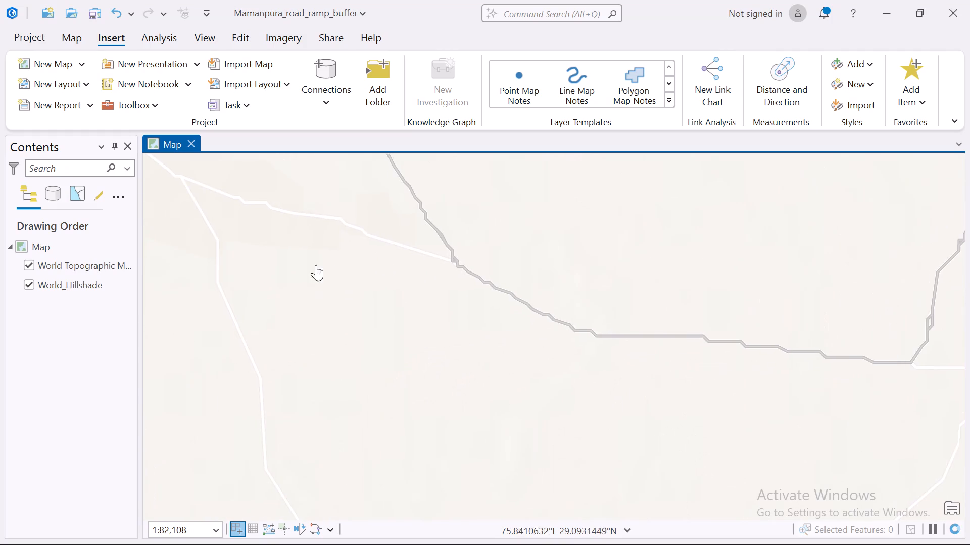
Examine the highways and roads between Hisar and Hansi on the topographic map, including the area south of Hansi.
{"action": "left_click_drag", "start_coordinate": [356, 262], "coordinate": [604, 375]}
{"action": "left_click_drag", "start_coordinate": [467, 316], "coordinate": [498, 418]}
{"action": "left_click_drag", "start_coordinate": [561, 434], "coordinate": [490, 383]}
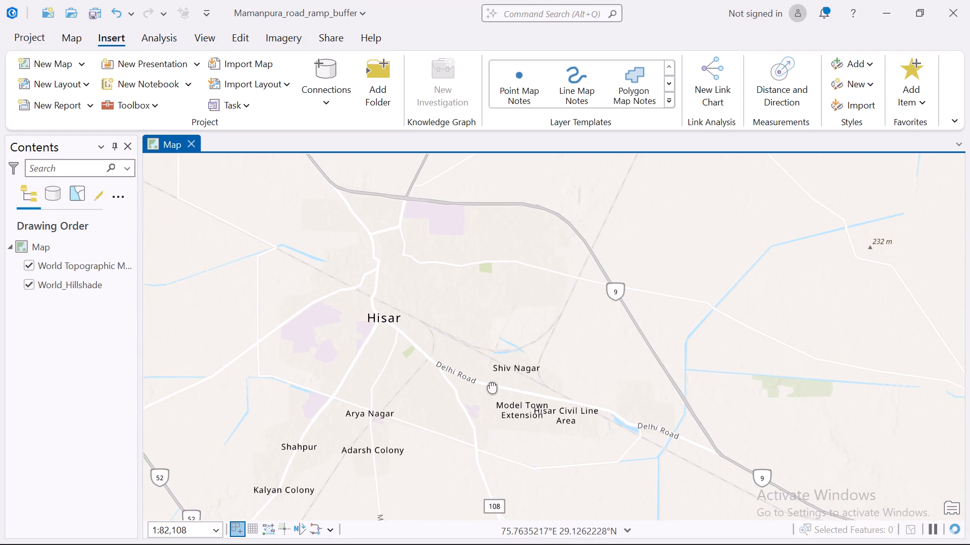
{"action": "left_click_drag", "start_coordinate": [490, 383], "coordinate": [471, 367]}
{"action": "left_click_drag", "start_coordinate": [628, 414], "coordinate": [413, 350]}
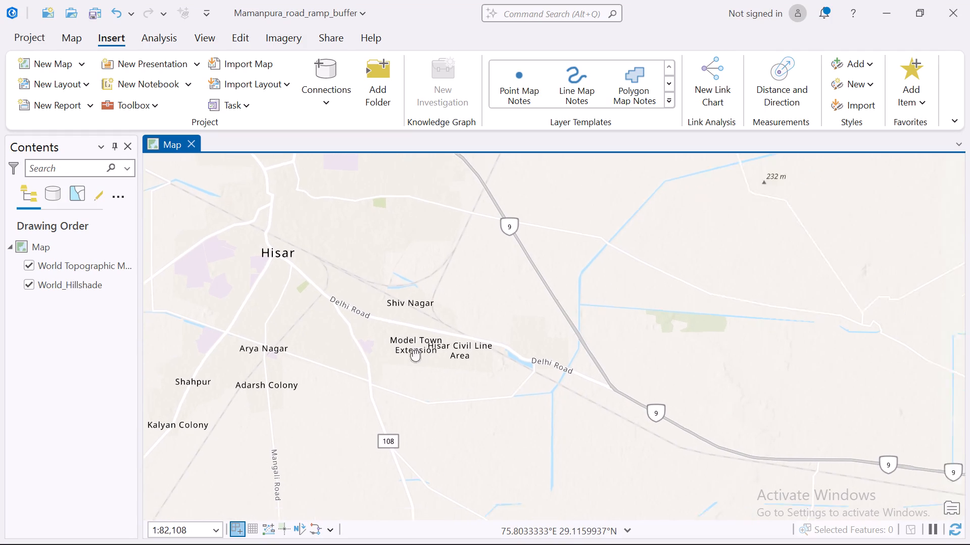
{"action": "left_click_drag", "start_coordinate": [413, 350], "coordinate": [398, 346]}
{"action": "left_click_drag", "start_coordinate": [728, 375], "coordinate": [452, 347]}
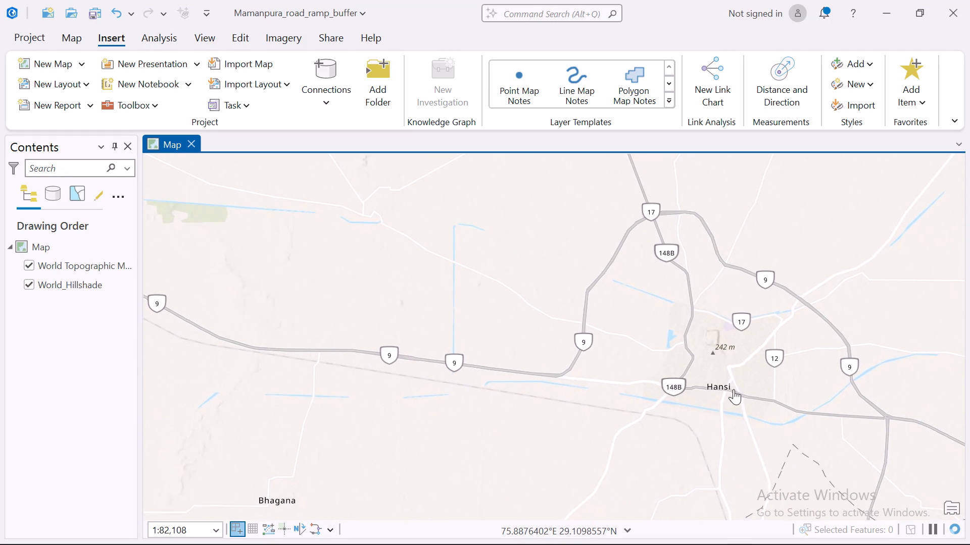
{"action": "left_click_drag", "start_coordinate": [734, 389], "coordinate": [429, 237]}
{"action": "left_click_drag", "start_coordinate": [390, 317], "coordinate": [630, 321]}
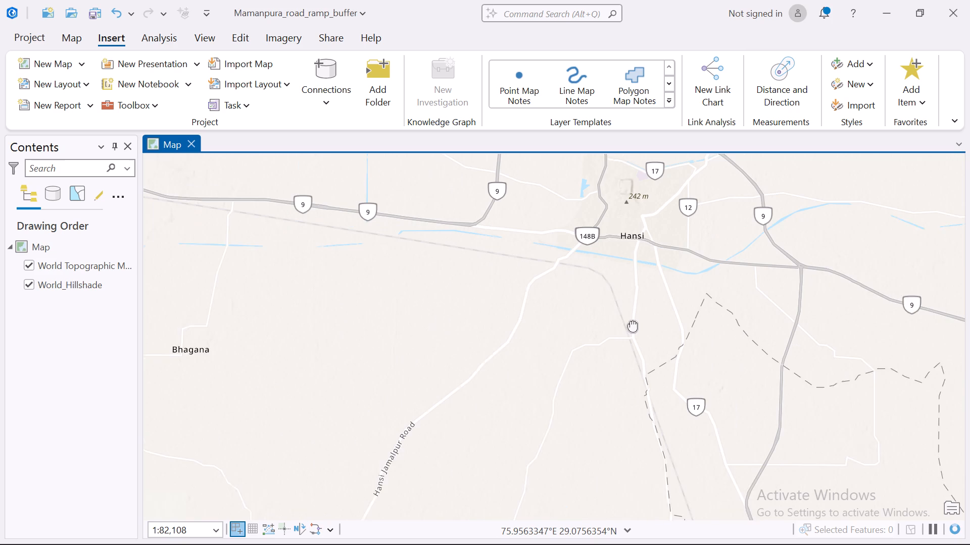
{"action": "left_click_drag", "start_coordinate": [630, 321], "coordinate": [648, 345]}
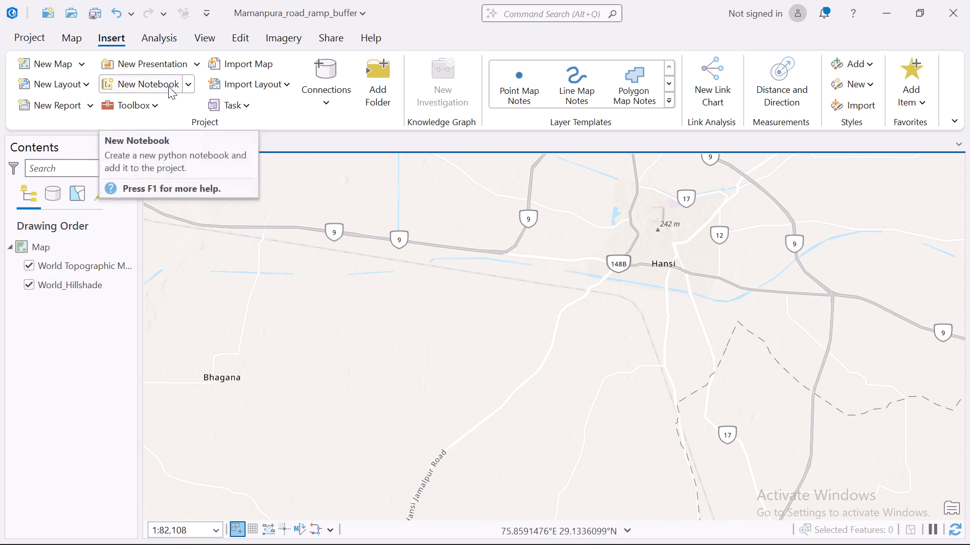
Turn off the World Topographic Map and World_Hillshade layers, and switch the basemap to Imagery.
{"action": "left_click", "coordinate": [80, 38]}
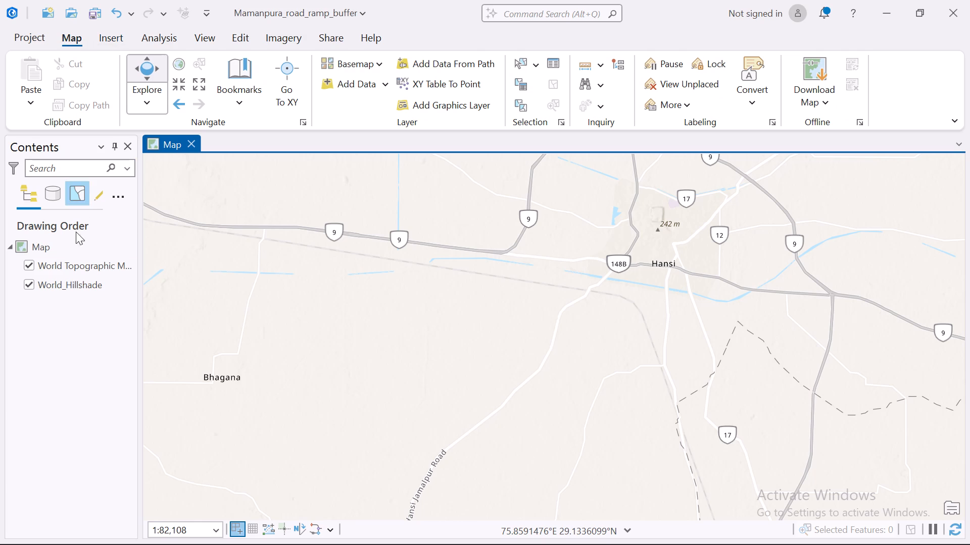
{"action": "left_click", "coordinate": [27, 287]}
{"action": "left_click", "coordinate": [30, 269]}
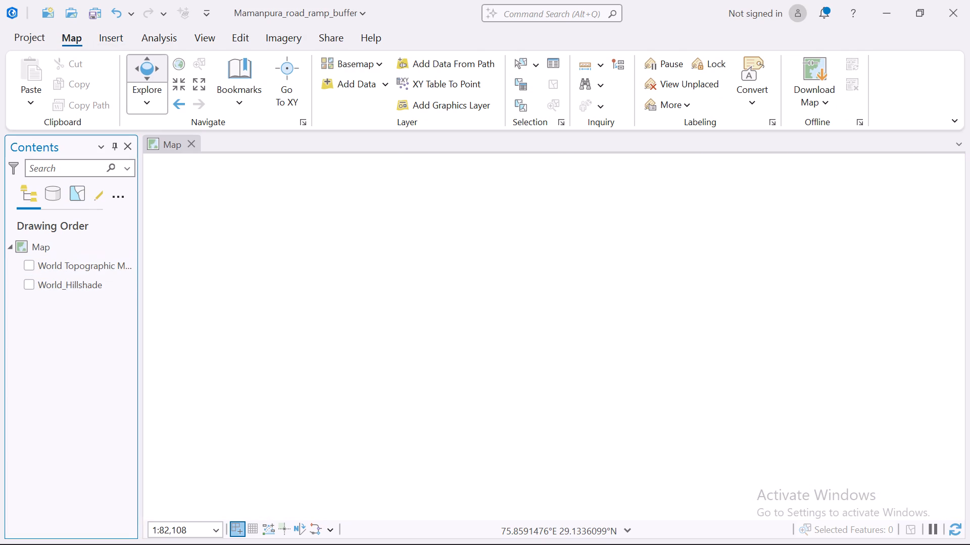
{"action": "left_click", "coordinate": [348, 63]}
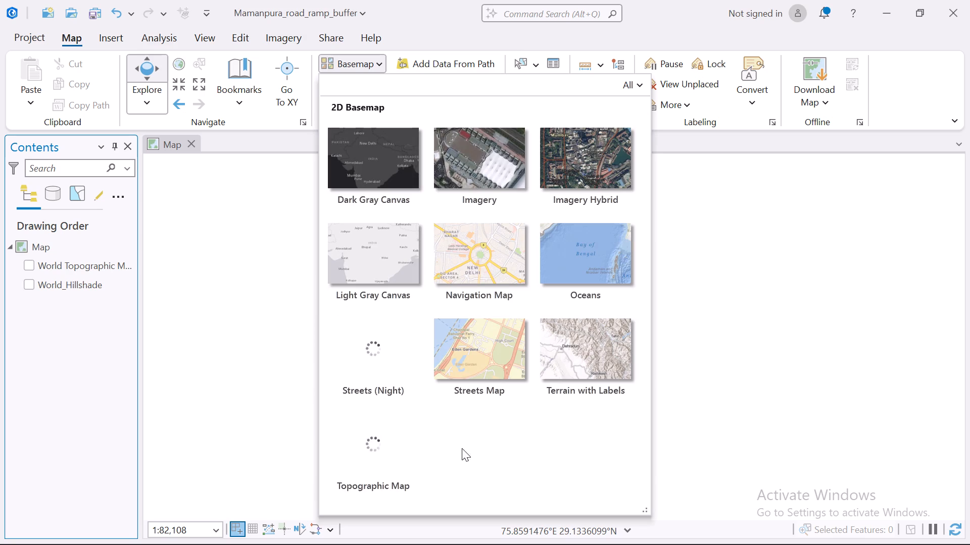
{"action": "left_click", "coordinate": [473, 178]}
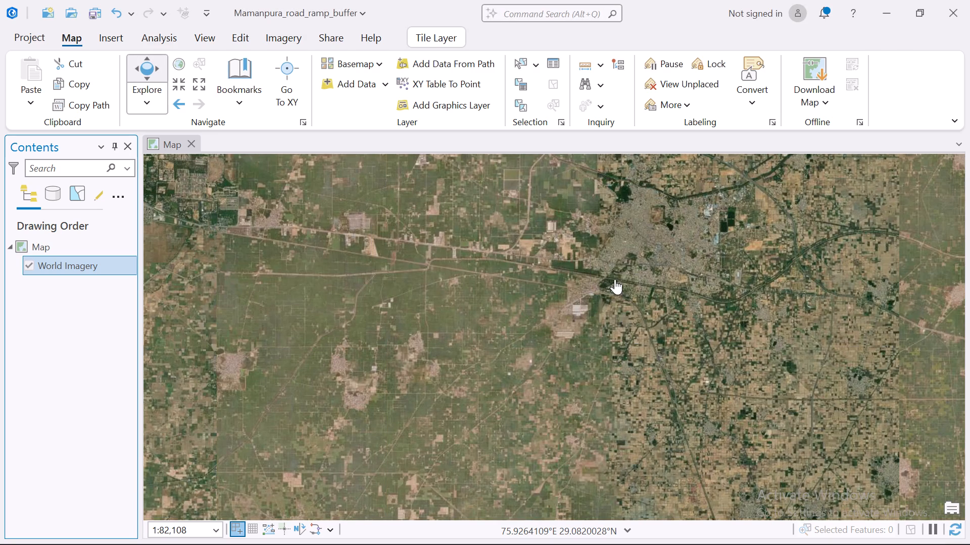
Examine the satellite imagery from Hansi west to Hisar and back for the project area.
{"action": "left_click_drag", "start_coordinate": [432, 304], "coordinate": [656, 318]}
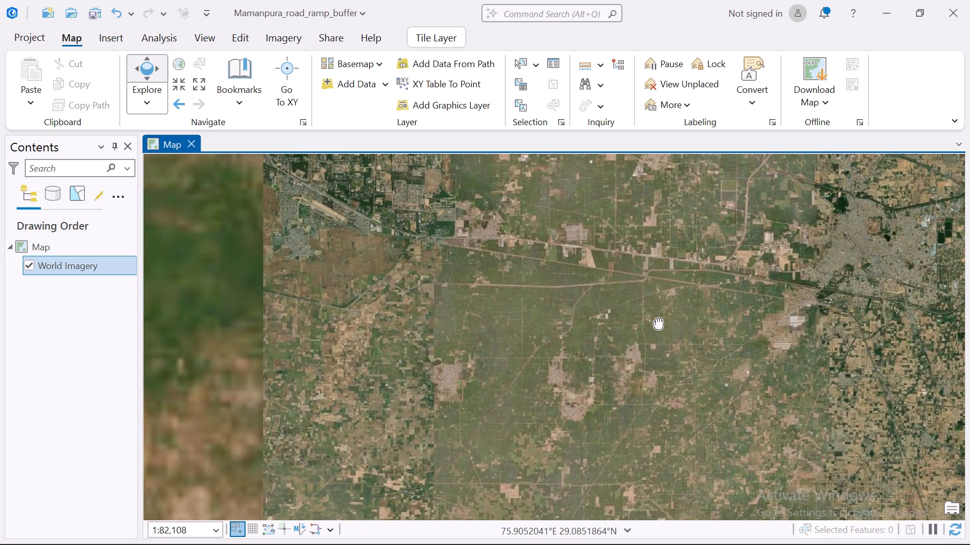
{"action": "left_click_drag", "start_coordinate": [656, 318], "coordinate": [611, 455]}
{"action": "left_click_drag", "start_coordinate": [422, 393], "coordinate": [730, 320]}
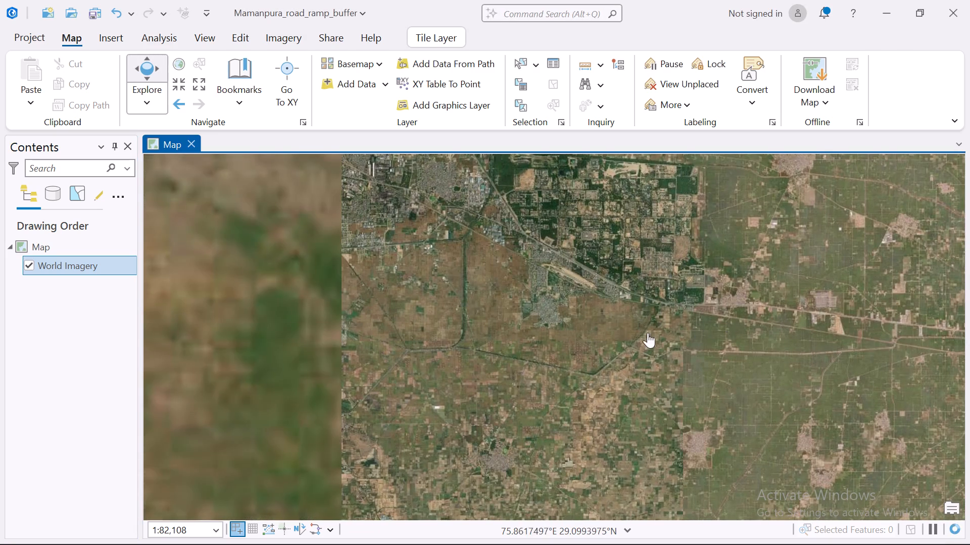
{"action": "left_click_drag", "start_coordinate": [442, 271], "coordinate": [583, 396]}
{"action": "left_click_drag", "start_coordinate": [477, 374], "coordinate": [693, 434]}
{"action": "left_click_drag", "start_coordinate": [691, 342], "coordinate": [442, 333]}
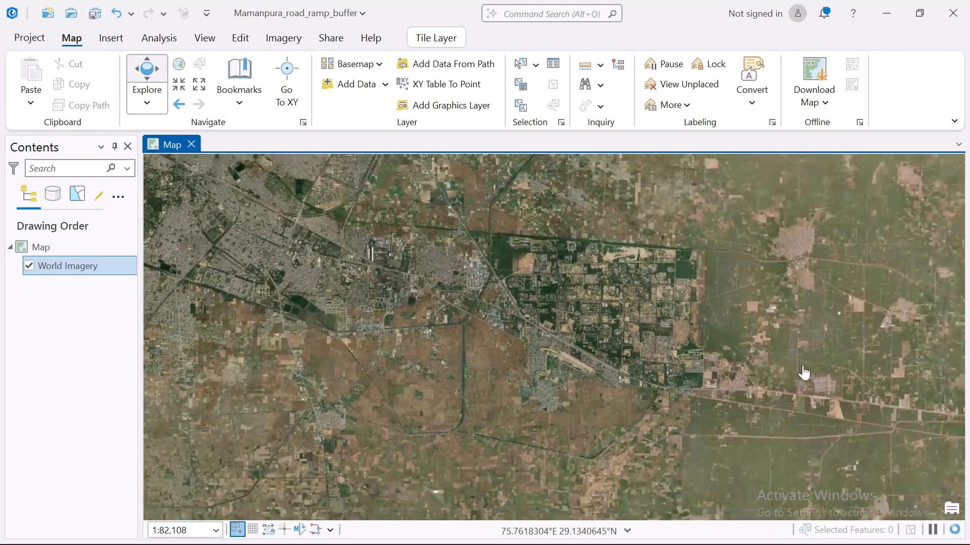
{"action": "left_click_drag", "start_coordinate": [800, 365], "coordinate": [544, 352]}
{"action": "left_click_drag", "start_coordinate": [749, 408], "coordinate": [459, 342]}
{"action": "left_click_drag", "start_coordinate": [643, 379], "coordinate": [532, 316]}
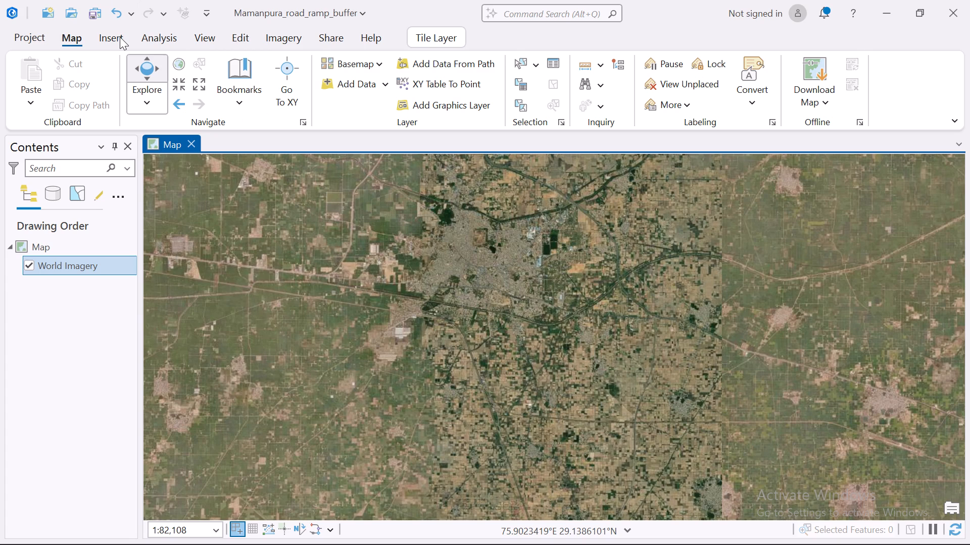
Change the basemap to Imagery Hybrid so roads and place names overlay the imagery.
{"action": "left_click", "coordinate": [339, 59]}
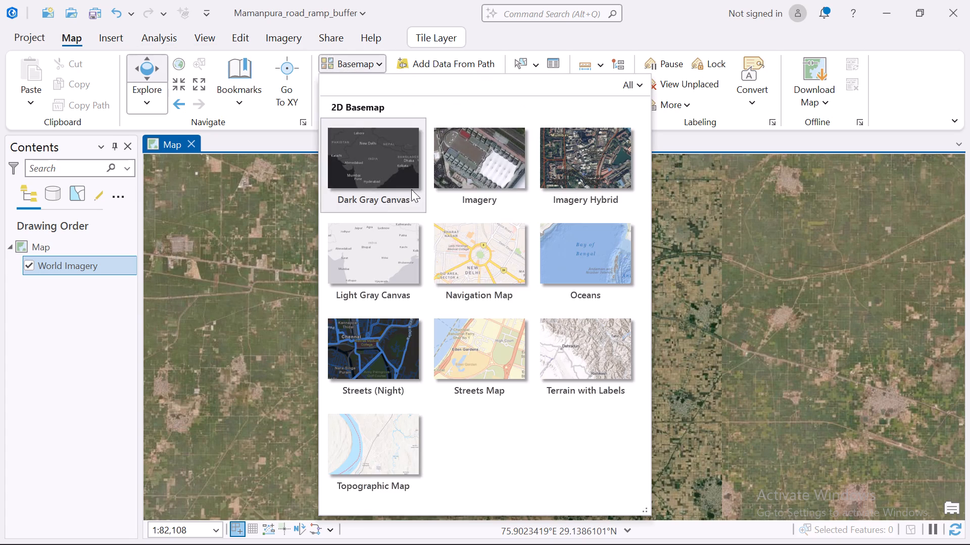
{"action": "left_click", "coordinate": [578, 165]}
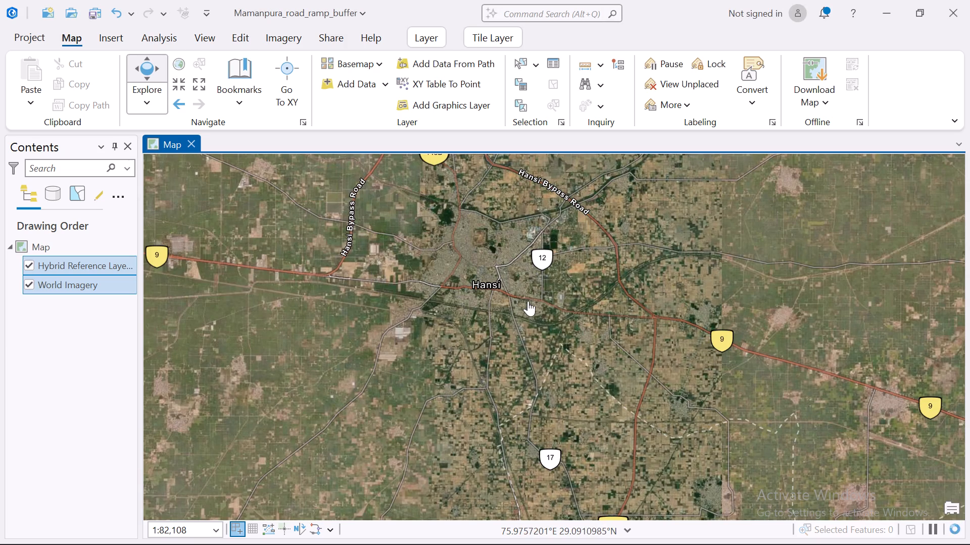
Examine the hybrid imagery along Hansi Jamalpur Road and the small village beside the road west of Hansi.
{"action": "scroll", "coordinate": [441, 342], "scroll_direction": "up", "scroll_amount": 3}
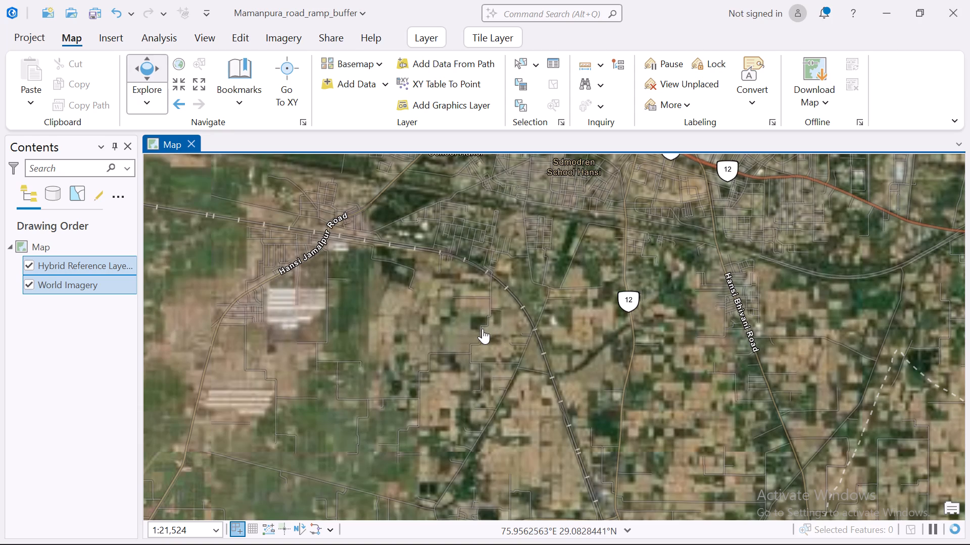
{"action": "left_click_drag", "start_coordinate": [374, 303], "coordinate": [596, 341]}
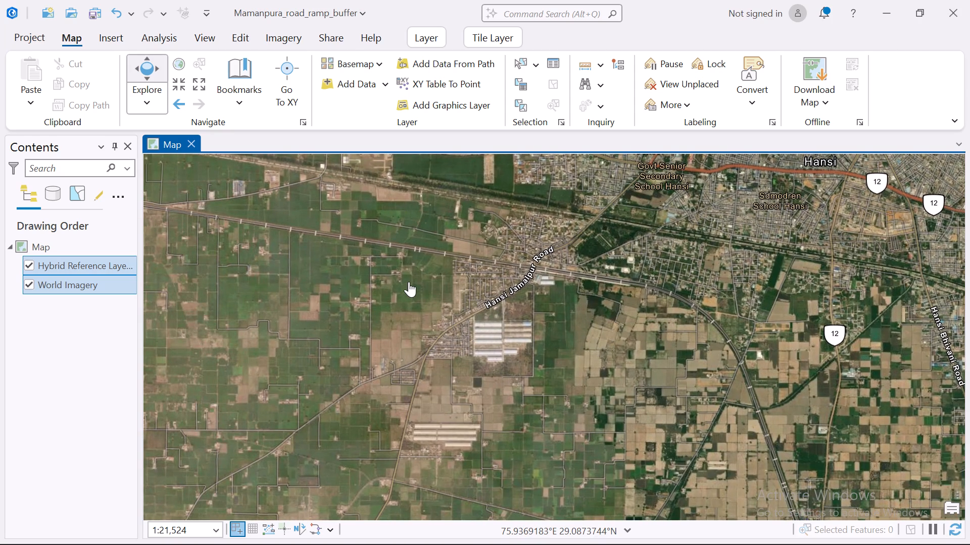
{"action": "left_click_drag", "start_coordinate": [409, 282], "coordinate": [530, 338]}
{"action": "left_click_drag", "start_coordinate": [307, 304], "coordinate": [650, 321]}
{"action": "left_click_drag", "start_coordinate": [531, 332], "coordinate": [550, 323]}
{"action": "scroll", "coordinate": [516, 322], "scroll_direction": "up", "scroll_amount": 3}
{"action": "left_click_drag", "start_coordinate": [480, 267], "coordinate": [519, 324]}
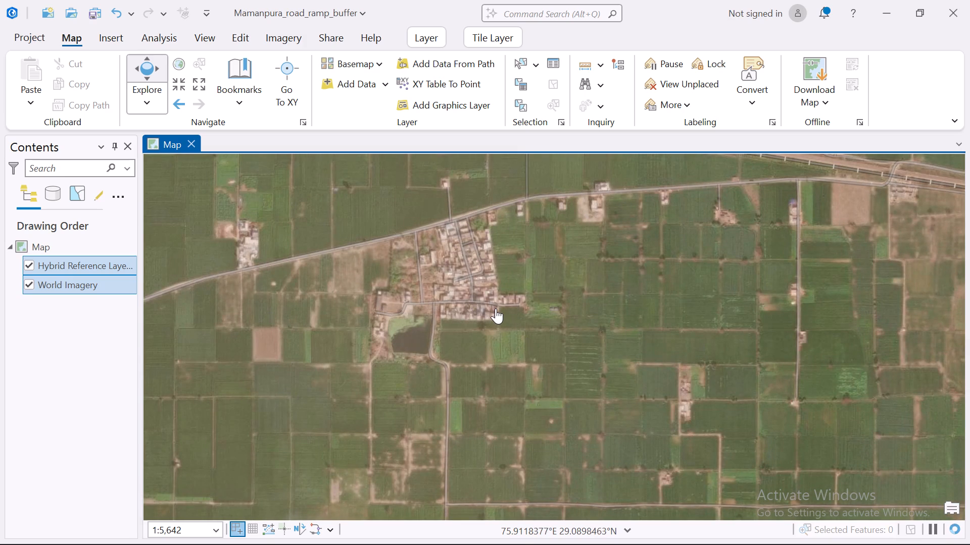
{"action": "scroll", "coordinate": [496, 308], "scroll_direction": "up", "scroll_amount": 1}
{"action": "scroll", "coordinate": [477, 298], "scroll_direction": "down", "scroll_amount": 3}
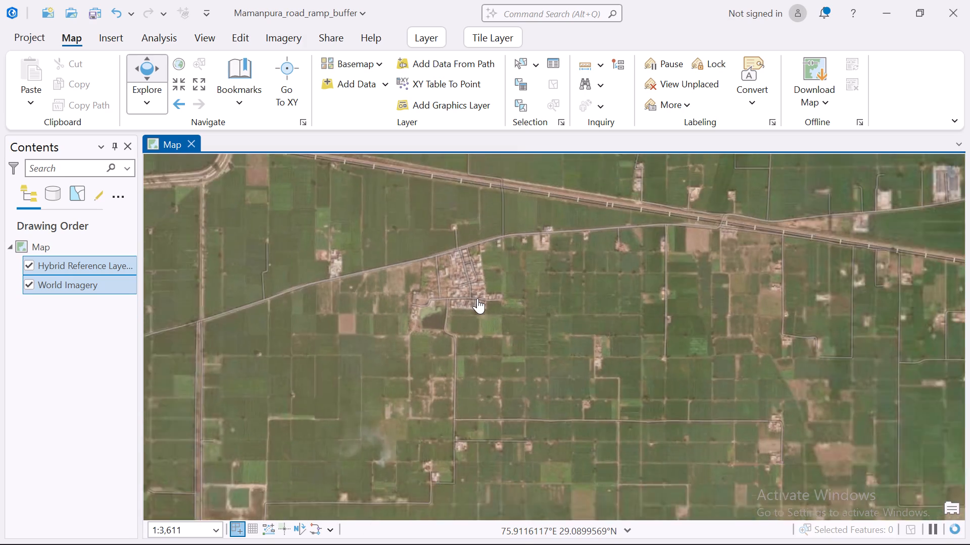
Examine the roads, canals, railway and highway 9 from the small village west towards Hisar.
{"action": "left_click_drag", "start_coordinate": [396, 326], "coordinate": [579, 326]}
{"action": "left_click_drag", "start_coordinate": [467, 364], "coordinate": [648, 295]}
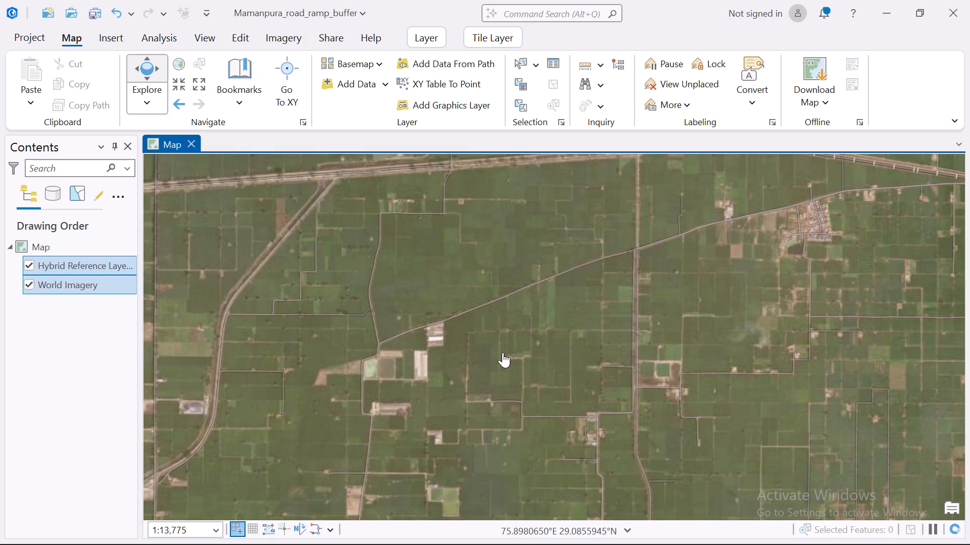
{"action": "left_click_drag", "start_coordinate": [502, 353], "coordinate": [591, 309]}
{"action": "left_click_drag", "start_coordinate": [424, 367], "coordinate": [499, 469]}
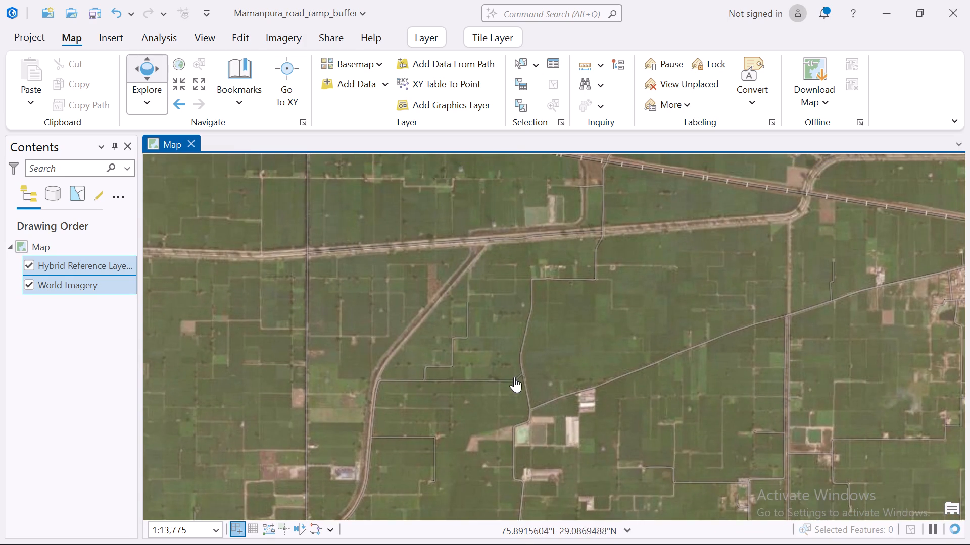
{"action": "left_click_drag", "start_coordinate": [514, 377], "coordinate": [420, 453]}
{"action": "left_click_drag", "start_coordinate": [425, 349], "coordinate": [705, 472]}
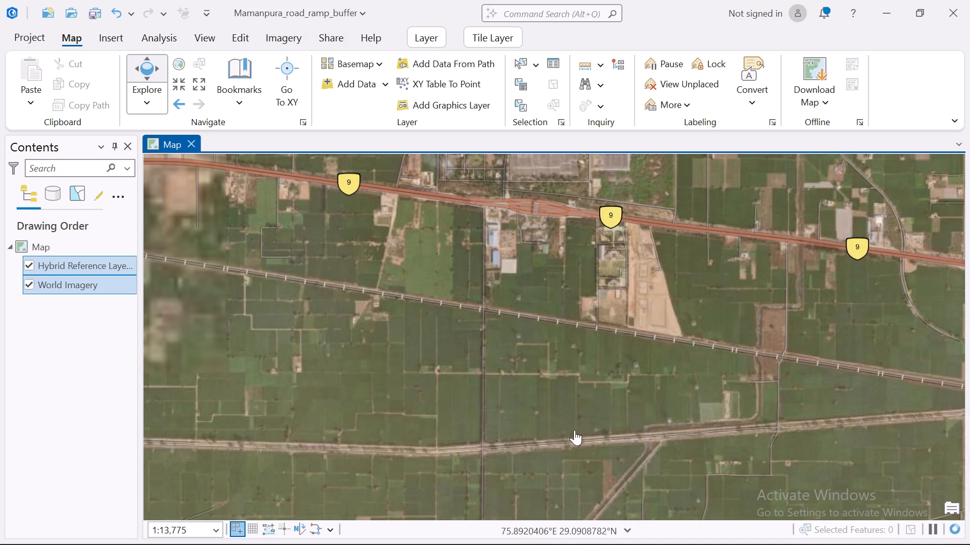
{"action": "left_click_drag", "start_coordinate": [463, 401], "coordinate": [655, 388]}
{"action": "left_click_drag", "start_coordinate": [411, 337], "coordinate": [690, 421]}
{"action": "left_click_drag", "start_coordinate": [562, 386], "coordinate": [677, 397]}
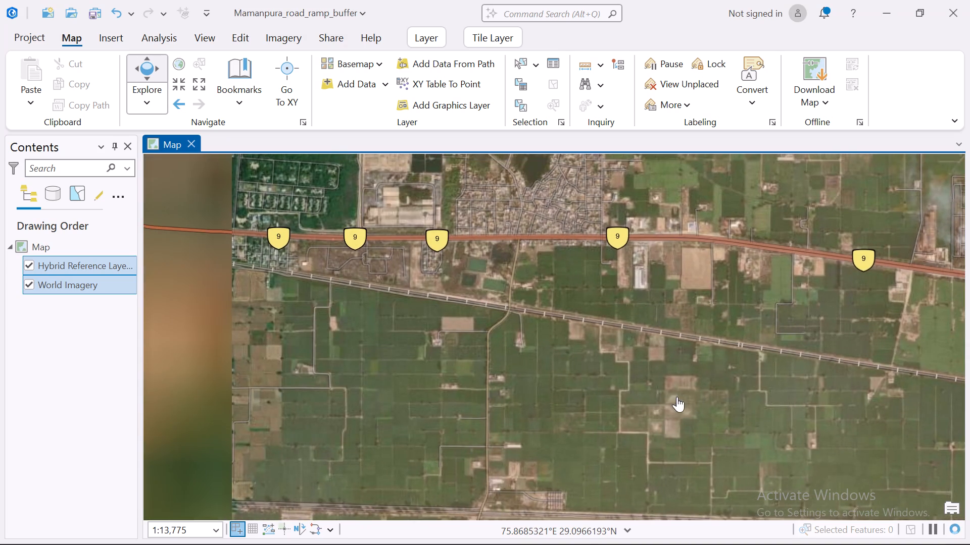
{"action": "left_click_drag", "start_coordinate": [489, 360], "coordinate": [646, 397]}
{"action": "left_click_drag", "start_coordinate": [501, 355], "coordinate": [634, 400]}
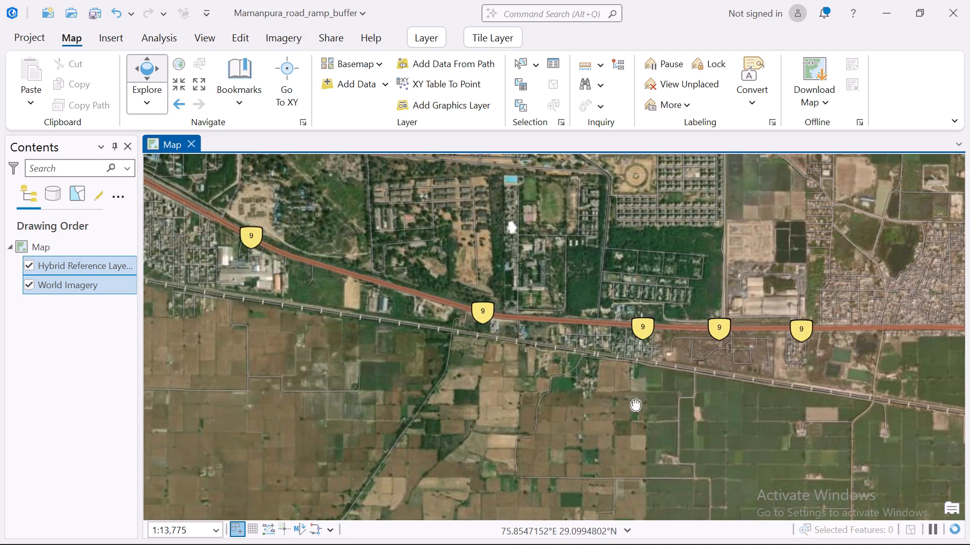
Follow the railway back east past Hansi Railway Station and inspect the roads on Hansi's southern side.
{"action": "left_click_drag", "start_coordinate": [634, 400], "coordinate": [281, 335]}
{"action": "left_click_drag", "start_coordinate": [712, 412], "coordinate": [464, 379]}
{"action": "left_click_drag", "start_coordinate": [733, 411], "coordinate": [566, 390]}
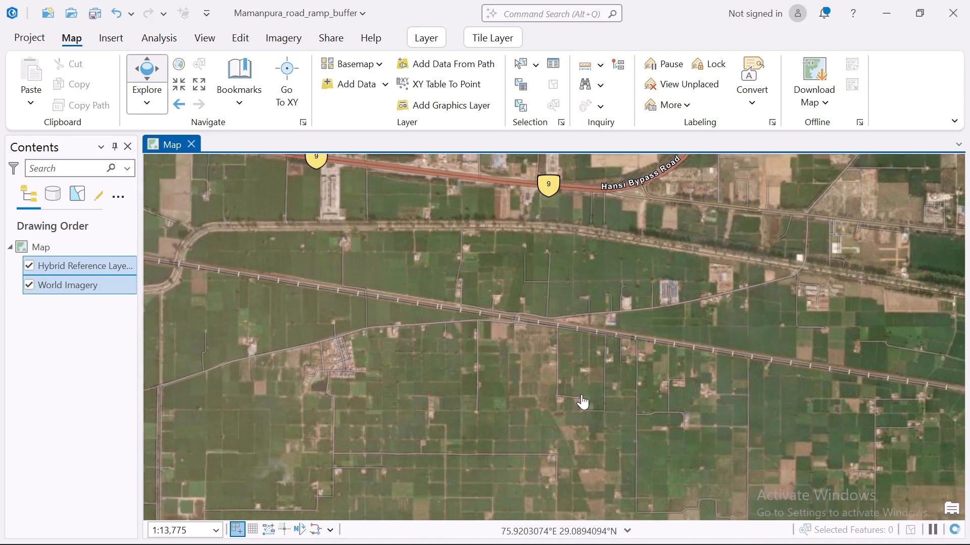
{"action": "left_click_drag", "start_coordinate": [787, 434], "coordinate": [621, 406]}
{"action": "left_click_drag", "start_coordinate": [753, 420], "coordinate": [685, 416]}
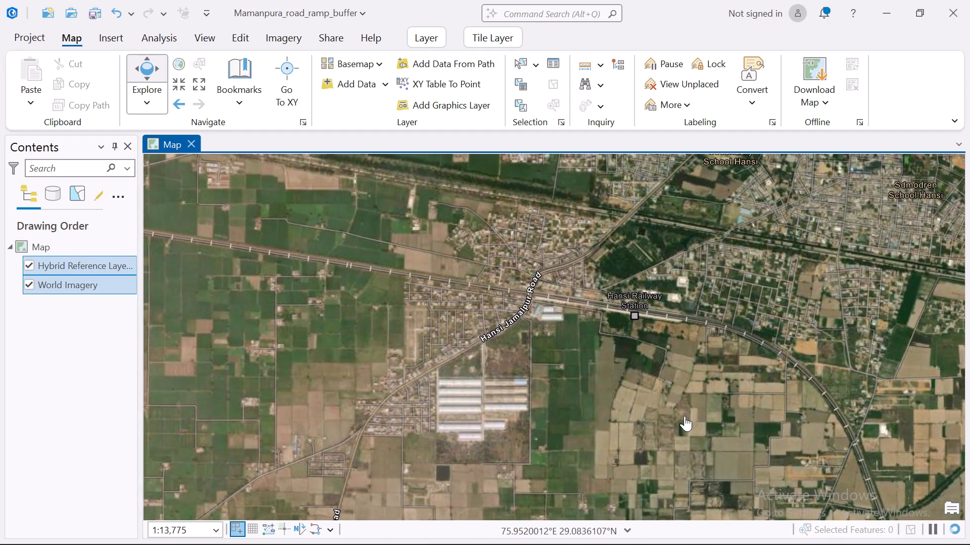
{"action": "left_click_drag", "start_coordinate": [778, 442], "coordinate": [585, 372]}
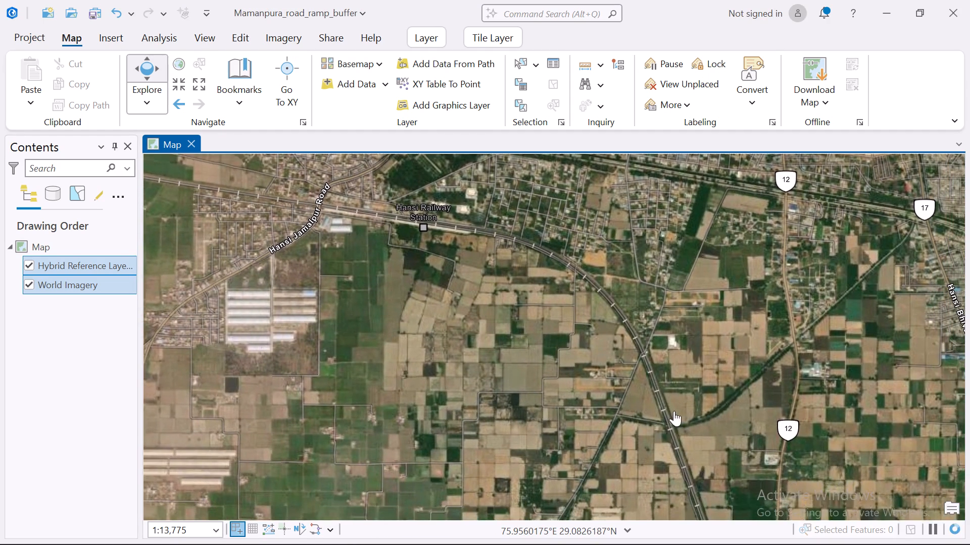
{"action": "left_click_drag", "start_coordinate": [678, 411], "coordinate": [502, 412]}
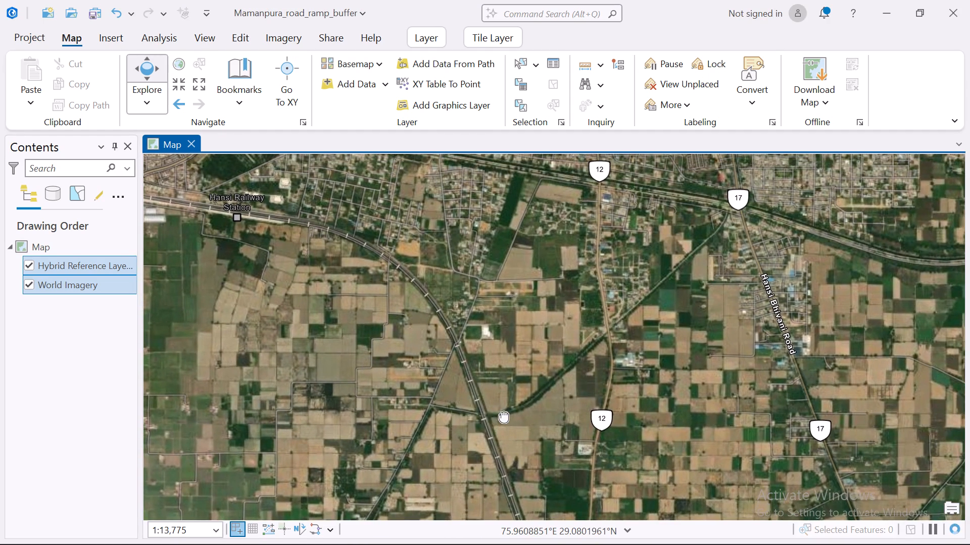
{"action": "left_click_drag", "start_coordinate": [502, 412], "coordinate": [490, 435]}
{"action": "left_click_drag", "start_coordinate": [628, 316], "coordinate": [592, 417]}
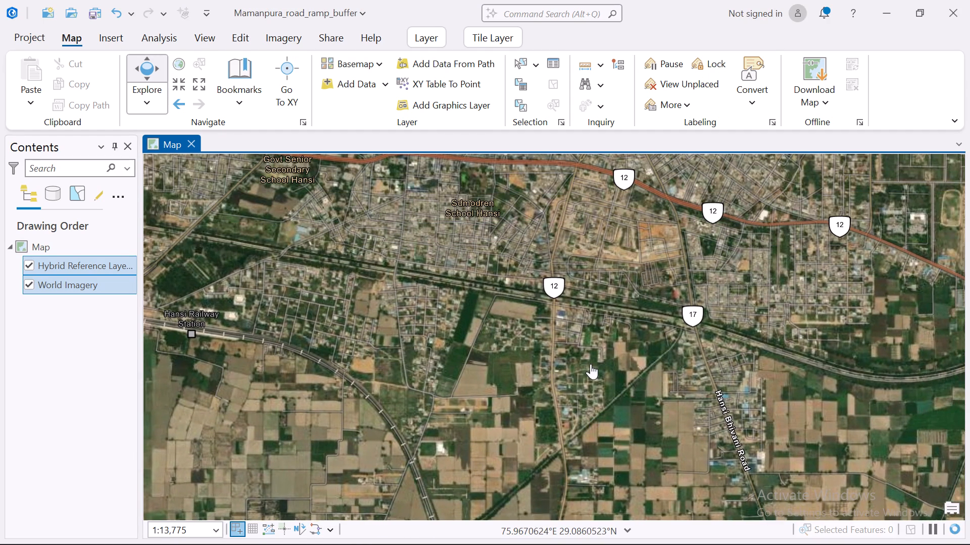
Review Hansi and its surrounding highways, including Hansi Bypass Road, in a wider overview.
{"action": "scroll", "coordinate": [589, 308], "scroll_direction": "down", "scroll_amount": 2}
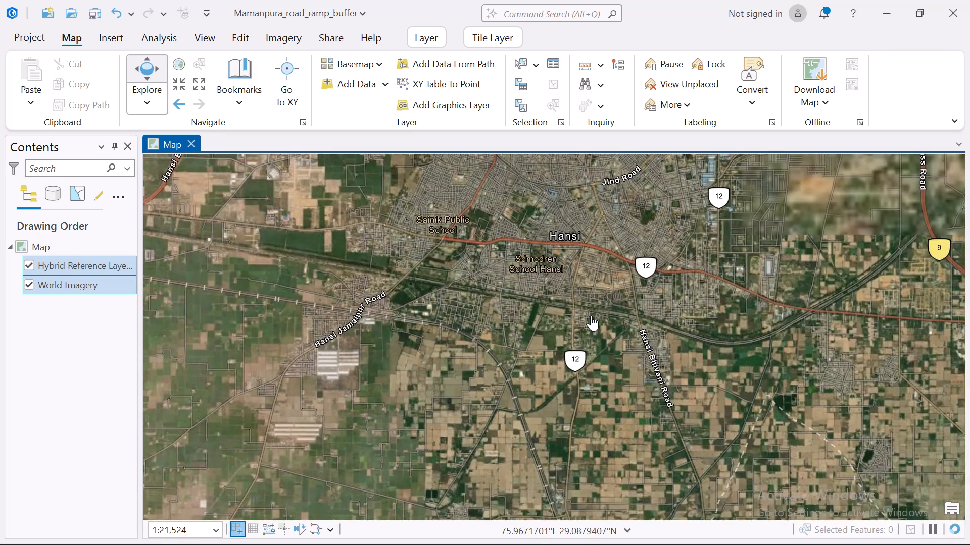
{"action": "scroll", "coordinate": [591, 315], "scroll_direction": "down", "scroll_amount": 2}
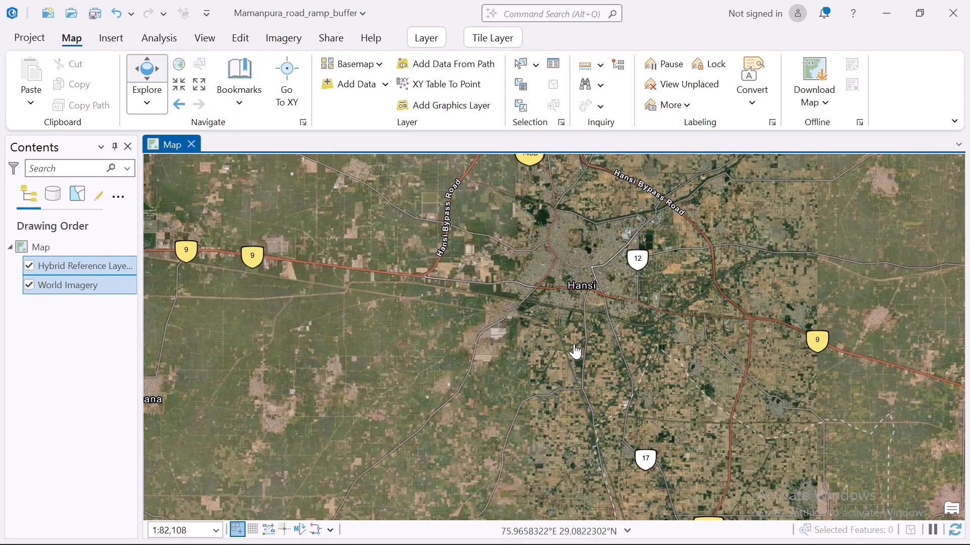
{"action": "left_click_drag", "start_coordinate": [533, 345], "coordinate": [530, 323]}
{"action": "left_click_drag", "start_coordinate": [584, 342], "coordinate": [526, 357]}
{"action": "scroll", "coordinate": [499, 323], "scroll_direction": "down", "scroll_amount": 2}
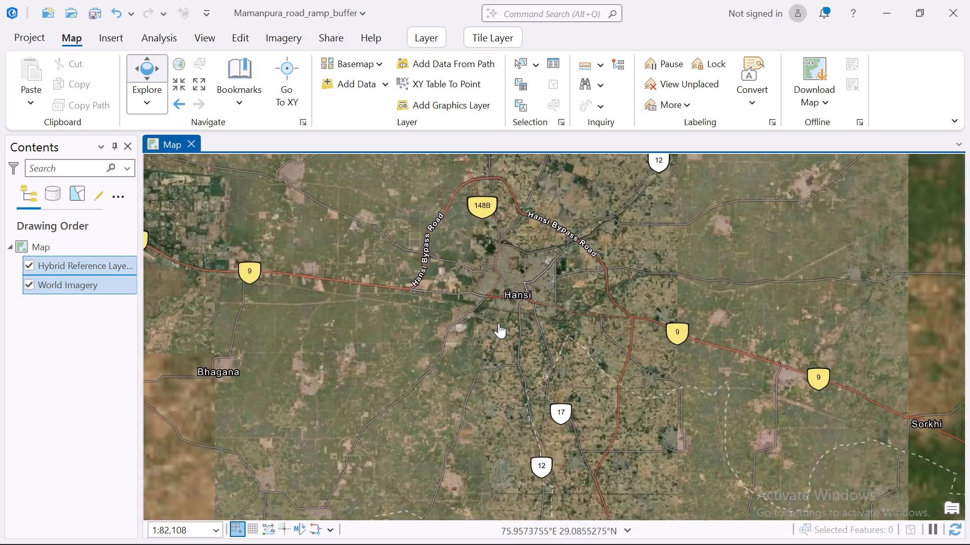
Examine Hansi's southwestern outskirts and the fields along Hansi Jamalpur Road in closer detail.
{"action": "scroll", "coordinate": [499, 323], "scroll_direction": "up", "scroll_amount": 5}
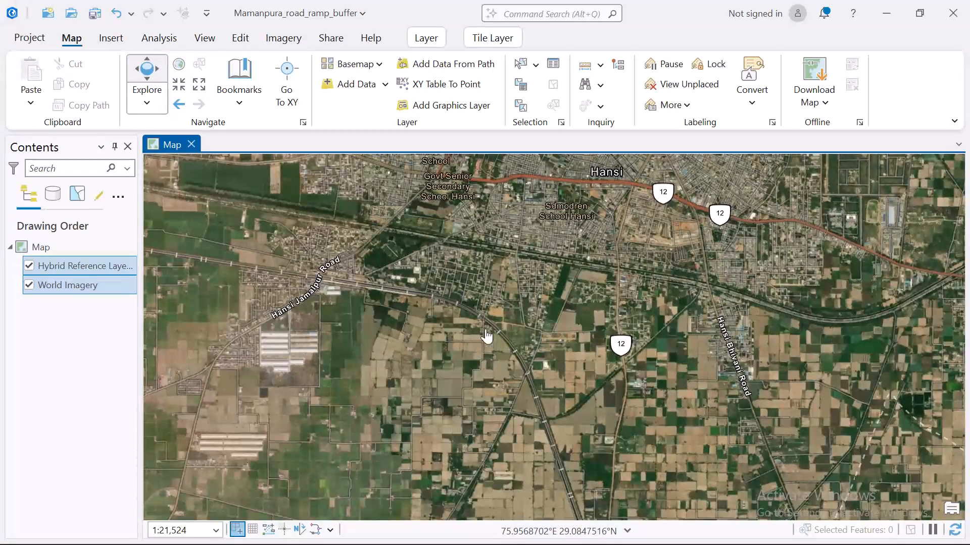
{"action": "left_click_drag", "start_coordinate": [473, 292], "coordinate": [681, 447]}
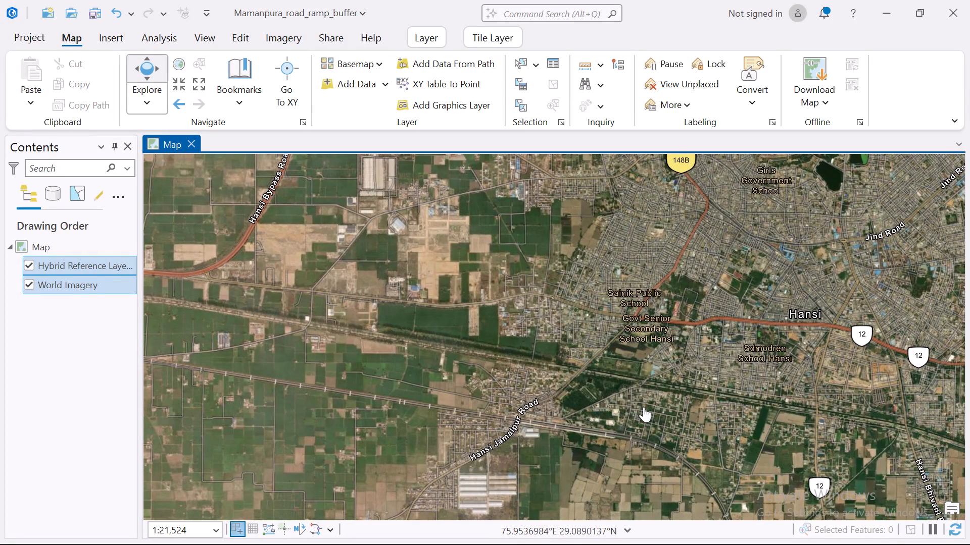
{"action": "left_click_drag", "start_coordinate": [640, 425], "coordinate": [662, 376]}
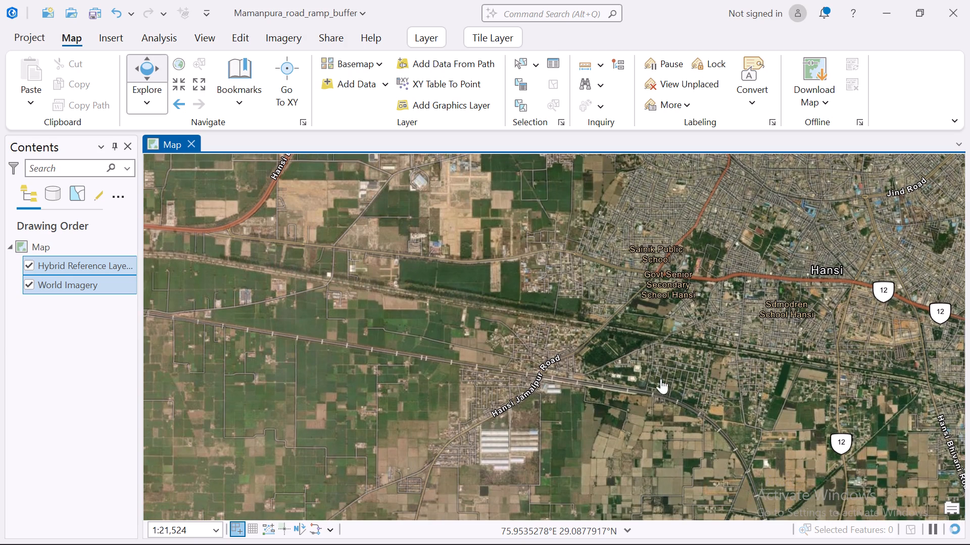
{"action": "left_click_drag", "start_coordinate": [537, 399], "coordinate": [643, 256]}
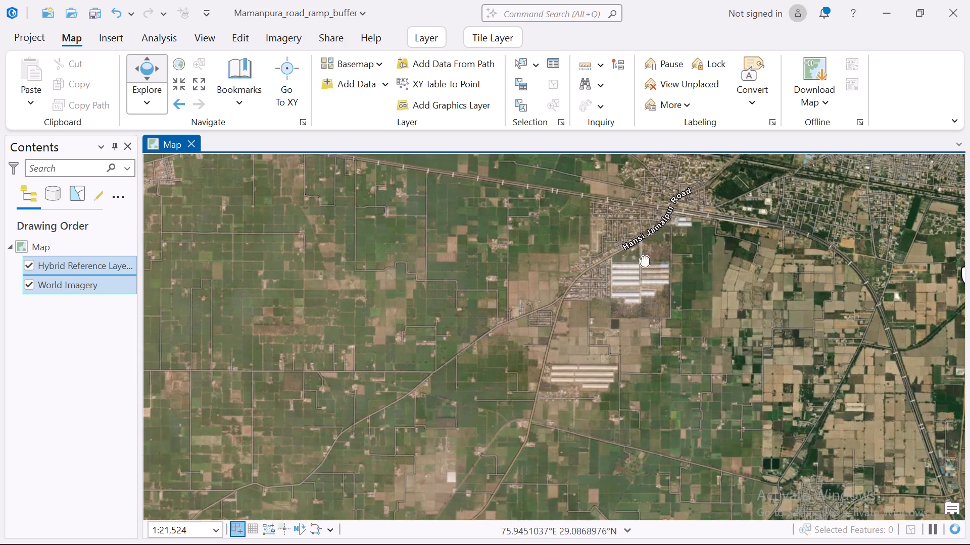
{"action": "left_click_drag", "start_coordinate": [643, 256], "coordinate": [545, 320]}
Add Mamanpura Road all together.lyr to the map from the Mamanpura Road Ram Buffer folder in Relative Georefrencing's Raw Inputs.
{"action": "left_click", "coordinate": [360, 84]}
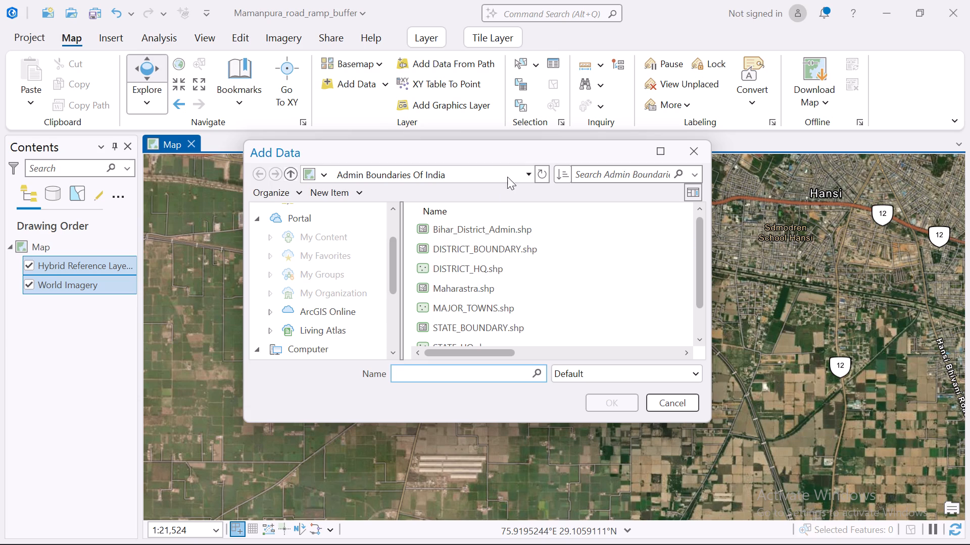
{"action": "left_click", "coordinate": [526, 173]}
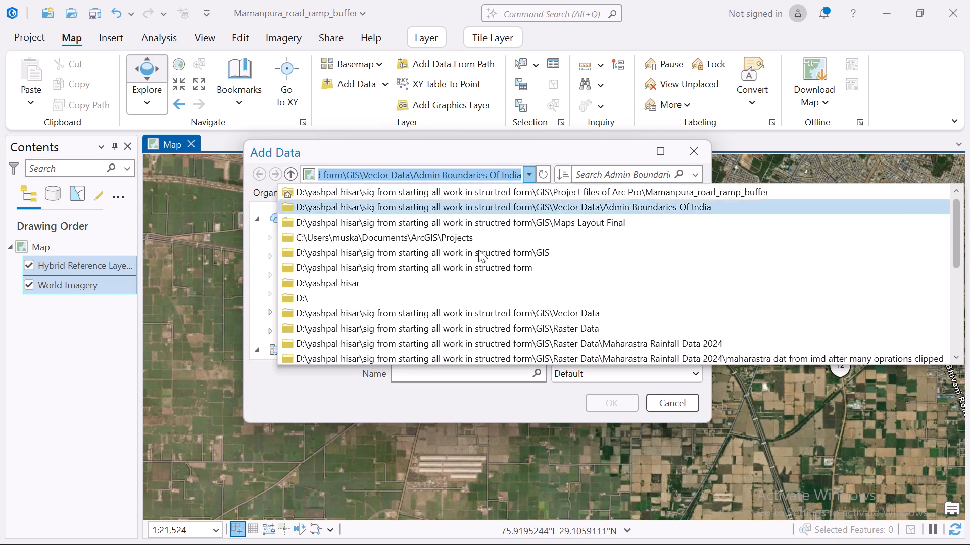
{"action": "left_click", "coordinate": [447, 265]}
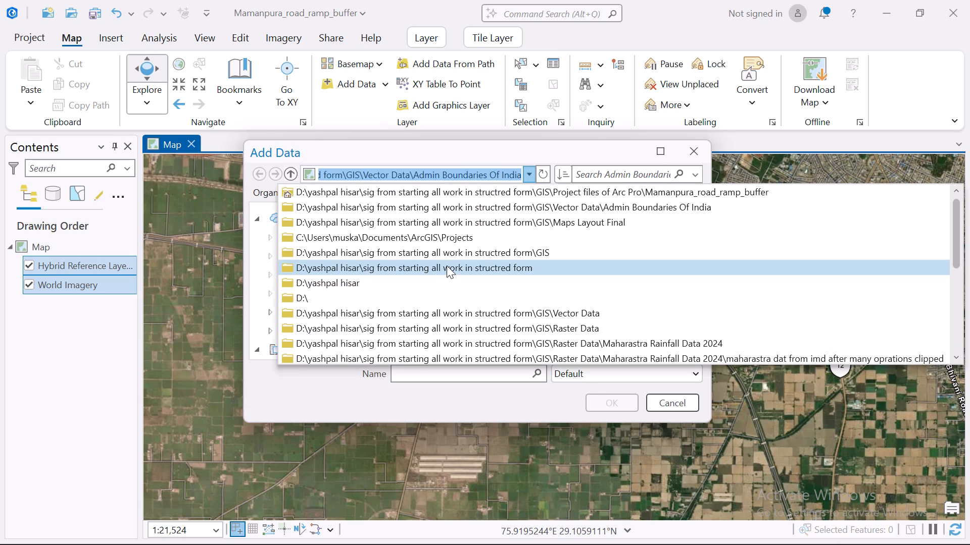
{"action": "double_click", "coordinate": [509, 222]}
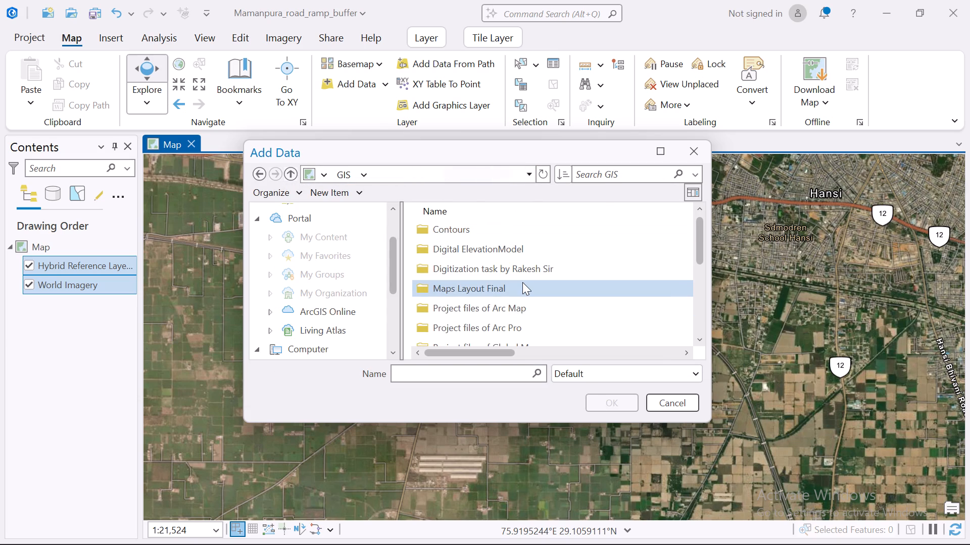
{"action": "scroll", "coordinate": [522, 282], "scroll_direction": "down", "scroll_amount": 11}
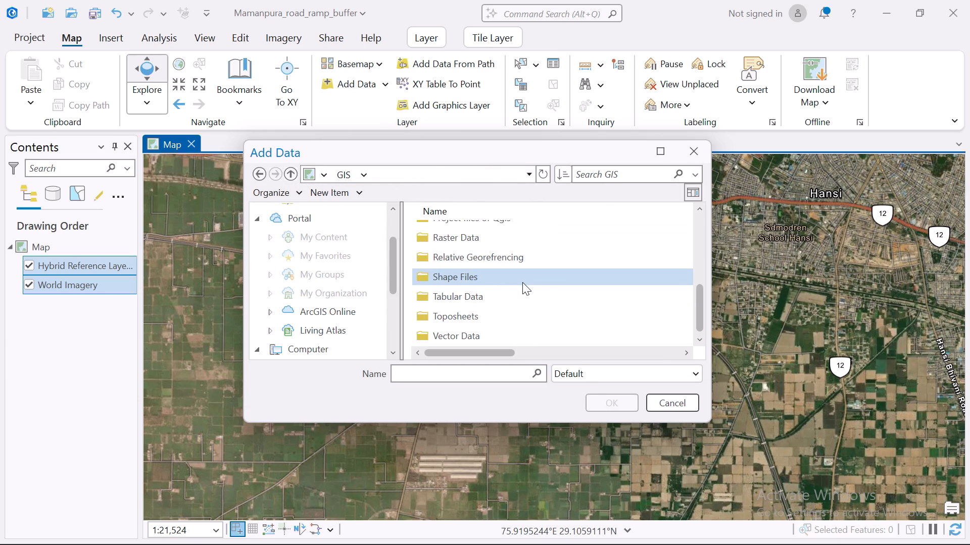
{"action": "double_click", "coordinate": [513, 250]}
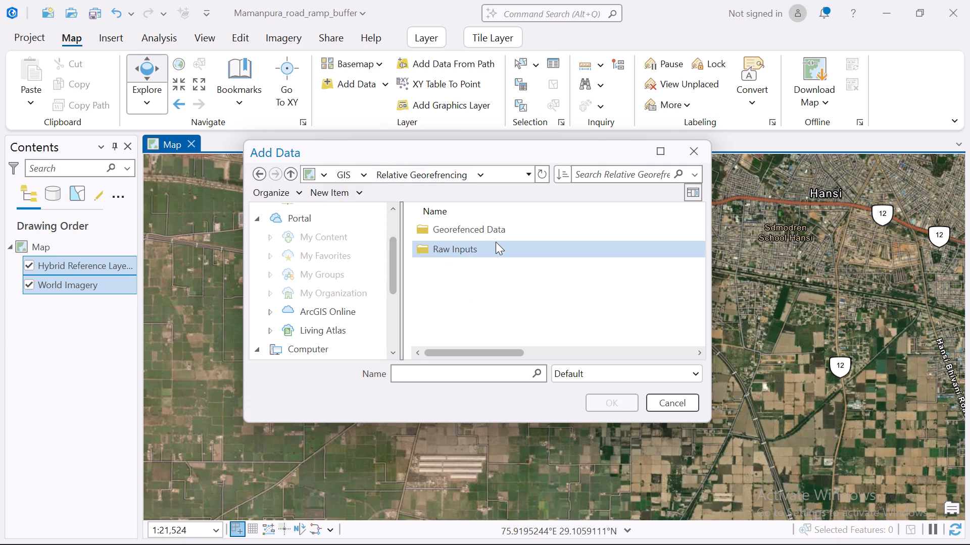
{"action": "double_click", "coordinate": [496, 242]}
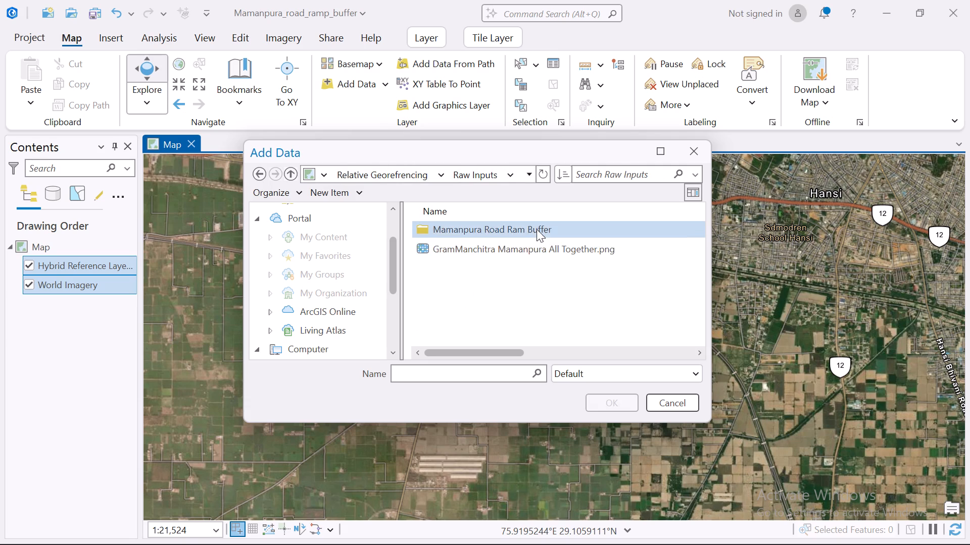
{"action": "double_click", "coordinate": [537, 229]}
{"action": "scroll", "coordinate": [541, 278], "scroll_direction": "down", "scroll_amount": 3}
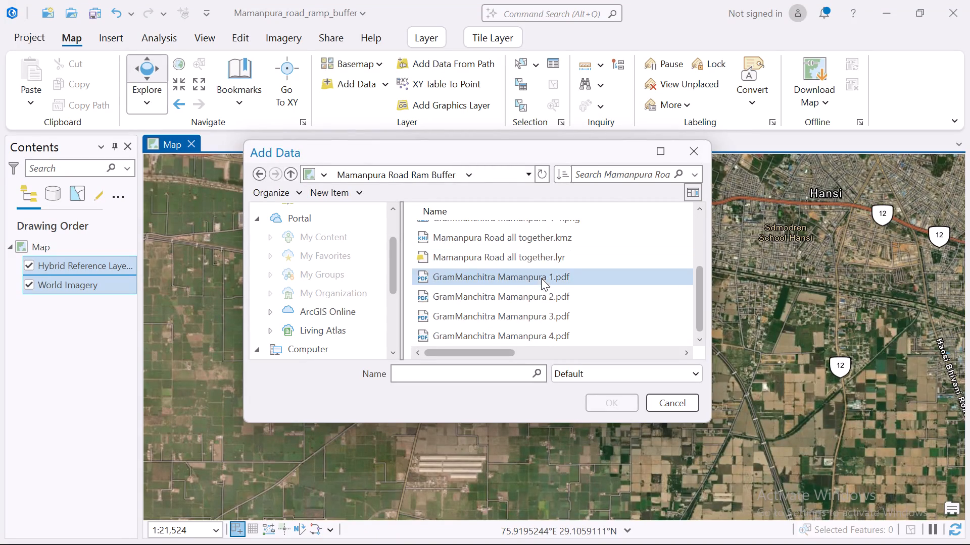
{"action": "double_click", "coordinate": [588, 254]}
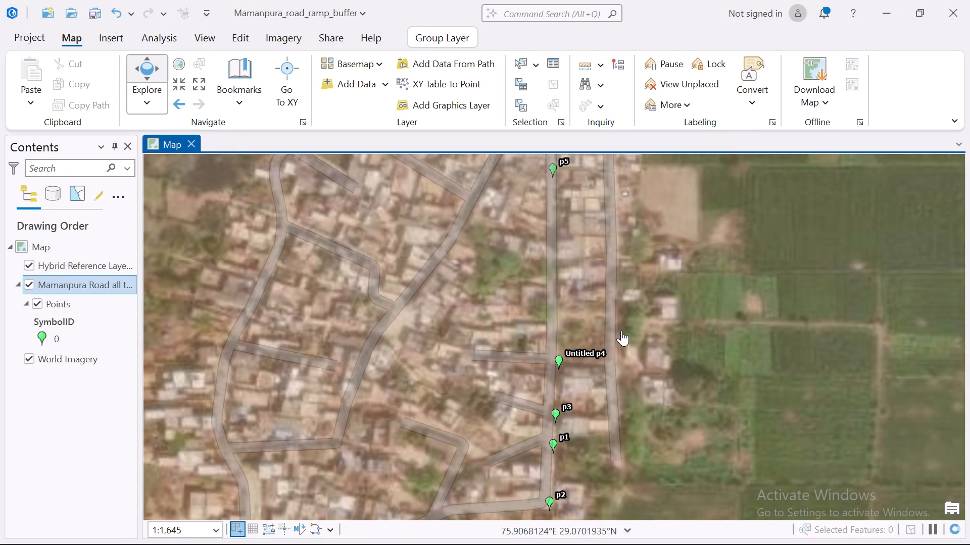
Refresh the map around point p5 and switch the basemap to Imagery.
{"action": "left_click_drag", "start_coordinate": [590, 287], "coordinate": [586, 375]}
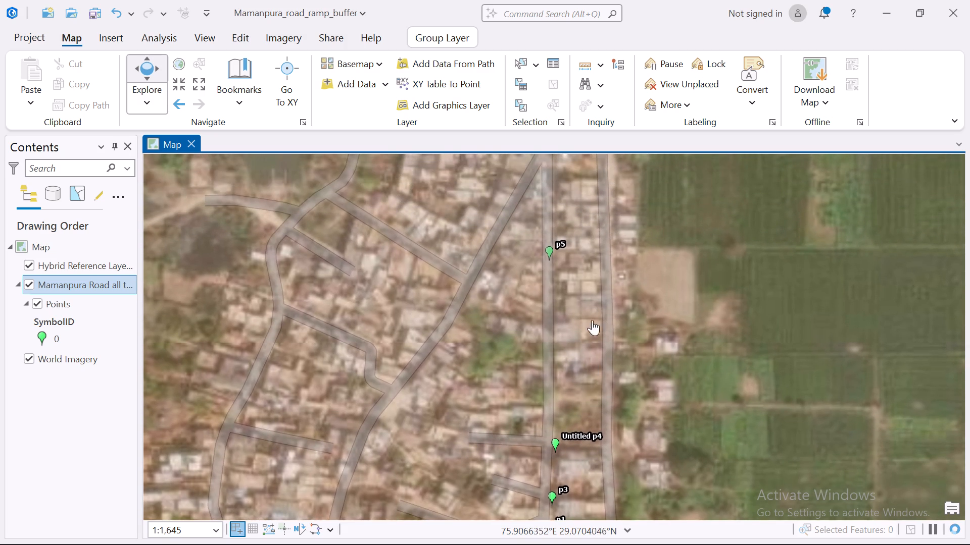
{"action": "left_click_drag", "start_coordinate": [593, 275], "coordinate": [602, 375]}
{"action": "left_click_drag", "start_coordinate": [614, 298], "coordinate": [611, 316]}
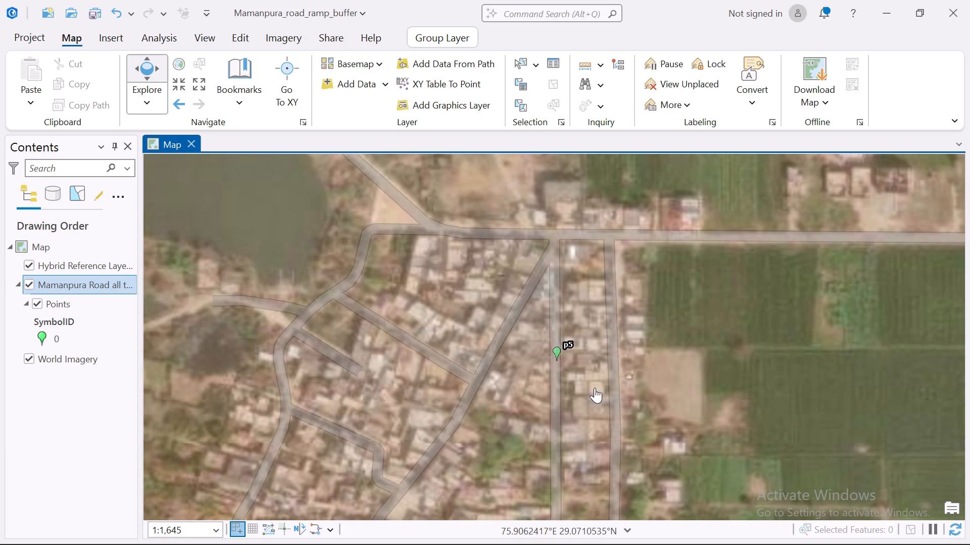
{"action": "left_click", "coordinate": [955, 533]}
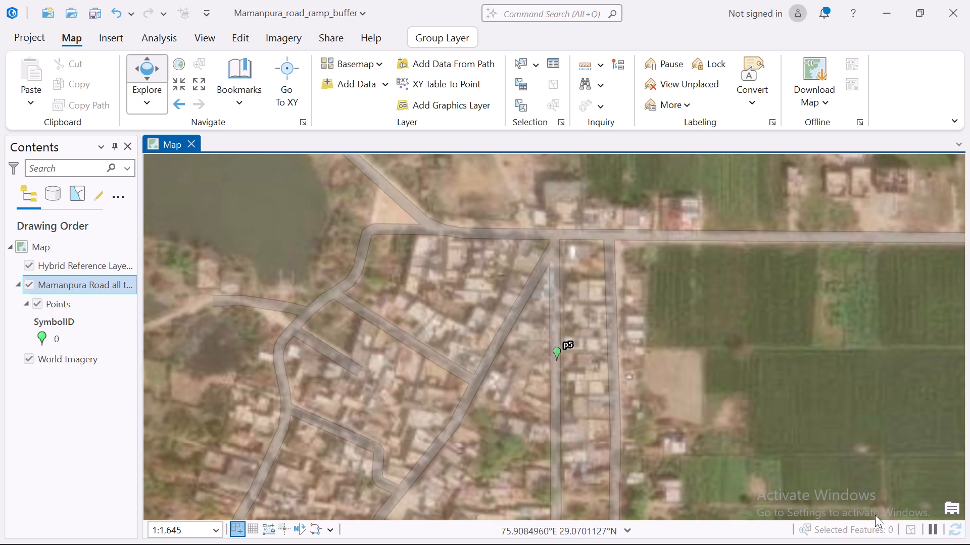
{"action": "left_click_drag", "start_coordinate": [666, 373], "coordinate": [633, 402]}
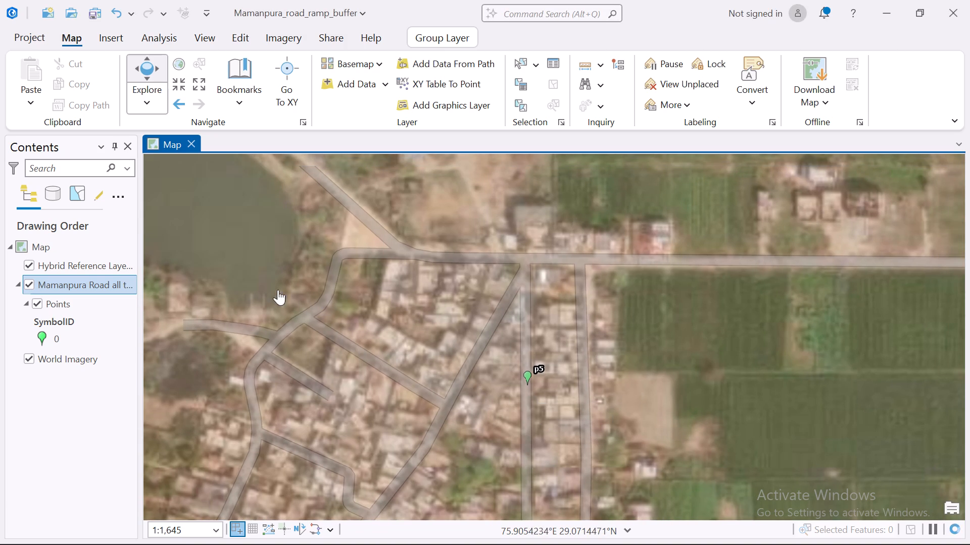
{"action": "left_click", "coordinate": [350, 64]}
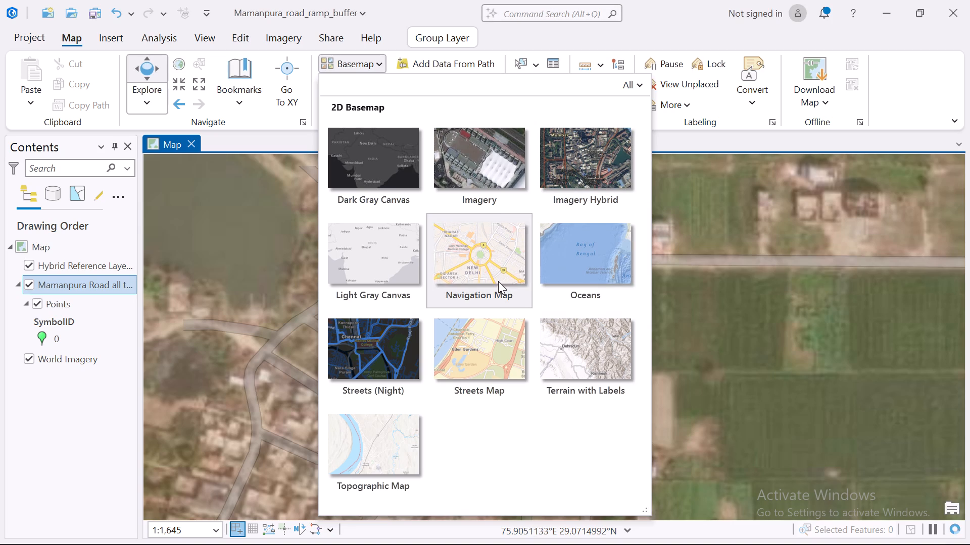
{"action": "left_click", "coordinate": [487, 175]}
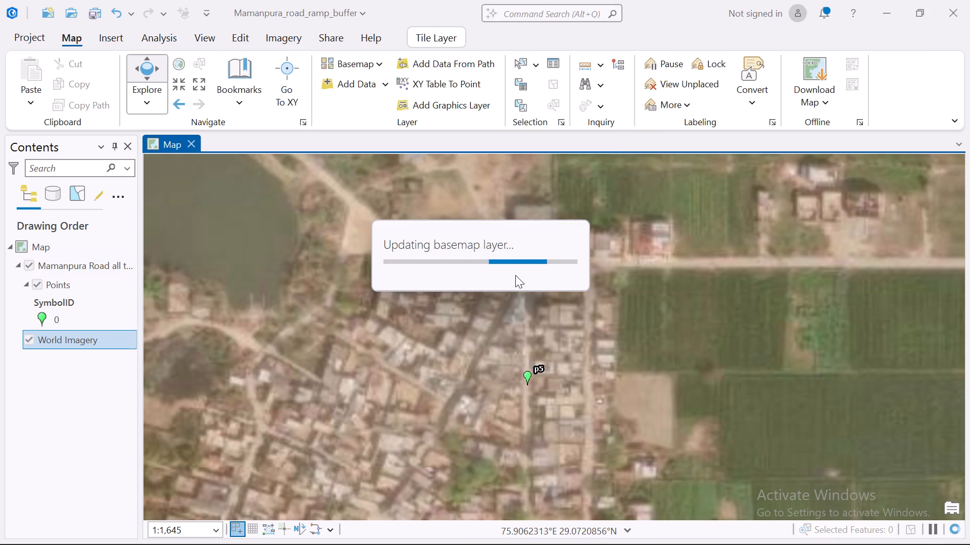
Inspect the imagery around point p5 and the road junction north of it in close detail.
{"action": "scroll", "coordinate": [516, 284], "scroll_direction": "down", "scroll_amount": 2}
{"action": "scroll", "coordinate": [516, 284], "scroll_direction": "up", "scroll_amount": 2}
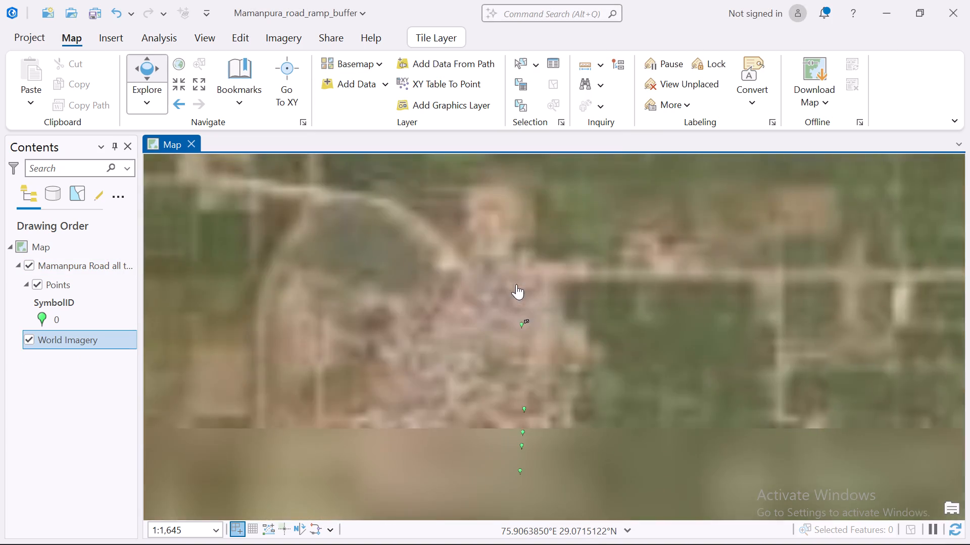
{"action": "scroll", "coordinate": [516, 284], "scroll_direction": "up", "scroll_amount": 2}
{"action": "left_click_drag", "start_coordinate": [564, 361], "coordinate": [538, 321]}
{"action": "left_click_drag", "start_coordinate": [523, 317], "coordinate": [572, 346]}
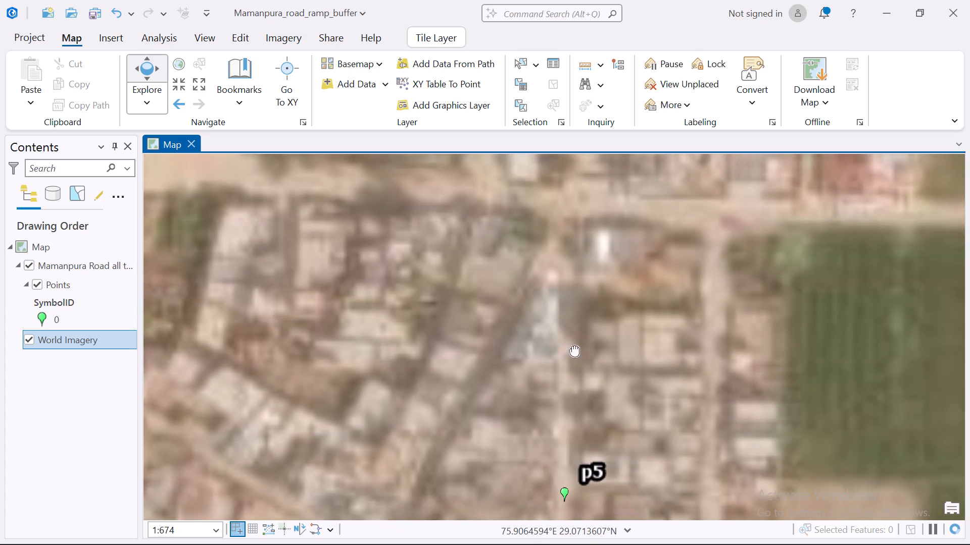
{"action": "left_click_drag", "start_coordinate": [572, 346], "coordinate": [506, 329]}
{"action": "left_click_drag", "start_coordinate": [489, 305], "coordinate": [476, 338]}
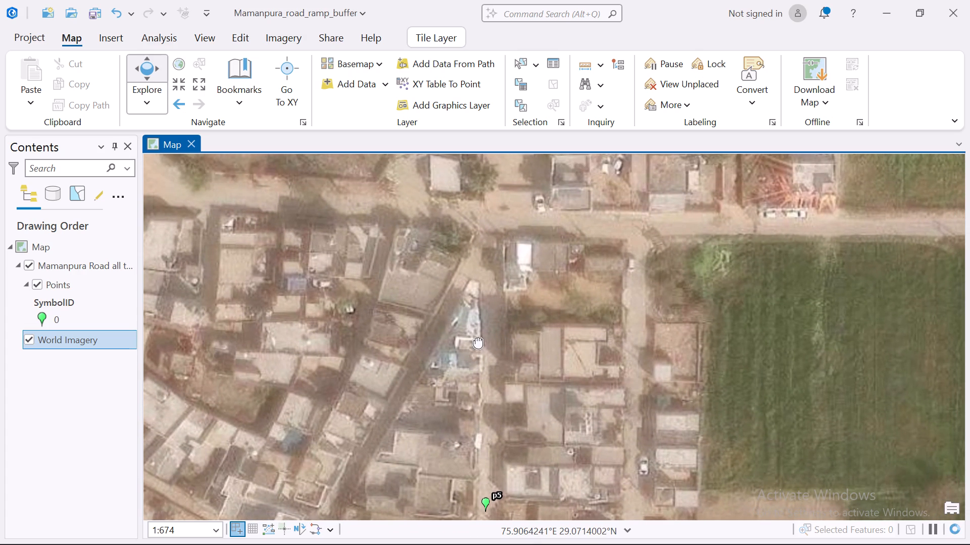
{"action": "left_click_drag", "start_coordinate": [476, 338], "coordinate": [471, 336]}
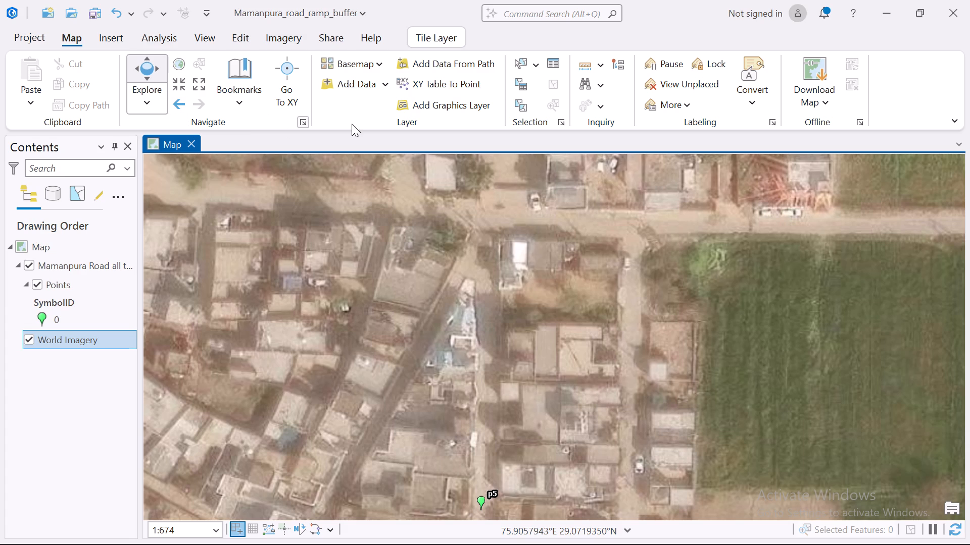
Add the image GramManchitra Mamanpura All Together.png to the map from the Raw Inputs folder of Relative Georefrencing.
{"action": "left_click", "coordinate": [356, 84]}
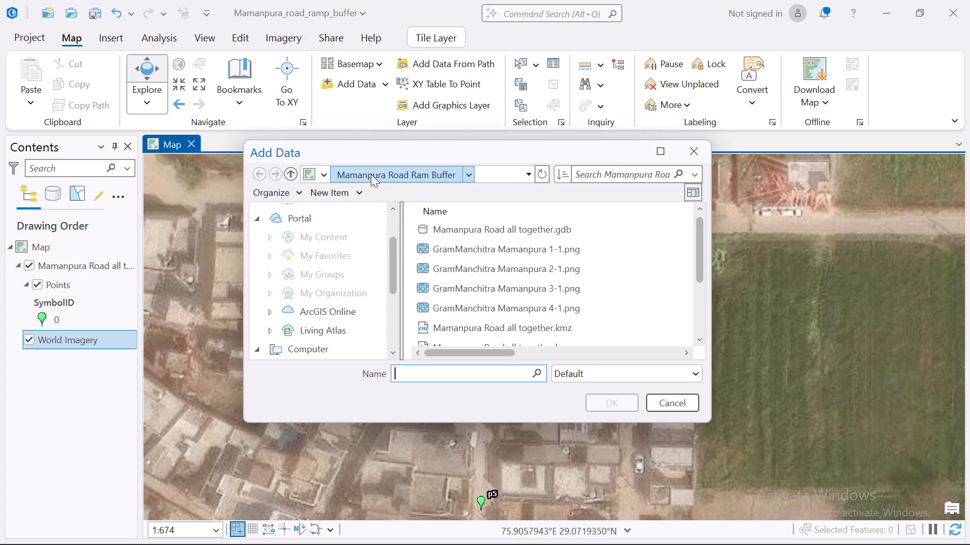
{"action": "left_click", "coordinate": [324, 169]}
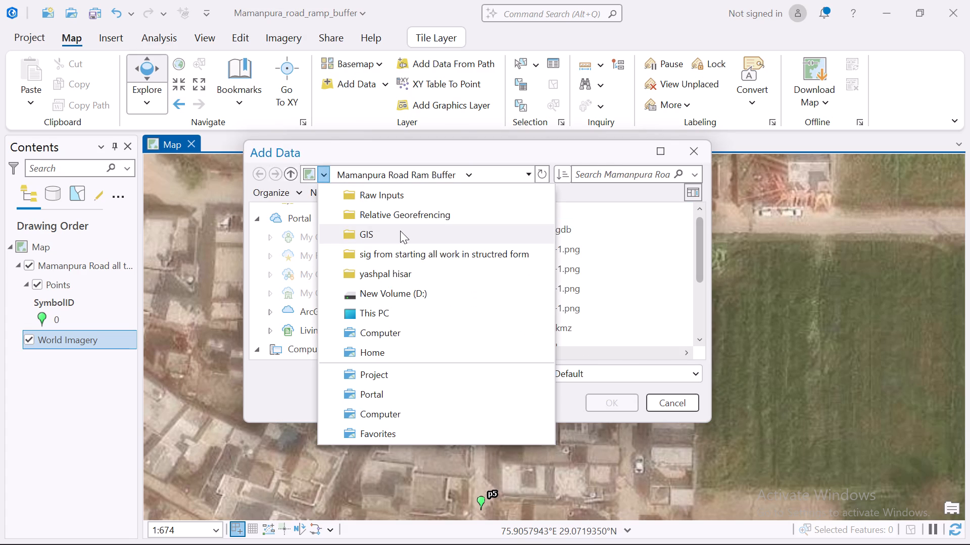
{"action": "left_click", "coordinate": [401, 221]}
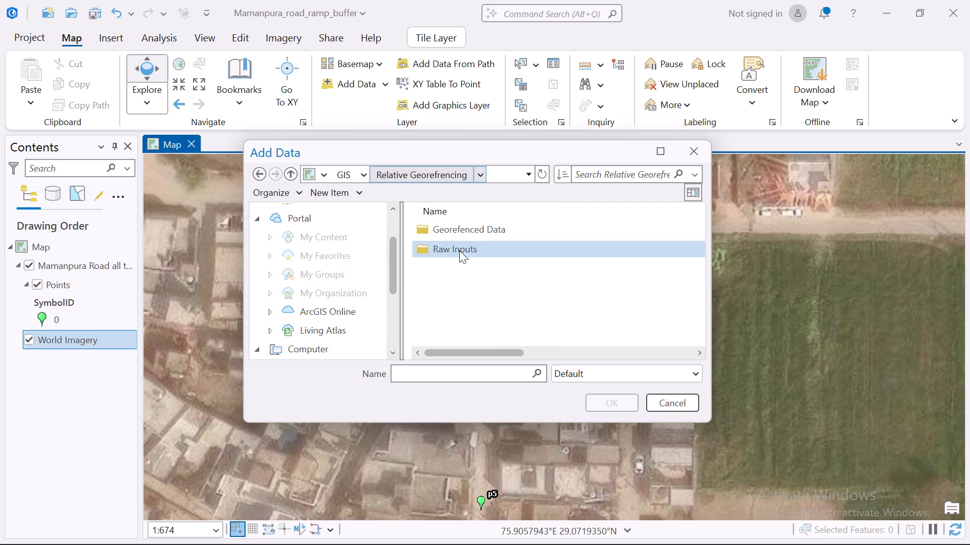
{"action": "double_click", "coordinate": [459, 250]}
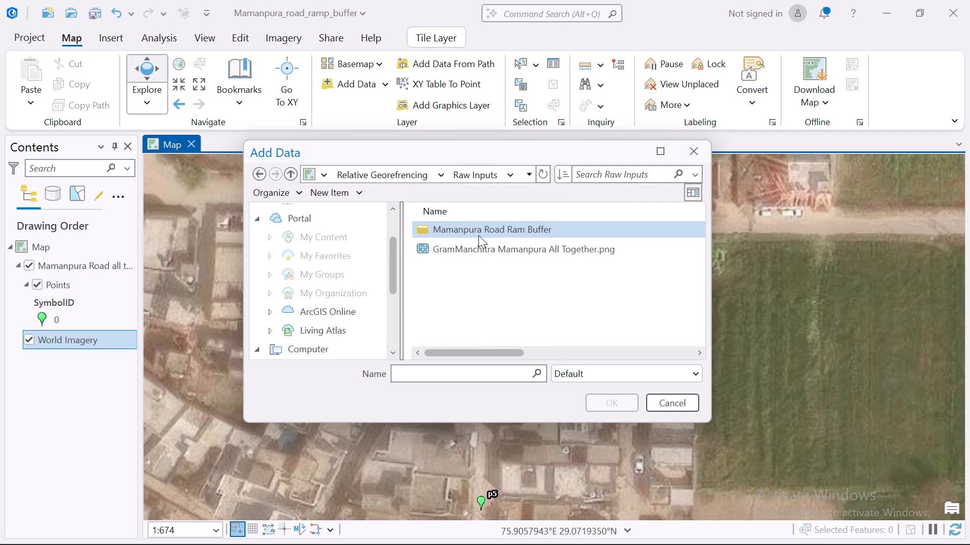
{"action": "double_click", "coordinate": [478, 235]}
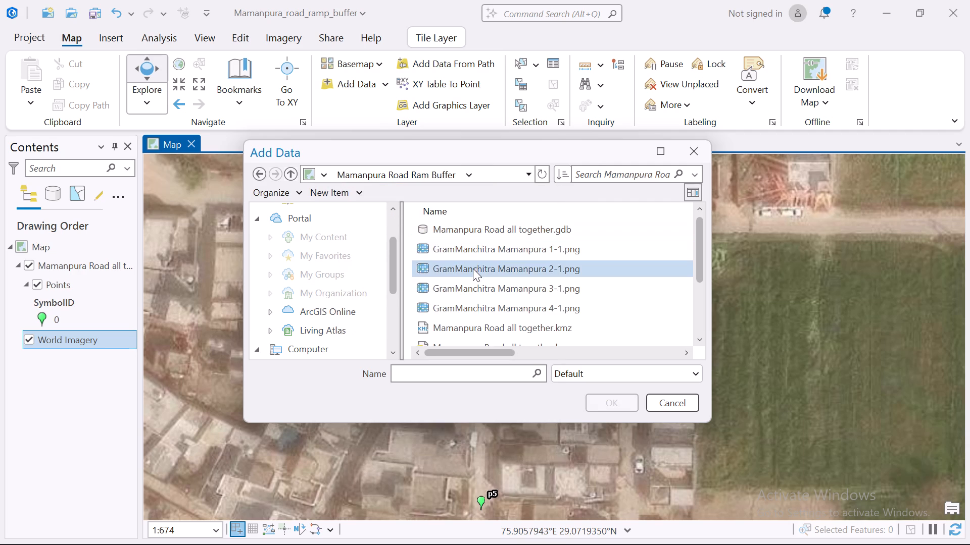
{"action": "scroll", "coordinate": [473, 268], "scroll_direction": "up", "scroll_amount": 2}
{"action": "left_click", "coordinate": [290, 174]}
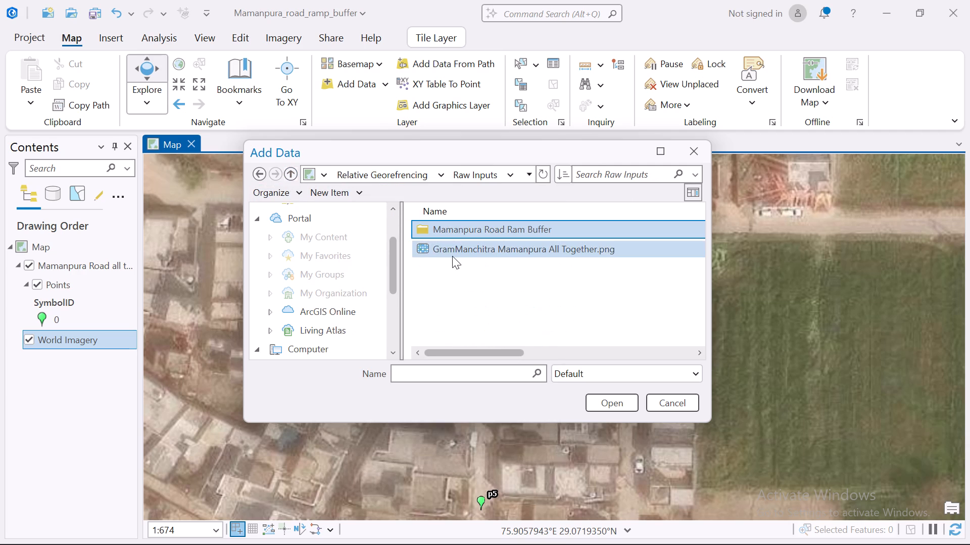
{"action": "double_click", "coordinate": [454, 253]}
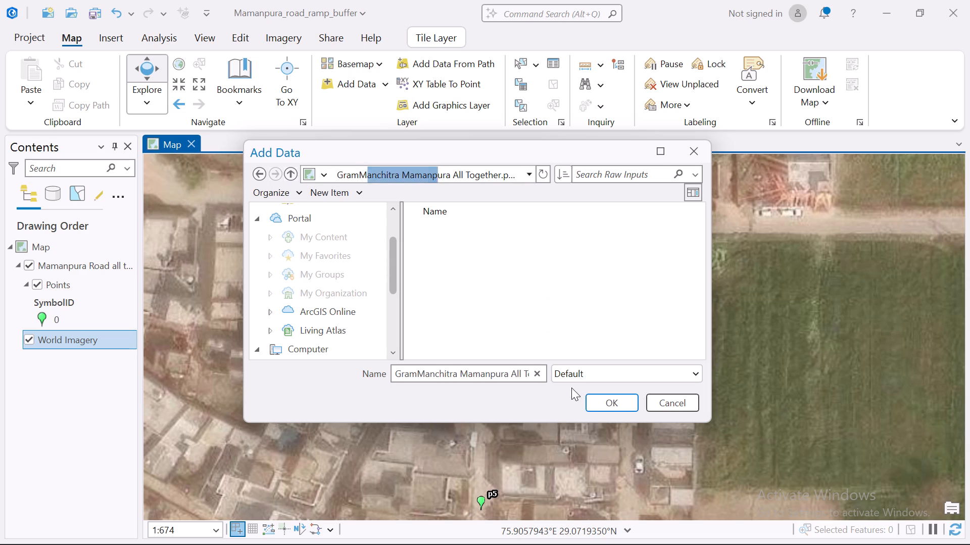
{"action": "left_click", "coordinate": [292, 176]}
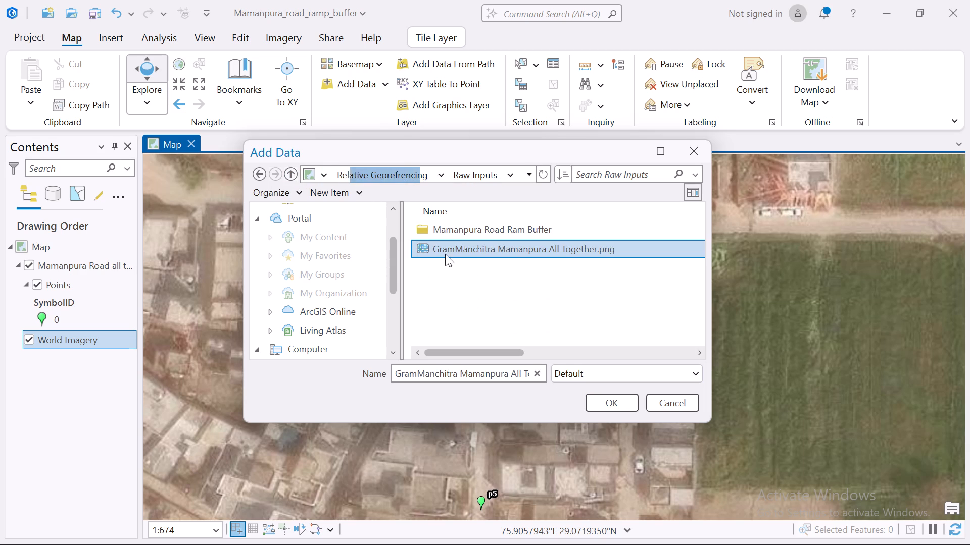
{"action": "left_click", "coordinate": [467, 247]}
{"action": "left_click", "coordinate": [611, 403]}
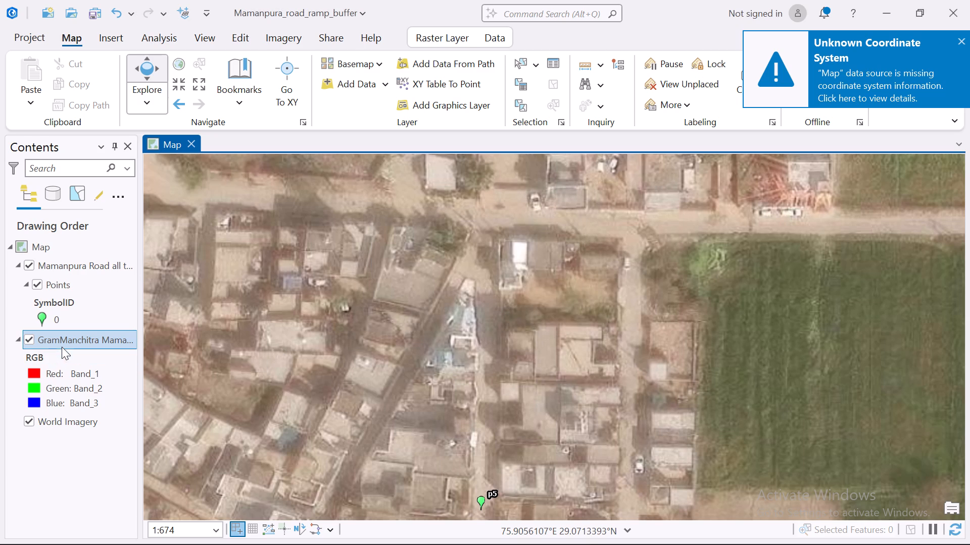
Zoom to the GramManchitra Mamanpura raster layer and look closely at its village streets.
{"action": "right_click", "coordinate": [65, 337]}
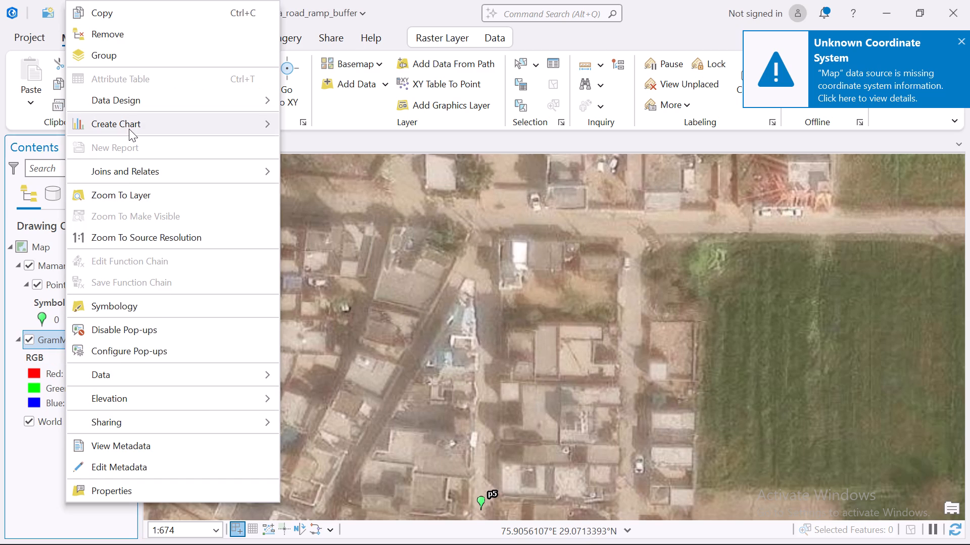
{"action": "left_click", "coordinate": [147, 197]}
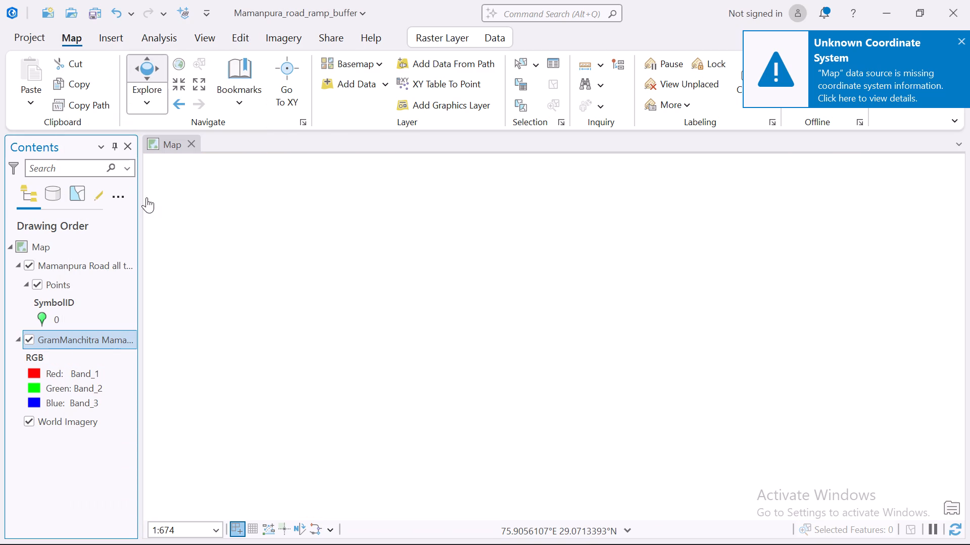
{"action": "scroll", "coordinate": [575, 214], "scroll_direction": "up", "scroll_amount": 4}
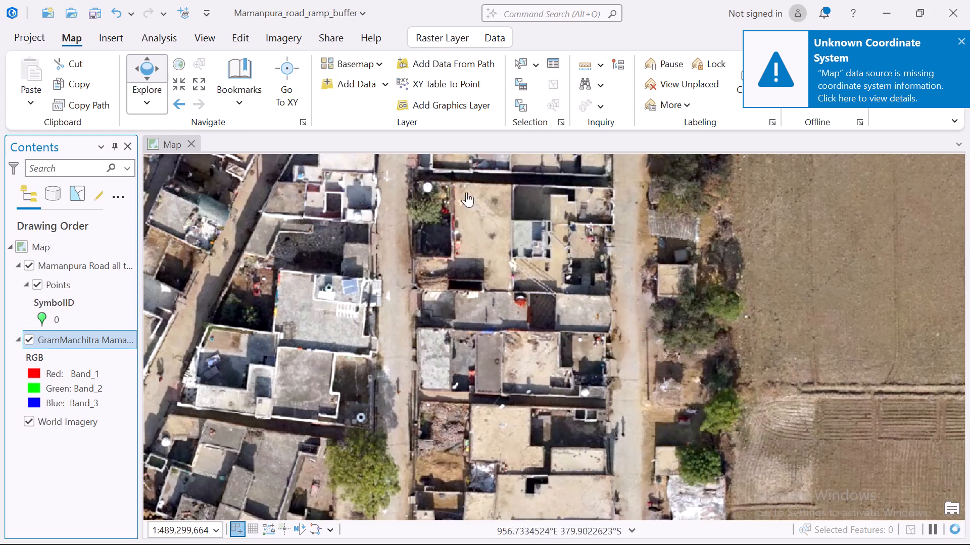
Examine the road junction and the wedge-shaped building block at the northern edge of the GramManchitra Mamanpura raster in close detail.
{"action": "left_click_drag", "start_coordinate": [466, 192], "coordinate": [539, 391]}
{"action": "left_click_drag", "start_coordinate": [478, 264], "coordinate": [448, 458]}
{"action": "left_click_drag", "start_coordinate": [454, 402], "coordinate": [452, 454]}
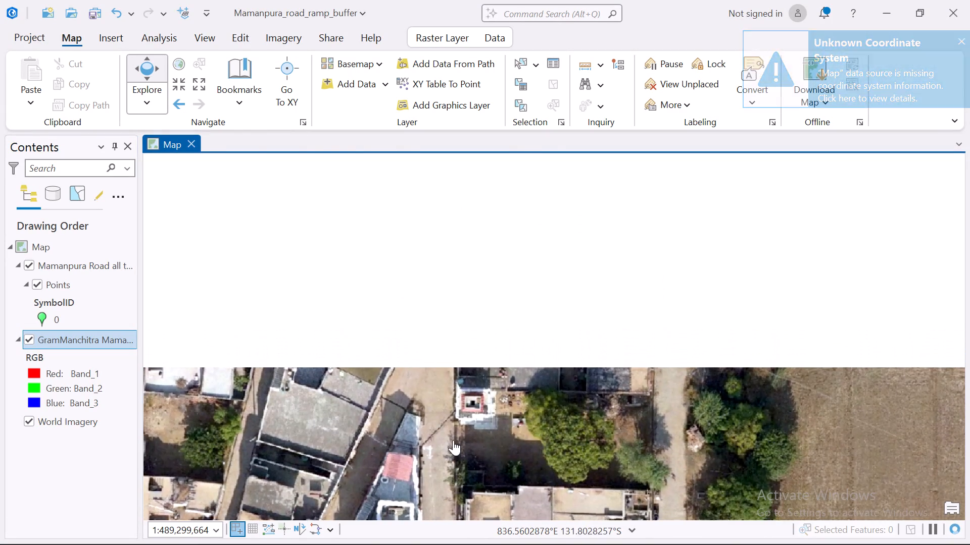
{"action": "left_click_drag", "start_coordinate": [457, 424], "coordinate": [420, 314]}
{"action": "left_click_drag", "start_coordinate": [372, 400], "coordinate": [362, 320]}
{"action": "left_click_drag", "start_coordinate": [385, 401], "coordinate": [446, 340]}
{"action": "left_click_drag", "start_coordinate": [420, 275], "coordinate": [421, 336]}
{"action": "left_click_drag", "start_coordinate": [423, 253], "coordinate": [423, 283]}
{"action": "scroll", "coordinate": [423, 283], "scroll_direction": "up", "scroll_amount": 4}
{"action": "left_click_drag", "start_coordinate": [430, 242], "coordinate": [434, 326]}
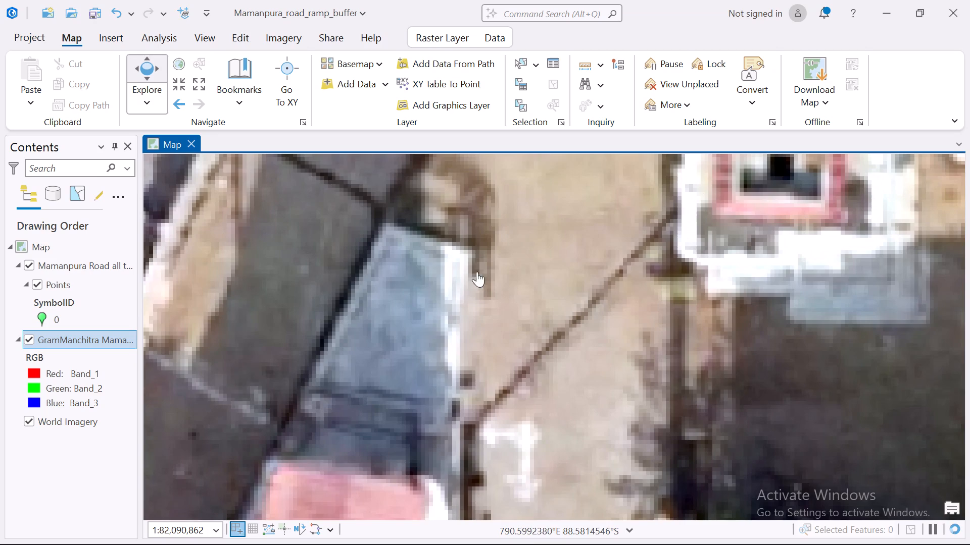
{"action": "scroll", "coordinate": [469, 272], "scroll_direction": "down", "scroll_amount": 4}
{"action": "scroll", "coordinate": [488, 303], "scroll_direction": "up", "scroll_amount": 1}
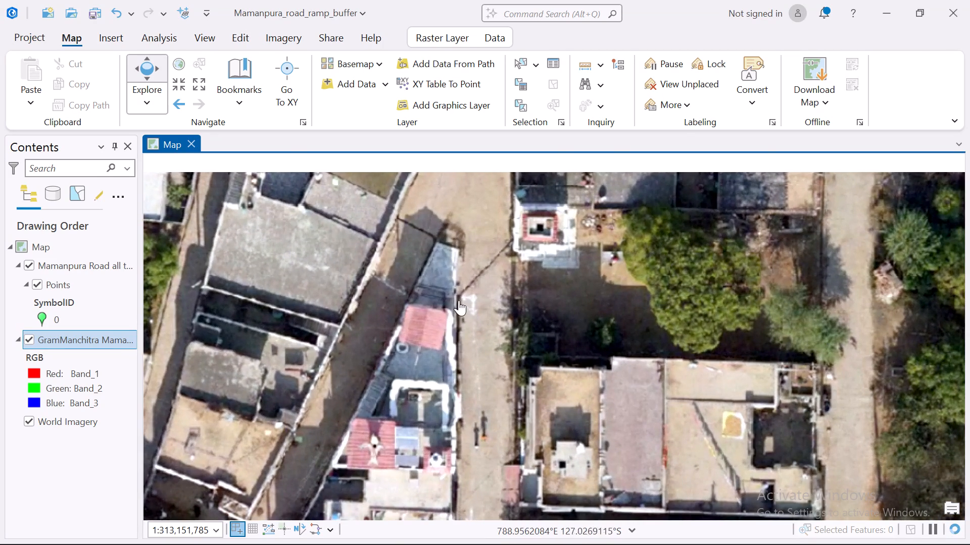
{"action": "scroll", "coordinate": [456, 246], "scroll_direction": "down", "scroll_amount": 1}
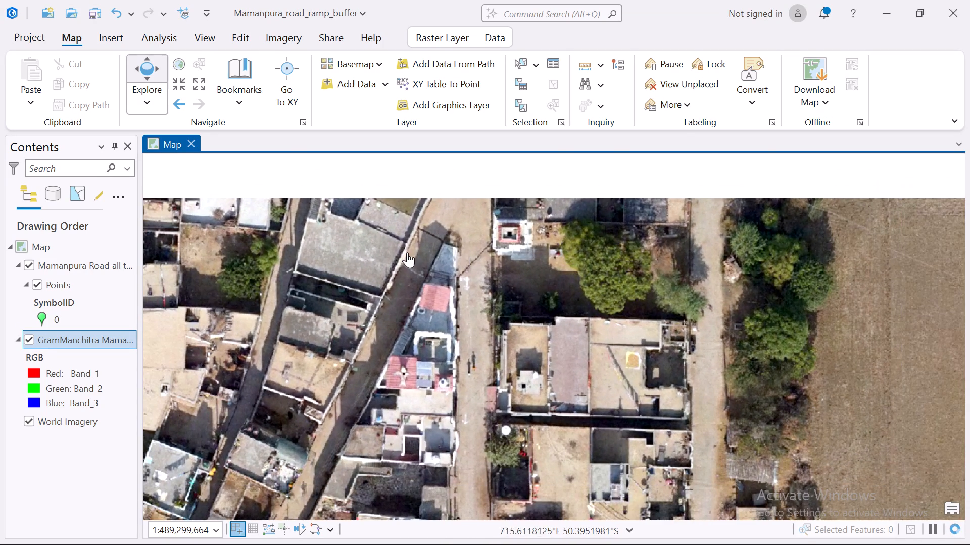
{"action": "middle_click_drag", "start_coordinate": [398, 242], "coordinate": [428, 319]}
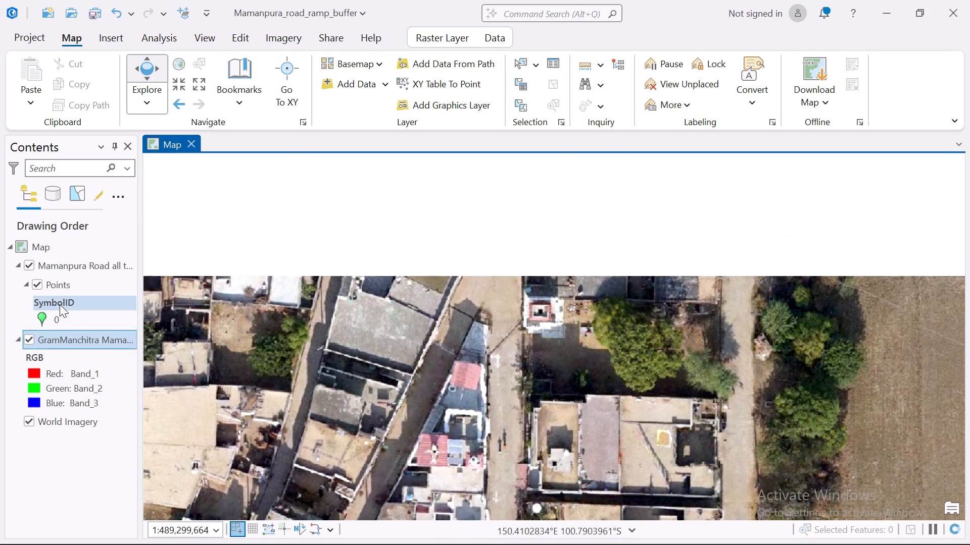
Zoom to the Points layer and examine the World Imagery at the road junction north of point p5.
{"action": "right_click", "coordinate": [60, 304]}
{"action": "right_click", "coordinate": [42, 292]}
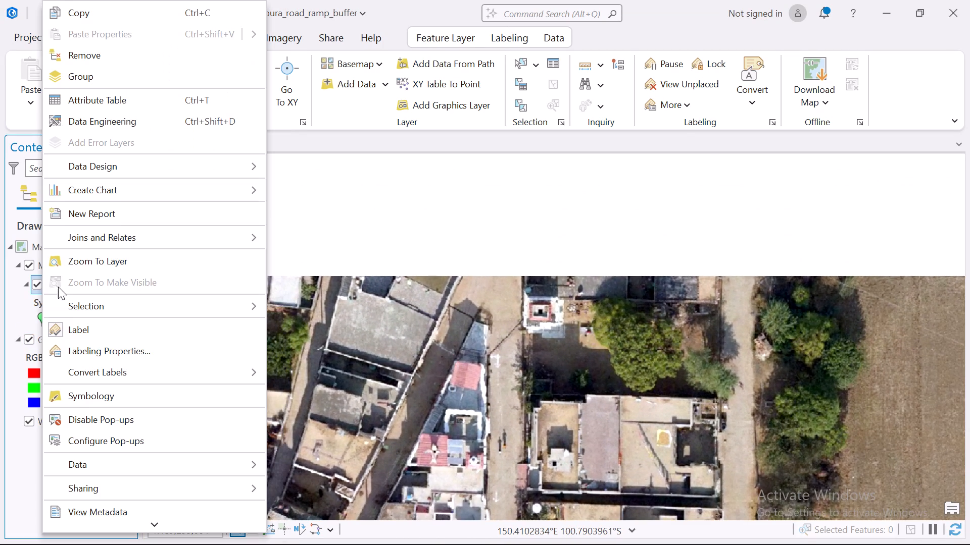
{"action": "left_click", "coordinate": [126, 264]}
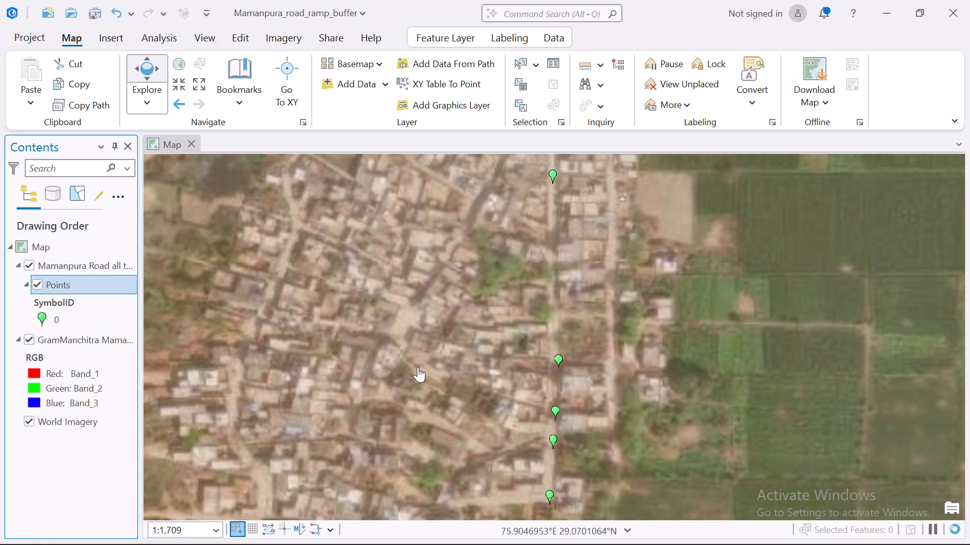
{"action": "left_click_drag", "start_coordinate": [519, 256], "coordinate": [488, 394]}
{"action": "scroll", "coordinate": [512, 270], "scroll_direction": "up", "scroll_amount": 4}
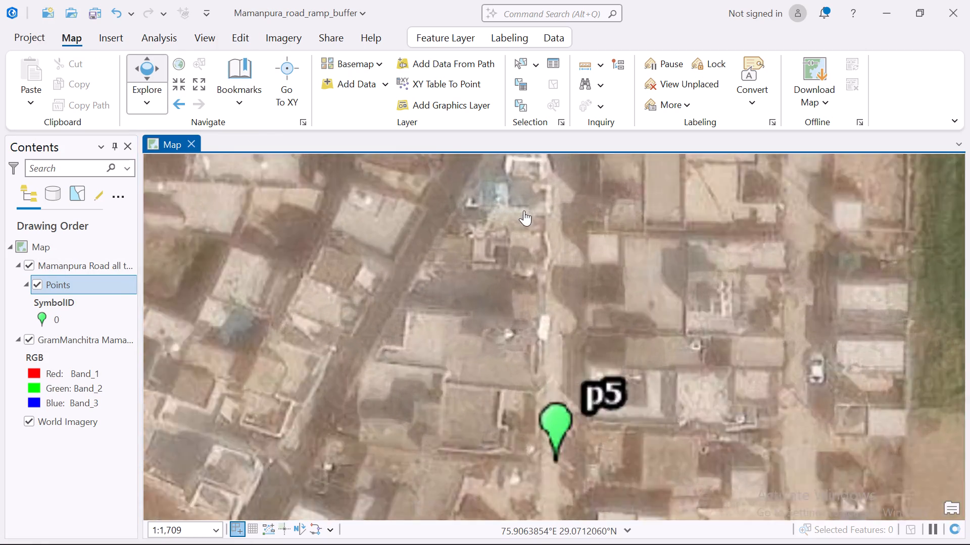
{"action": "left_click_drag", "start_coordinate": [524, 210], "coordinate": [508, 389]}
{"action": "left_click_drag", "start_coordinate": [547, 210], "coordinate": [504, 375]}
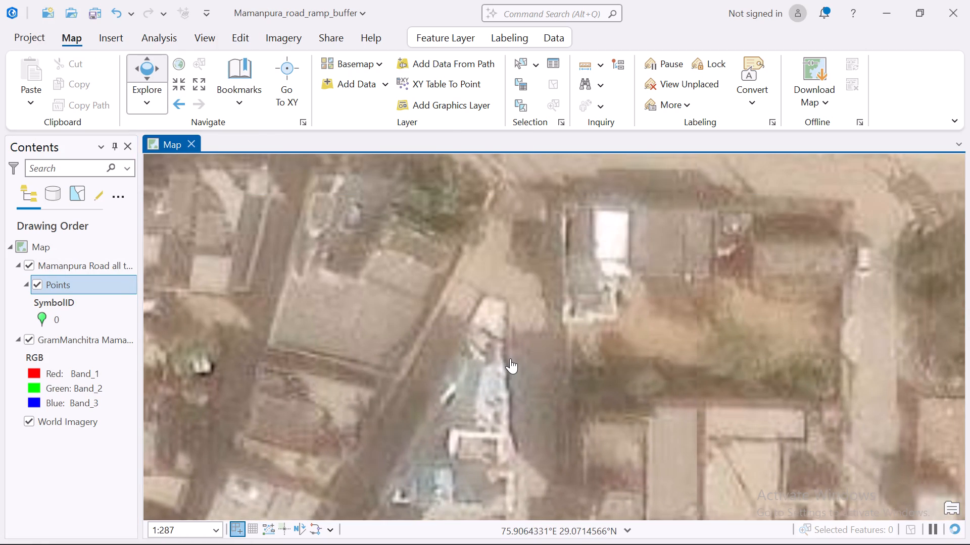
Zoom to the GramManchitra Mamanpura layer and compare its northern road junction beside the wedge-shaped building with the imagery.
{"action": "right_click", "coordinate": [75, 343]}
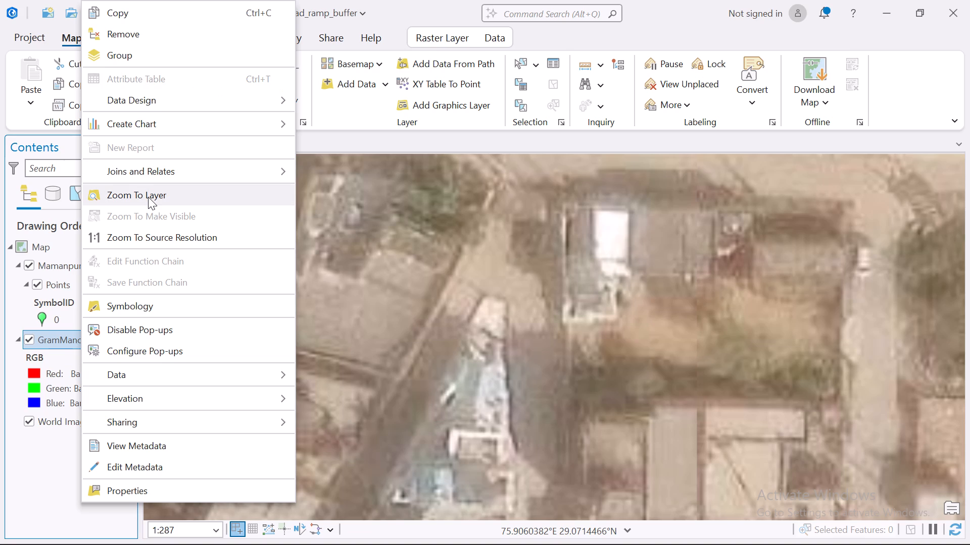
{"action": "left_click", "coordinate": [148, 197]}
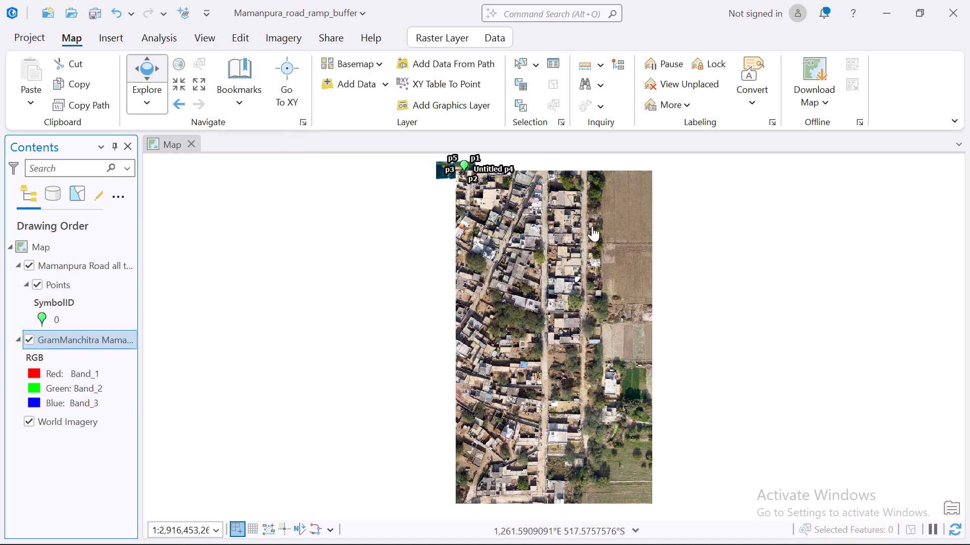
{"action": "scroll", "coordinate": [553, 203], "scroll_direction": "up", "scroll_amount": 6}
{"action": "left_click_drag", "start_coordinate": [532, 190], "coordinate": [579, 405]}
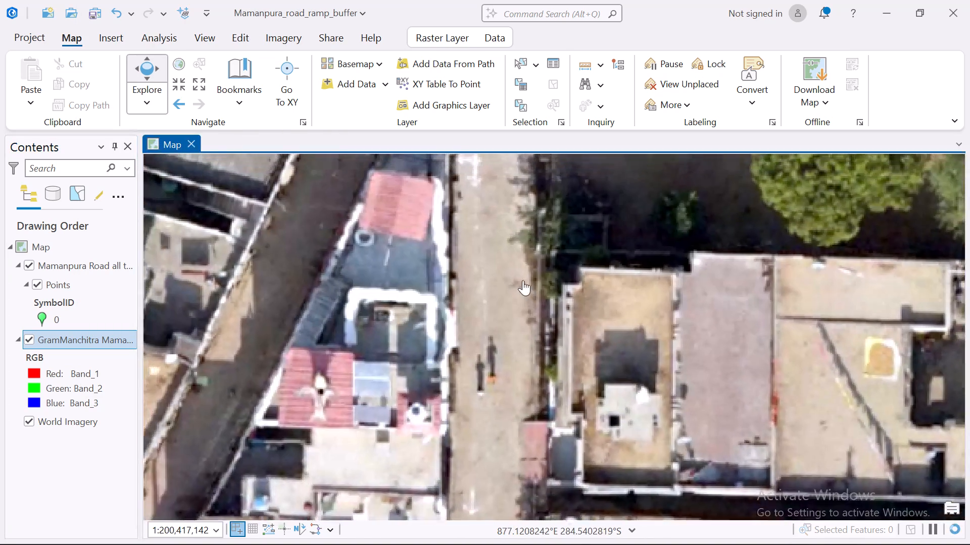
{"action": "left_click_drag", "start_coordinate": [521, 287], "coordinate": [521, 434]}
{"action": "left_click_drag", "start_coordinate": [523, 319], "coordinate": [521, 378]}
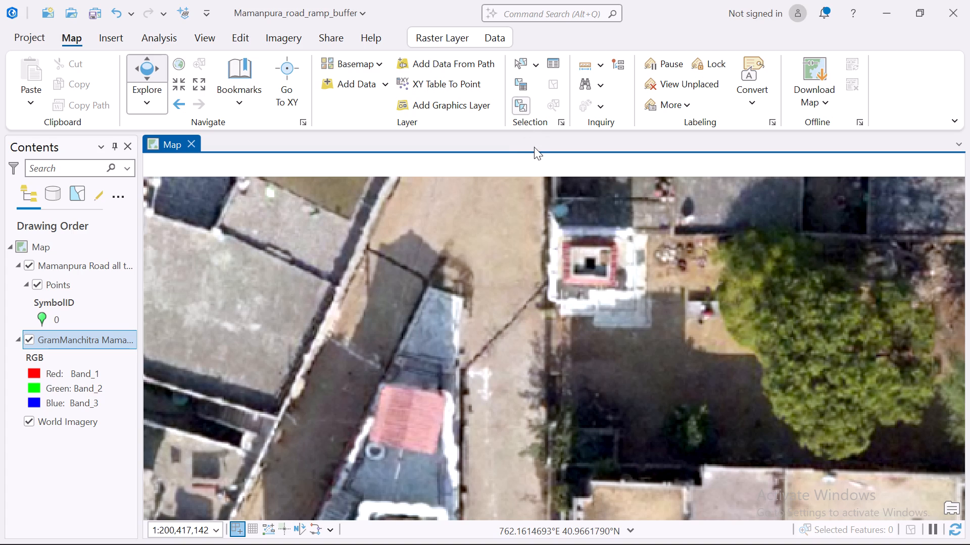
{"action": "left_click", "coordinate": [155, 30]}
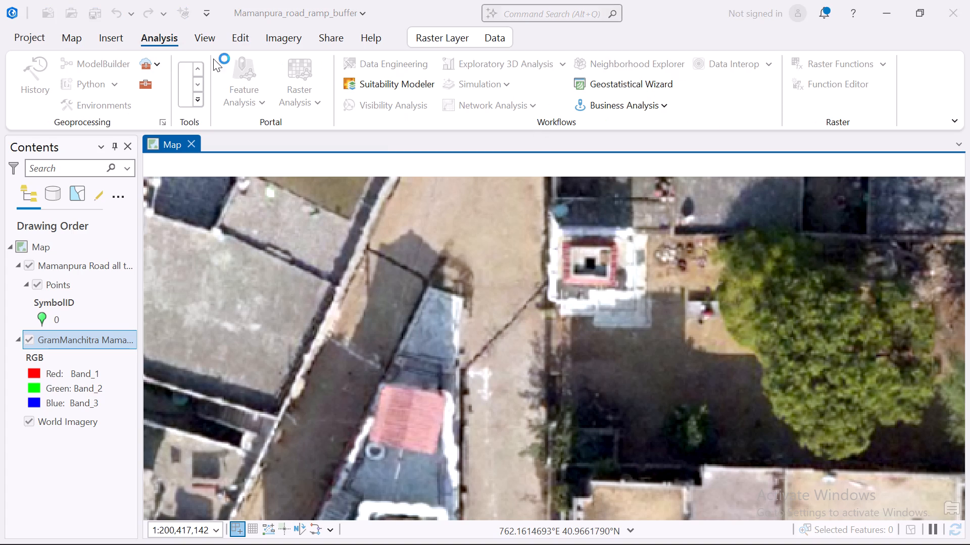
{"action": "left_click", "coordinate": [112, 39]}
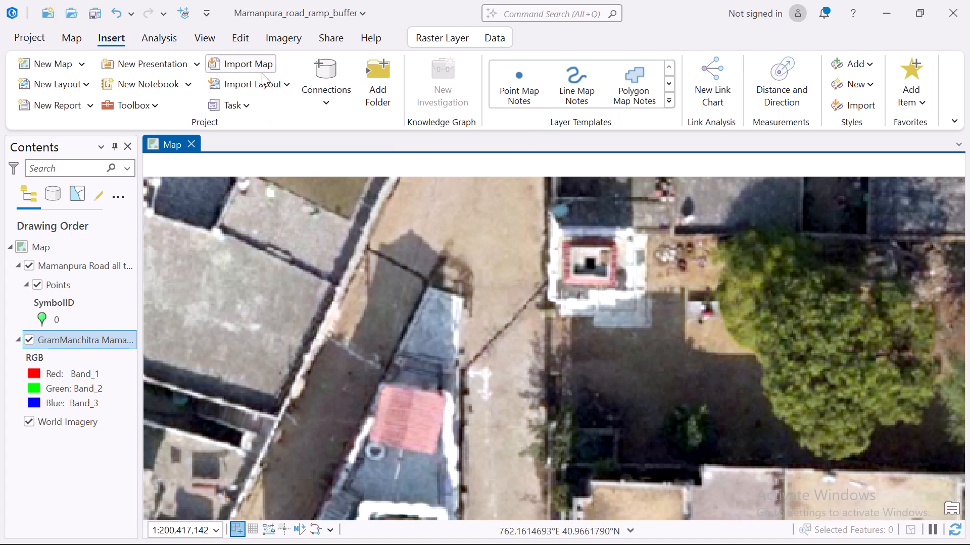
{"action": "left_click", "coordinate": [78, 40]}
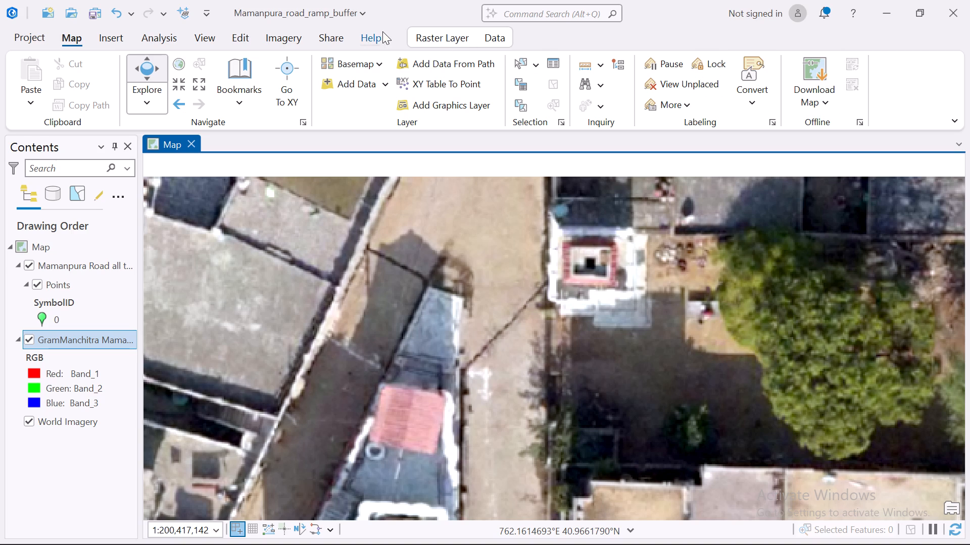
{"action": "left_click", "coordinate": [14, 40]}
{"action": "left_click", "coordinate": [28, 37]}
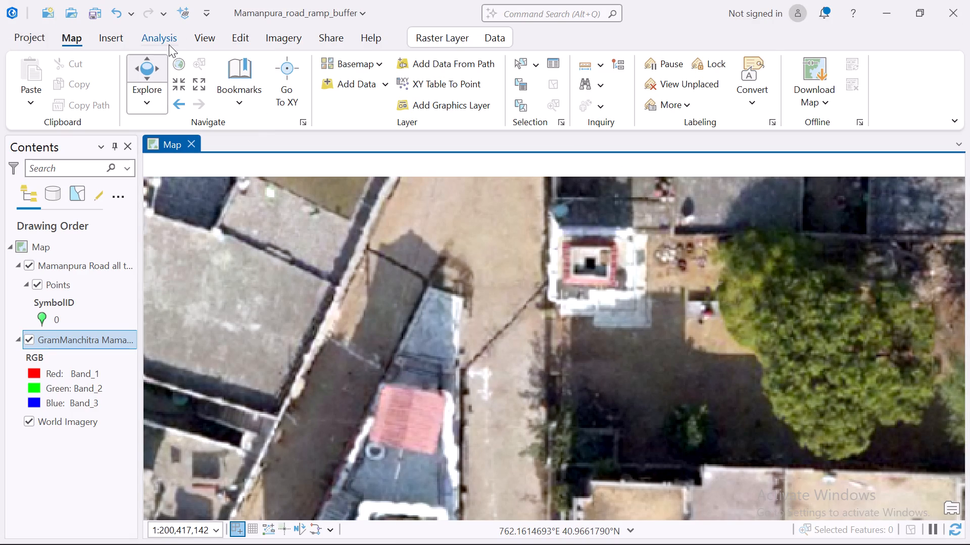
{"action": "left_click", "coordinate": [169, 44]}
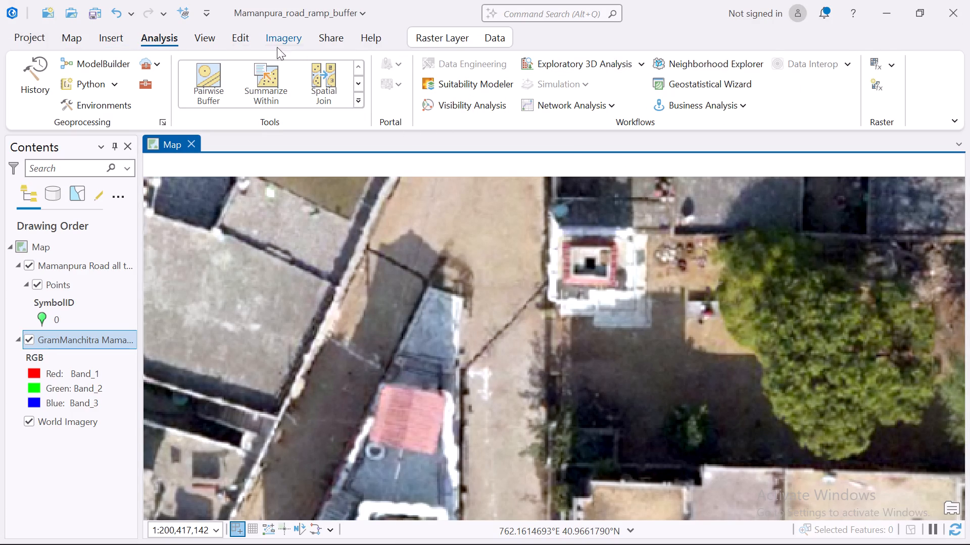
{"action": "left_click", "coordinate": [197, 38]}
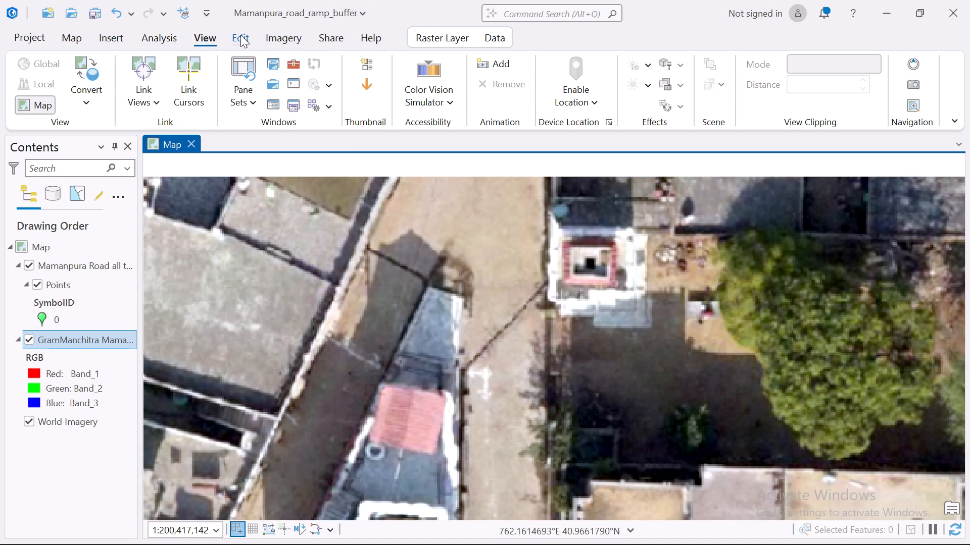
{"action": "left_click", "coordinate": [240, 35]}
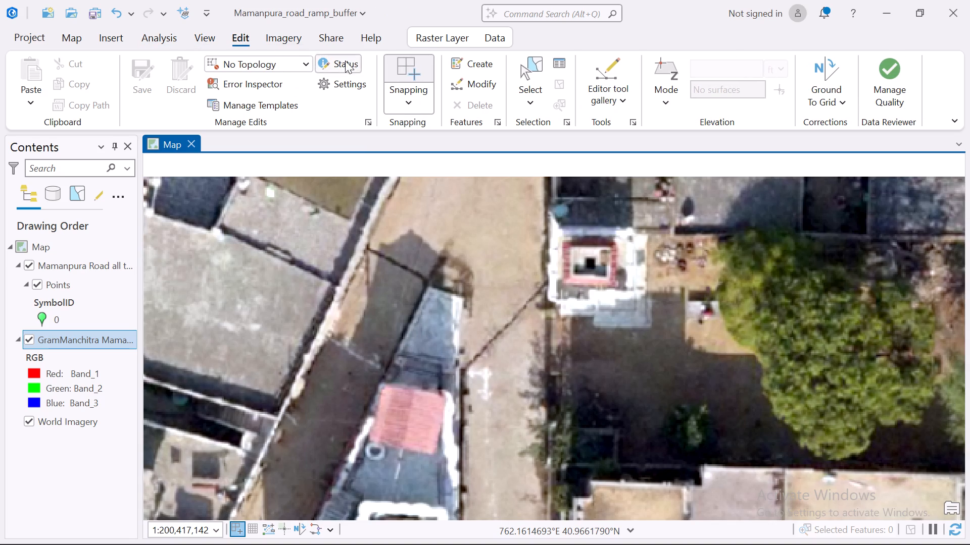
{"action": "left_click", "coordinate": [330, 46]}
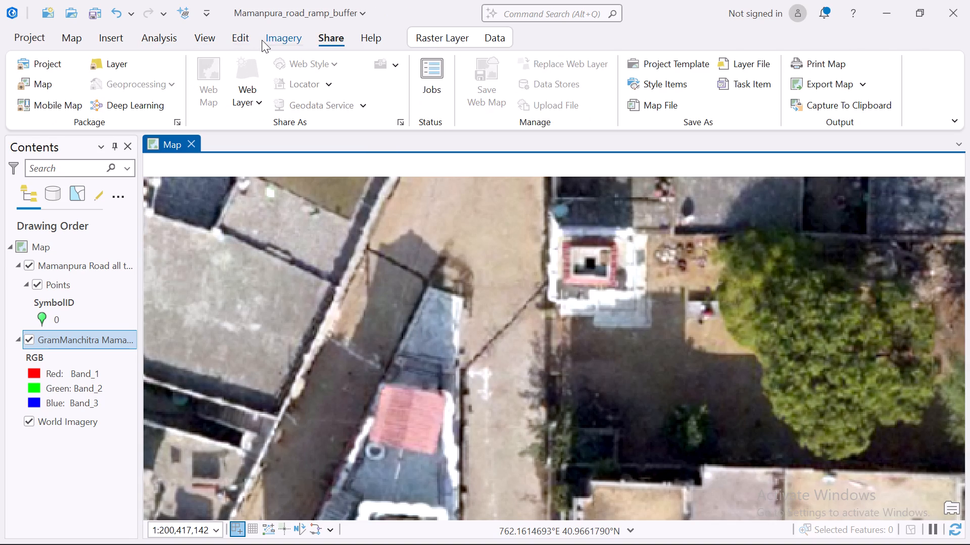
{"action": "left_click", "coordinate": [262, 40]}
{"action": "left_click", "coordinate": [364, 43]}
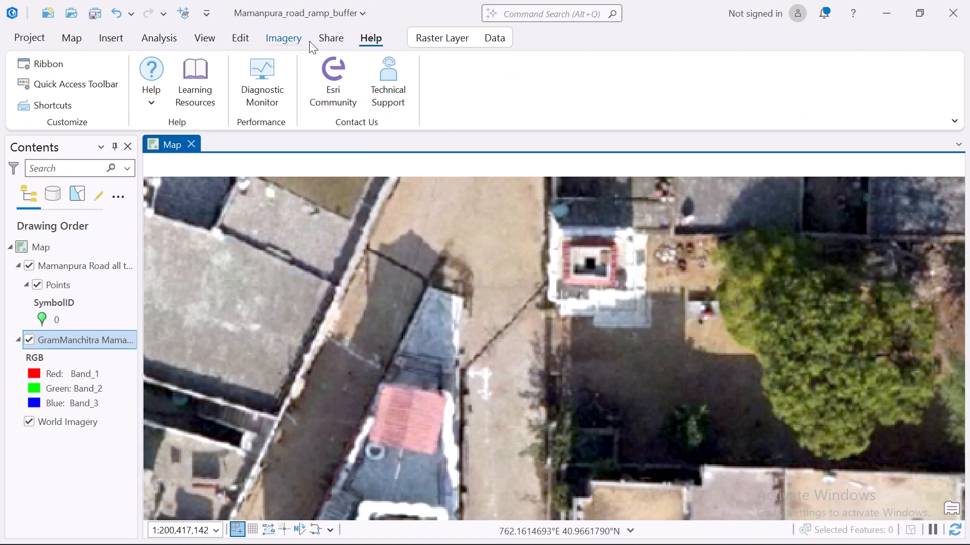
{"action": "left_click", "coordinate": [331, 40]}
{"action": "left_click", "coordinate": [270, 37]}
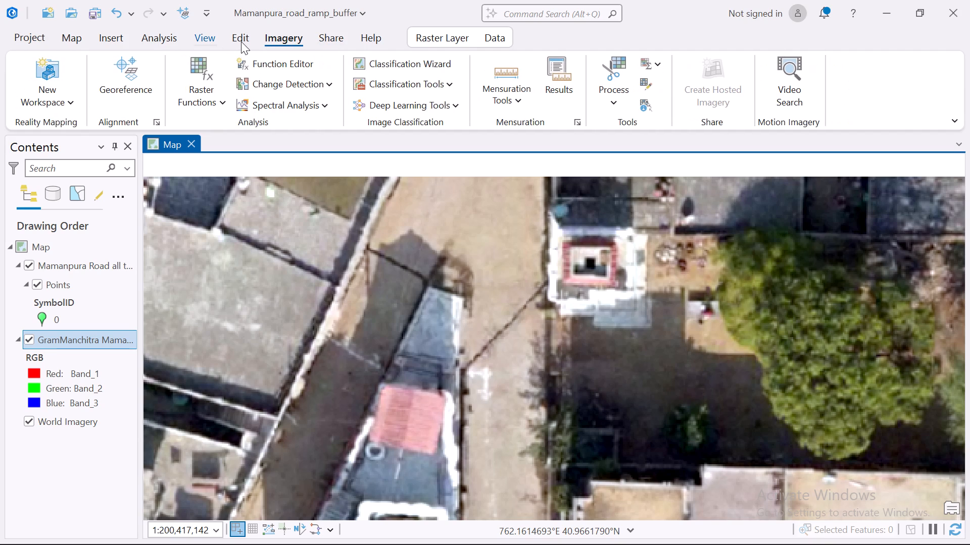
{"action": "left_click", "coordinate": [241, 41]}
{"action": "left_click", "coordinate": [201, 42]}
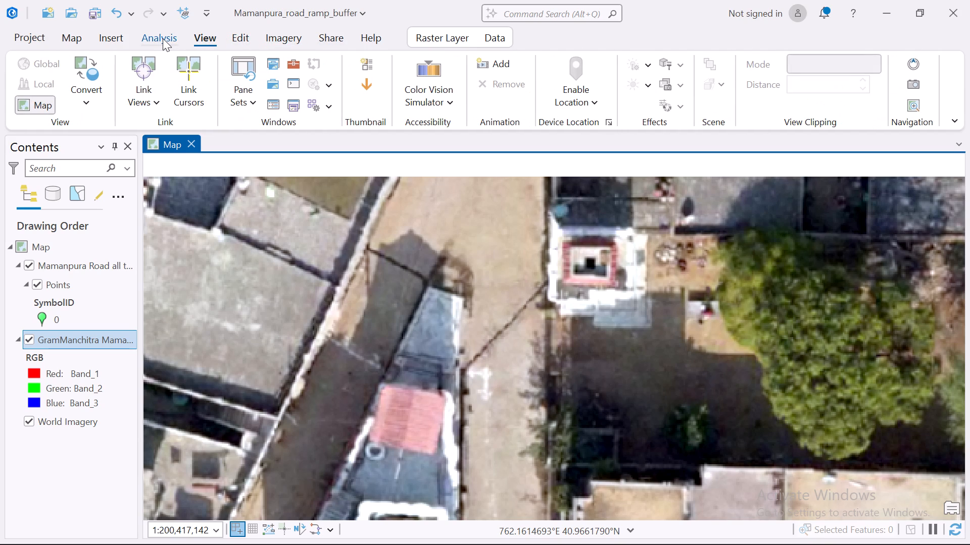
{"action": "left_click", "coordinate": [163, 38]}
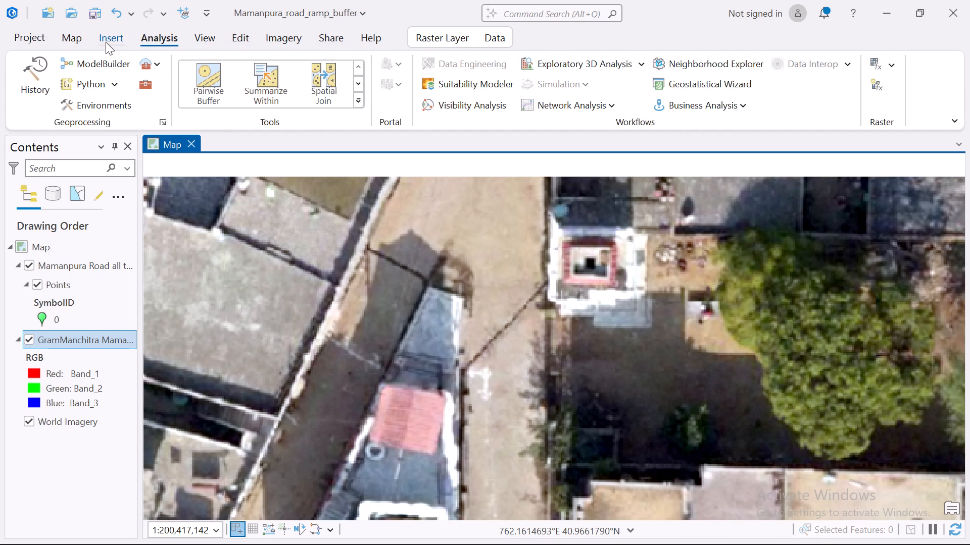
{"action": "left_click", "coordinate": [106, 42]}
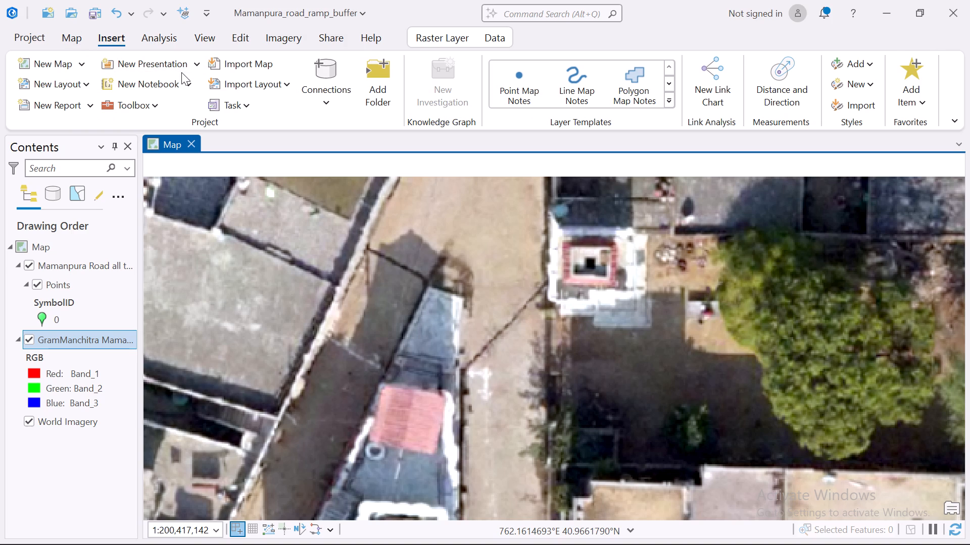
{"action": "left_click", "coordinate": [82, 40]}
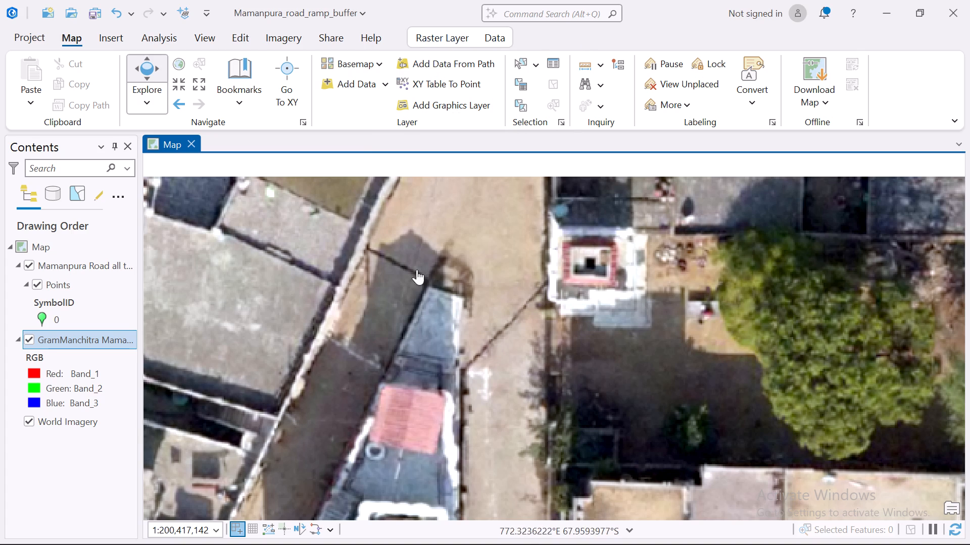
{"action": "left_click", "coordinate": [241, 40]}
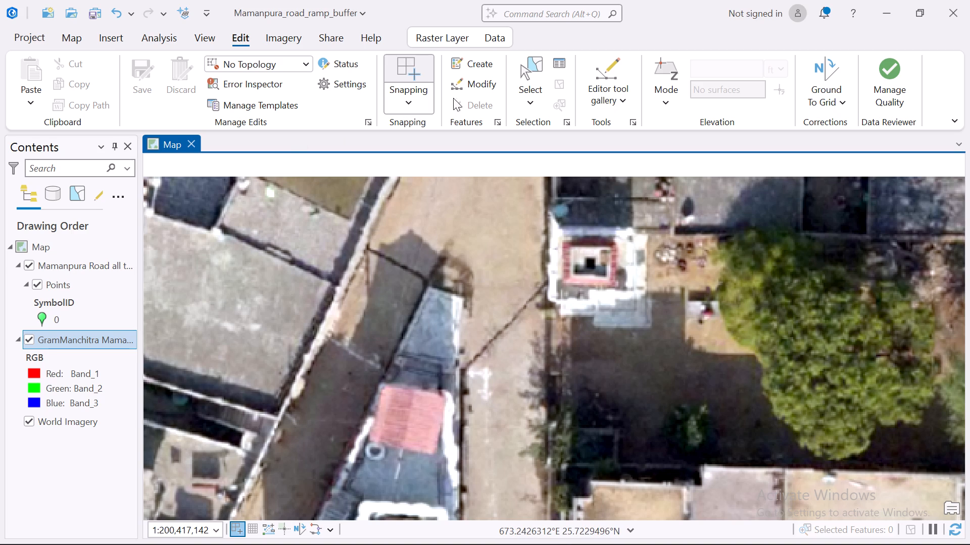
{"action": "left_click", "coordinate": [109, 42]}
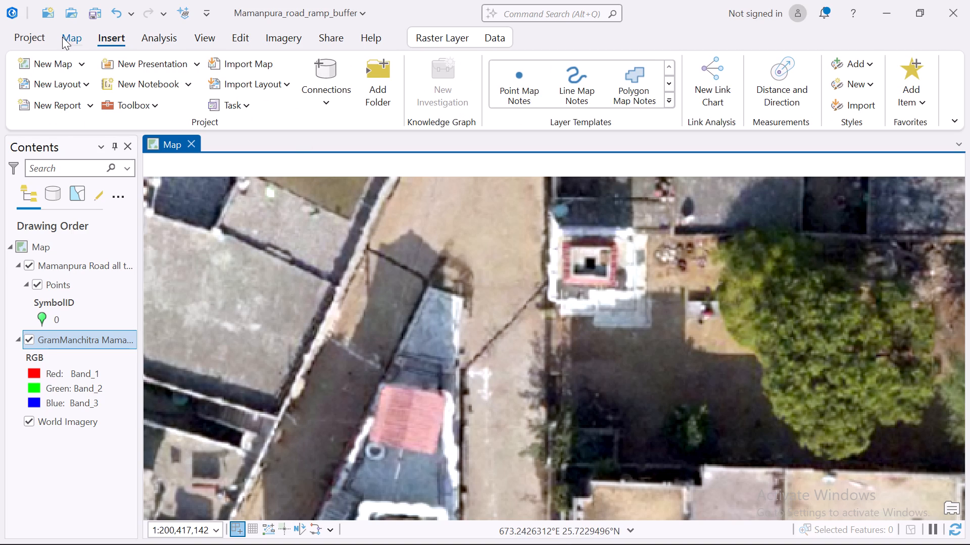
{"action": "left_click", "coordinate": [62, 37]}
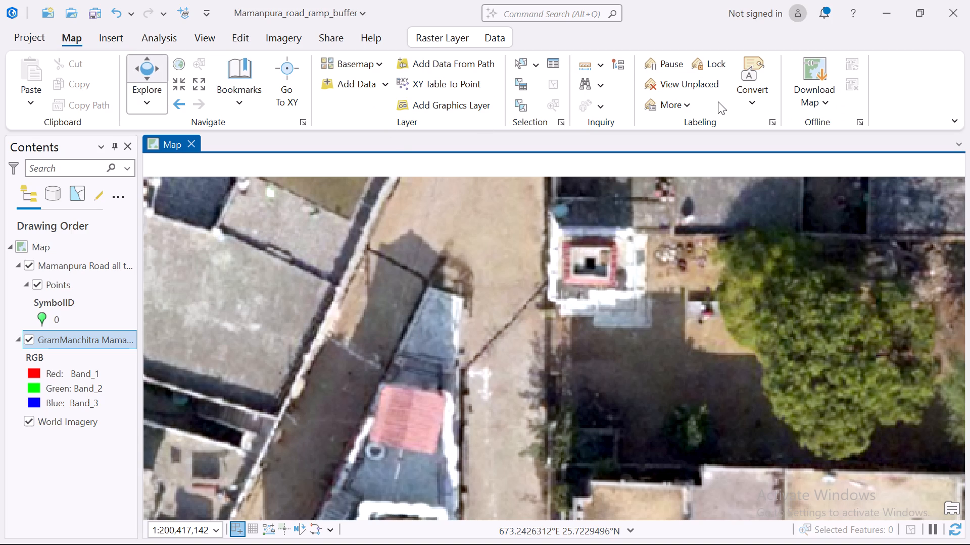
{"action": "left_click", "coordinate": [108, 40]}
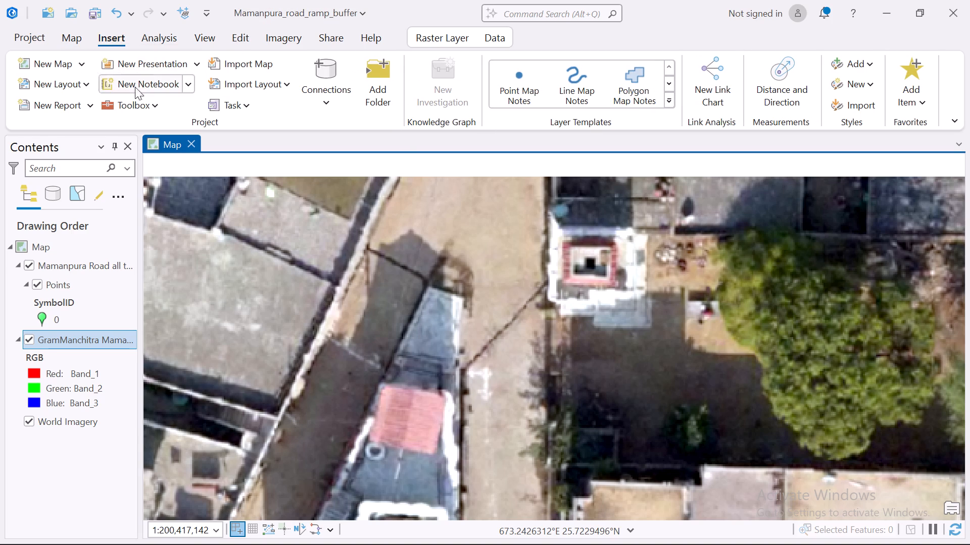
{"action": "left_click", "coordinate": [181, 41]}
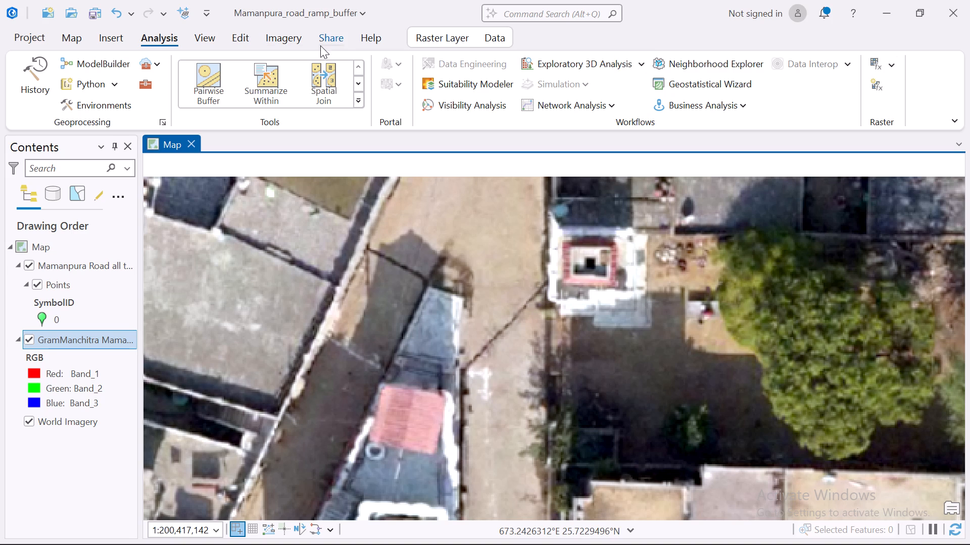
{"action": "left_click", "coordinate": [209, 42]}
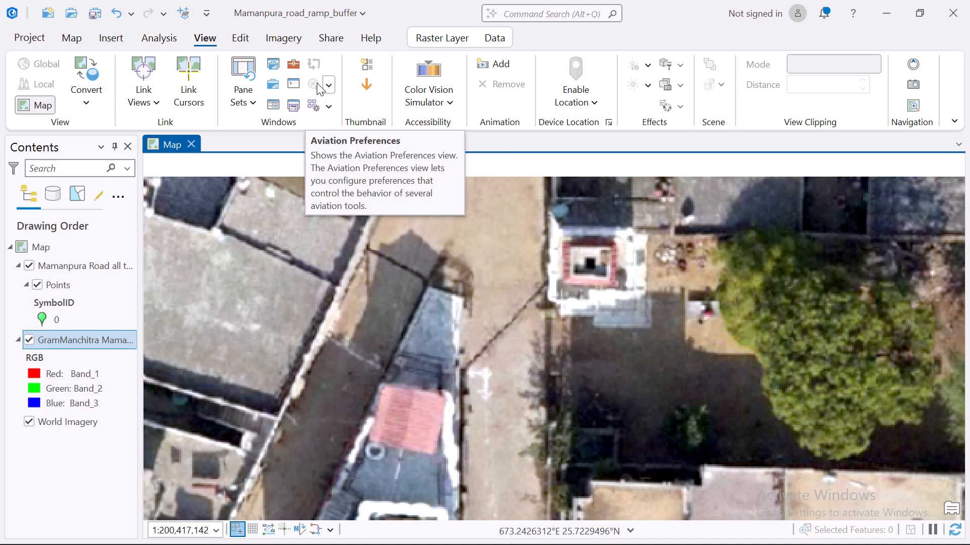
Start a georeferencing session for the GramManchitra Mamanpura raster layer.
{"action": "left_click", "coordinate": [270, 38]}
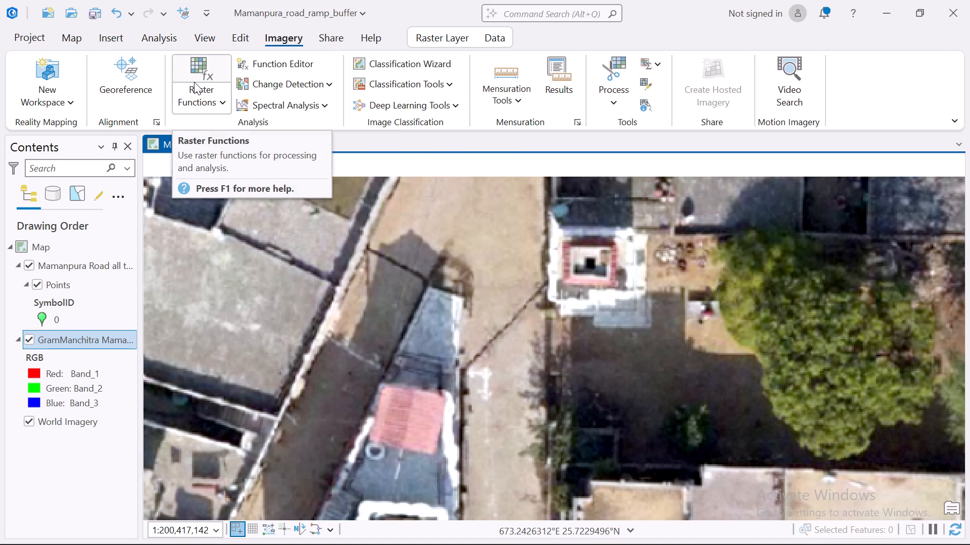
{"action": "left_click", "coordinate": [138, 70]}
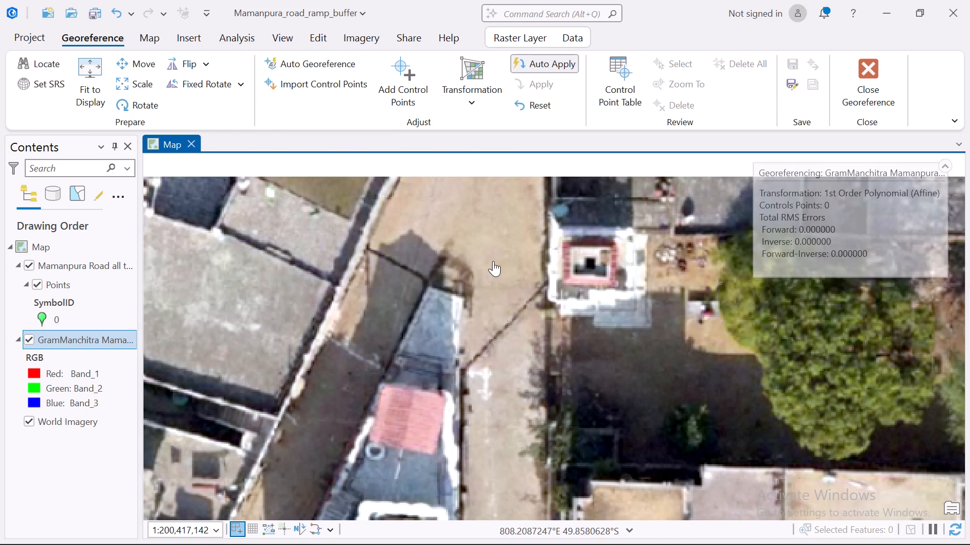
Add a control point linking the northeast tip of the raster's wedge-shaped building to the same corner in World Imagery, north of p5.
{"action": "left_click", "coordinate": [403, 77]}
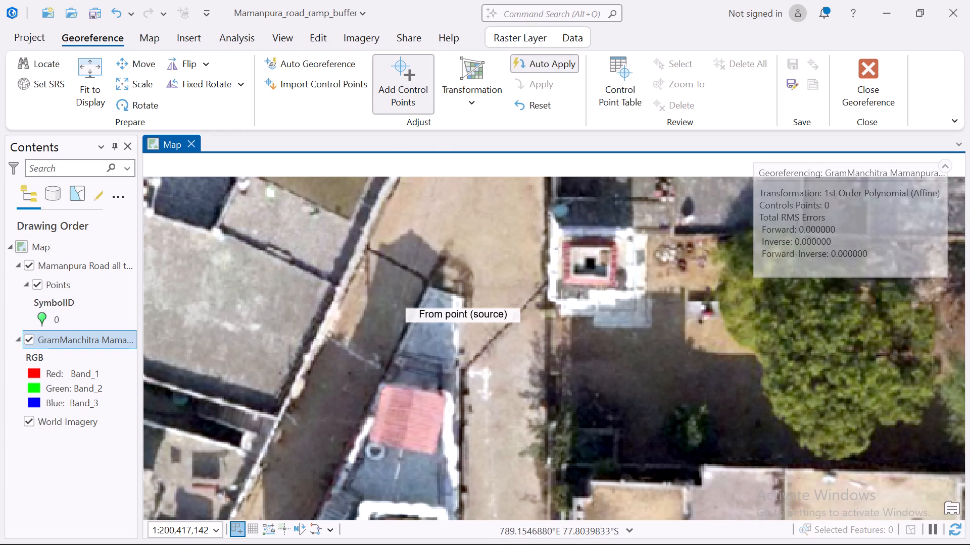
{"action": "left_click", "coordinate": [463, 299]}
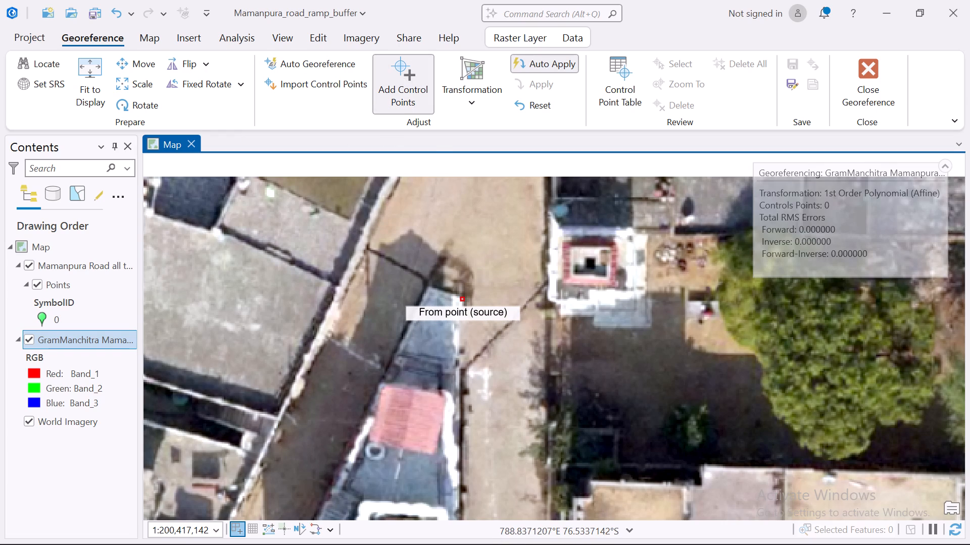
{"action": "right_click", "coordinate": [73, 289]}
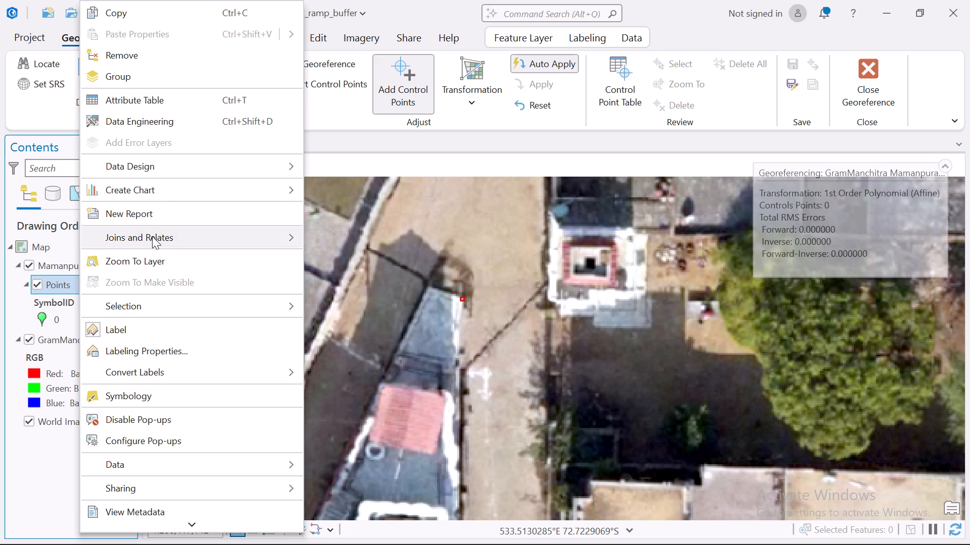
{"action": "left_click", "coordinate": [158, 262]}
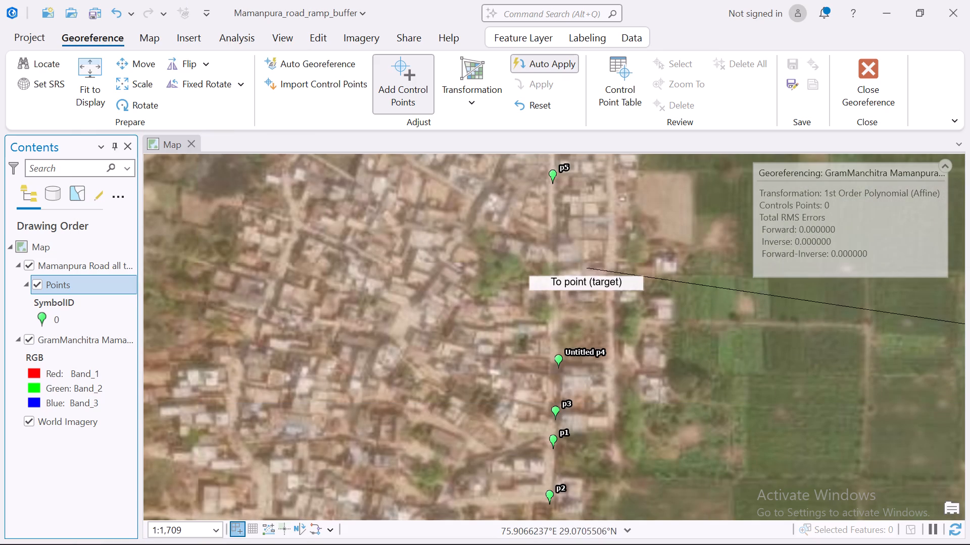
{"action": "middle_click_drag", "start_coordinate": [562, 206], "coordinate": [530, 368]}
{"action": "middle_click", "coordinate": [530, 370]}
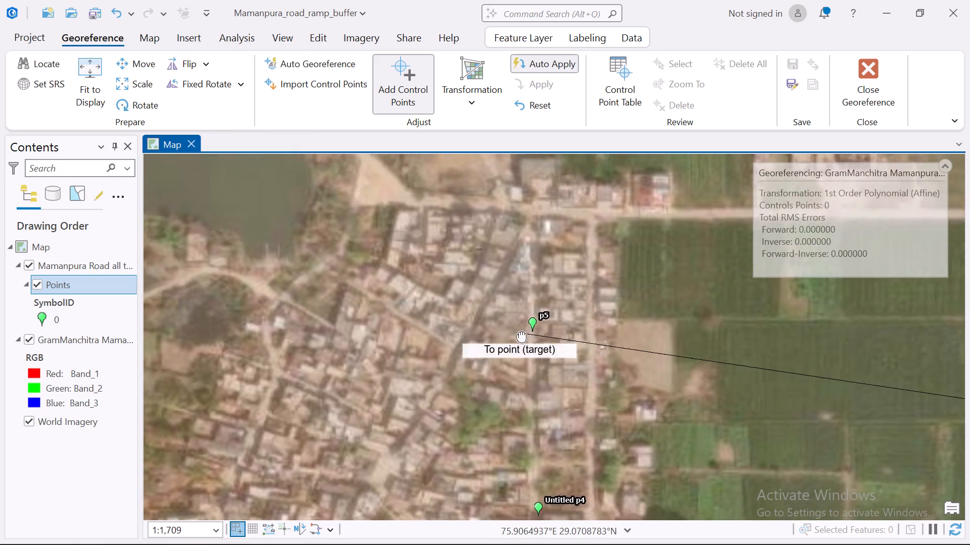
{"action": "scroll", "coordinate": [548, 233], "scroll_direction": "up", "scroll_amount": 4}
{"action": "middle_click_drag", "start_coordinate": [526, 208], "coordinate": [483, 292]}
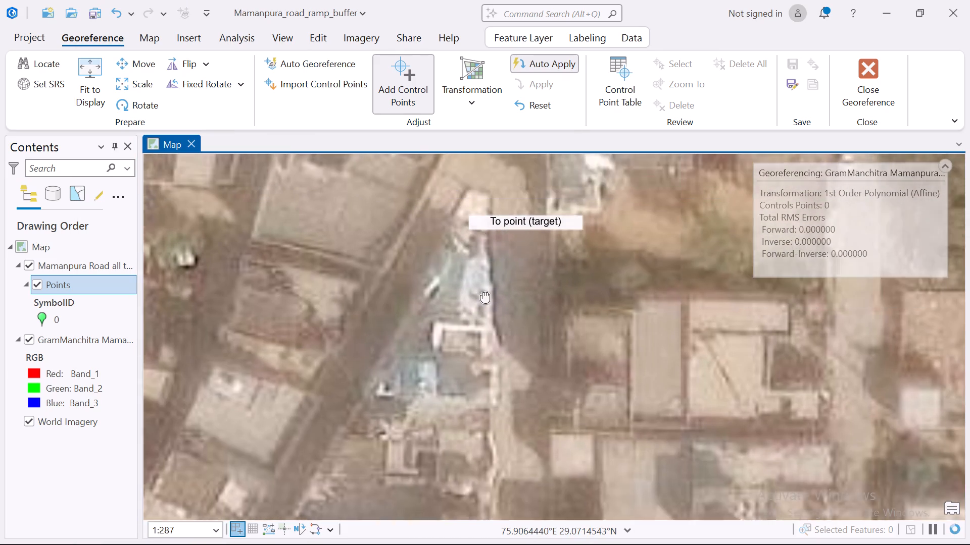
{"action": "middle_click_drag", "start_coordinate": [483, 292], "coordinate": [475, 307]}
{"action": "scroll", "coordinate": [467, 261], "scroll_direction": "down", "scroll_amount": 2}
{"action": "scroll", "coordinate": [467, 261], "scroll_direction": "up", "scroll_amount": 3}
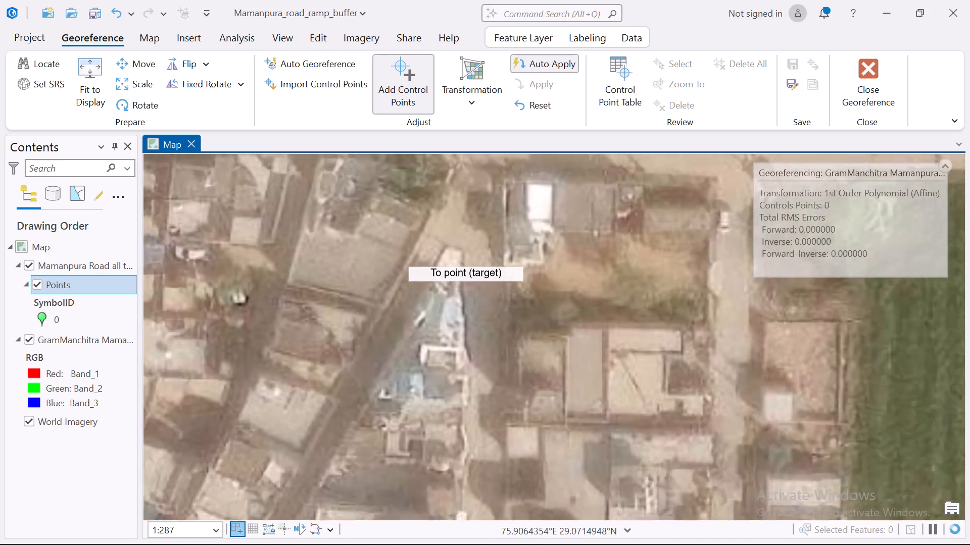
{"action": "scroll", "coordinate": [467, 261], "scroll_direction": "up", "scroll_amount": 1}
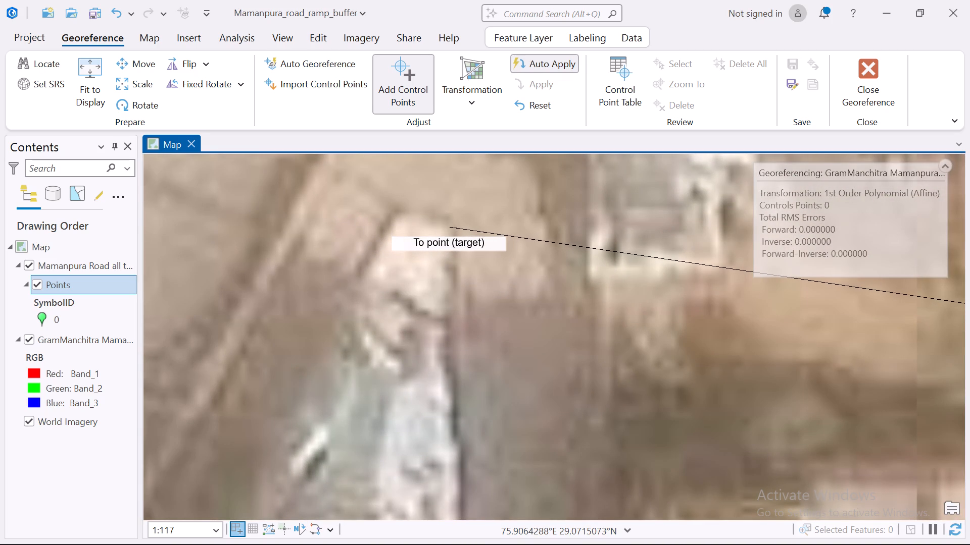
{"action": "left_click", "coordinate": [450, 227]}
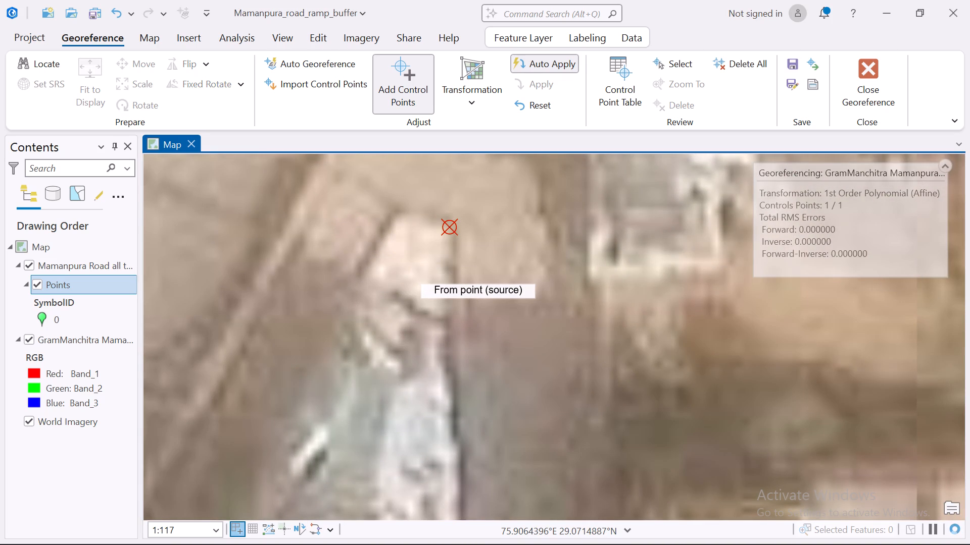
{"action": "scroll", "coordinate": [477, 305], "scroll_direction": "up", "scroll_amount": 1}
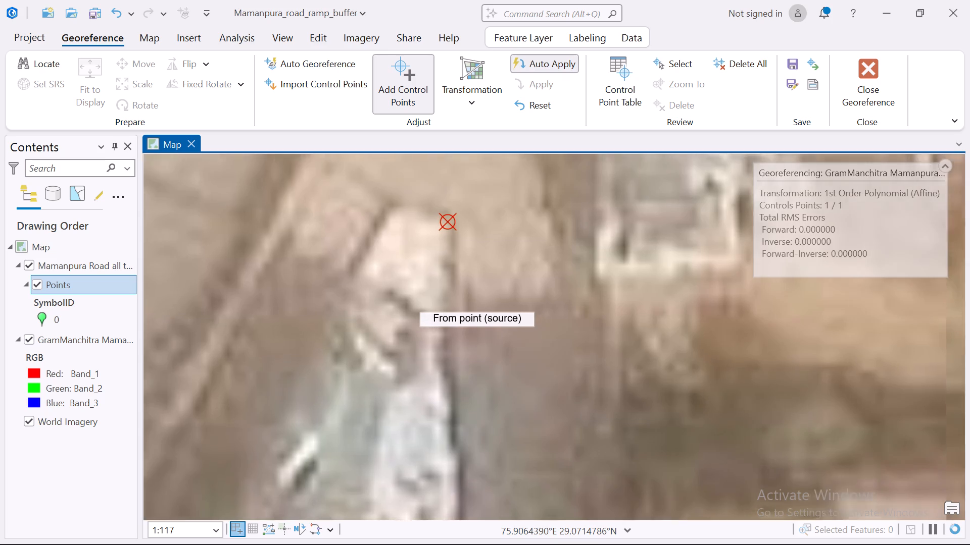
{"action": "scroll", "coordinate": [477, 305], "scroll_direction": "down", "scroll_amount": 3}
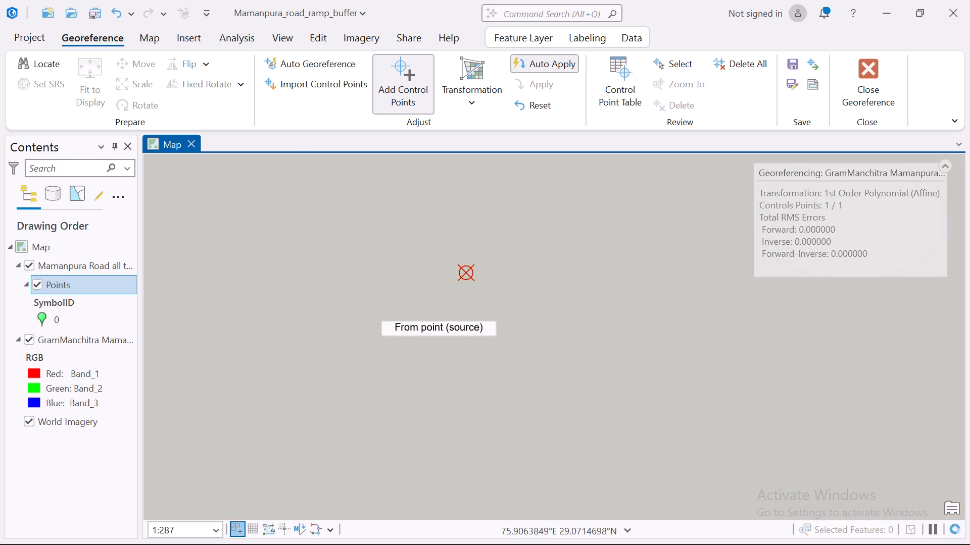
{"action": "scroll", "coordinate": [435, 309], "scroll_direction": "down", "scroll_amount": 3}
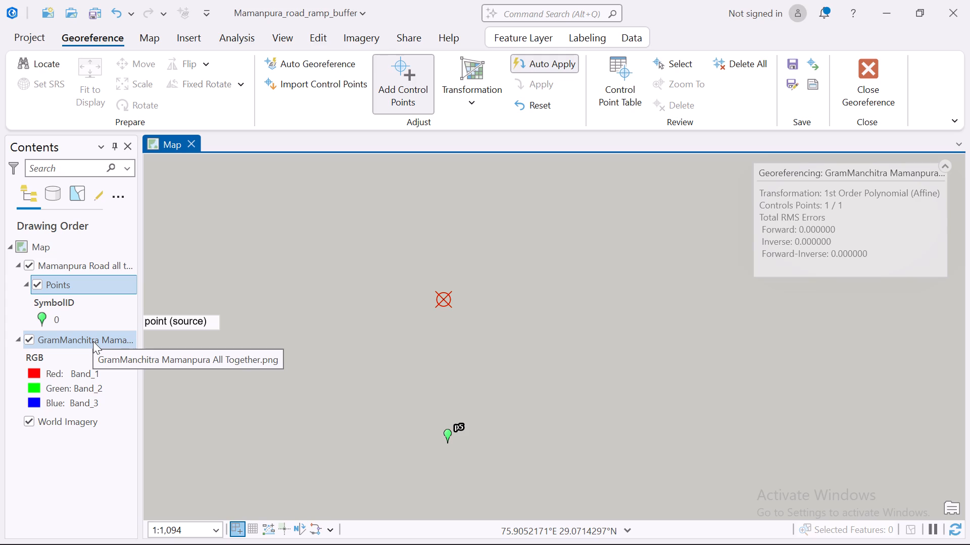
Switch to Photos and examine the buildings and parallel roads in GramManchitra Mamanpura All Together.png, from the northern junction southwards.
{"action": "key", "text": "alt+Tab"}
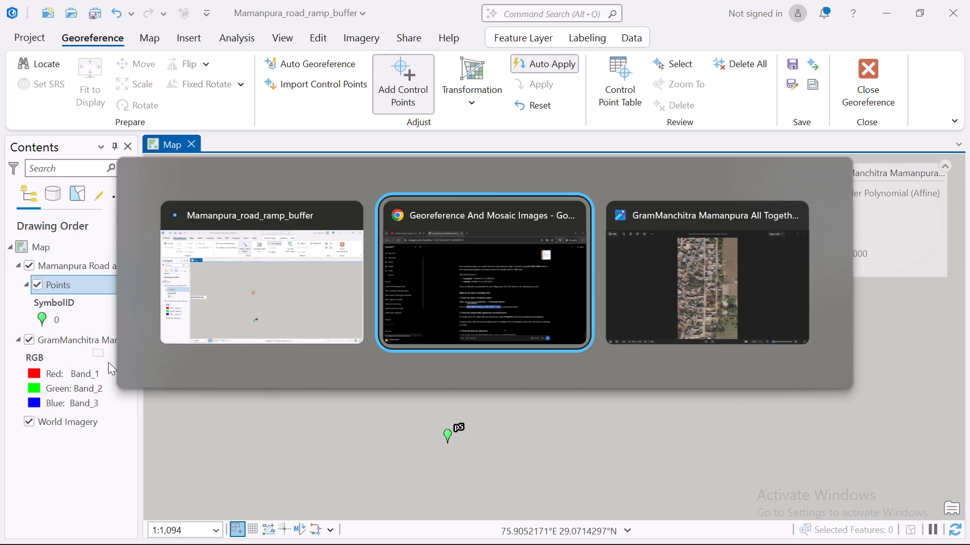
{"action": "key", "text": "alt+Tab"}
{"action": "scroll", "coordinate": [523, 218], "scroll_direction": "up", "scroll_amount": 4}
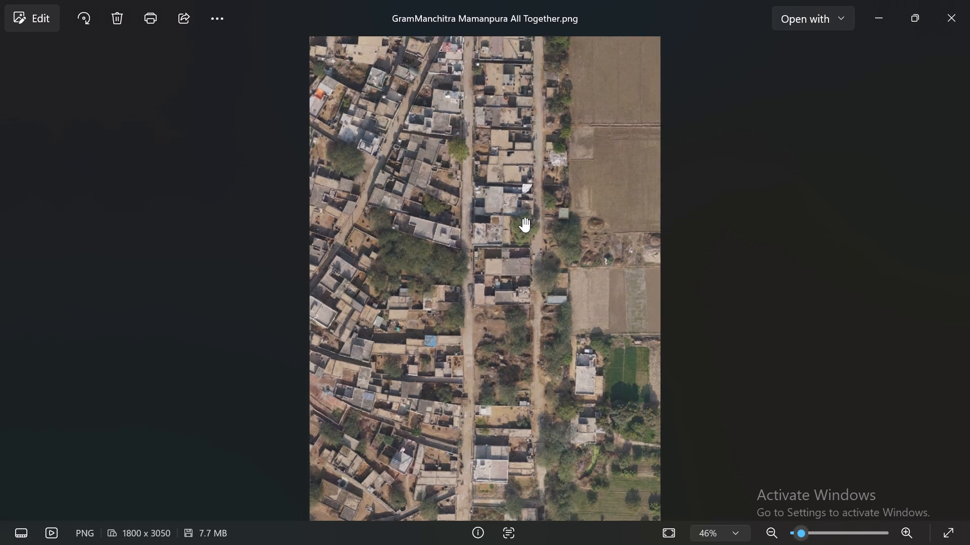
{"action": "left_click_drag", "start_coordinate": [506, 149], "coordinate": [548, 336]}
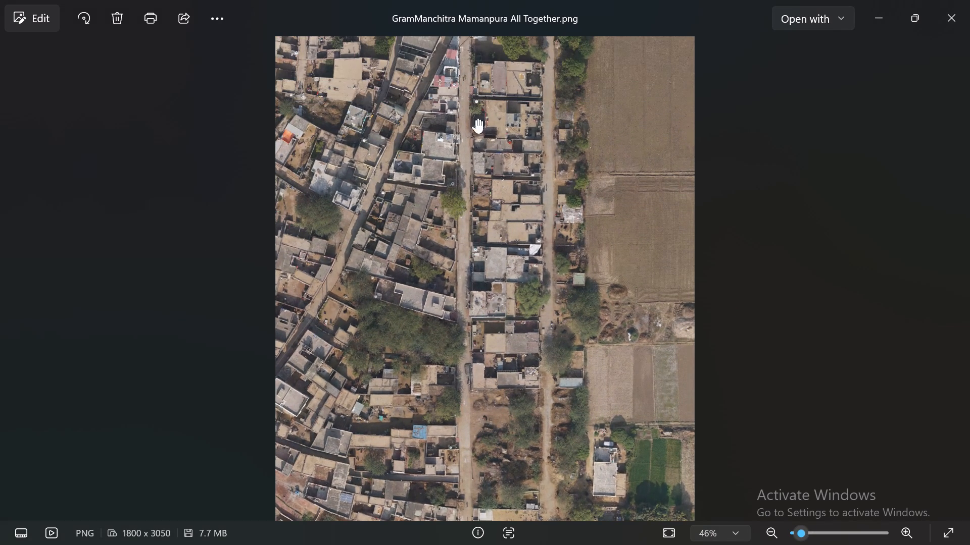
{"action": "left_click_drag", "start_coordinate": [494, 250], "coordinate": [493, 135]}
{"action": "left_click_drag", "start_coordinate": [464, 331], "coordinate": [440, 189]}
{"action": "left_click_drag", "start_coordinate": [446, 307], "coordinate": [447, 212]}
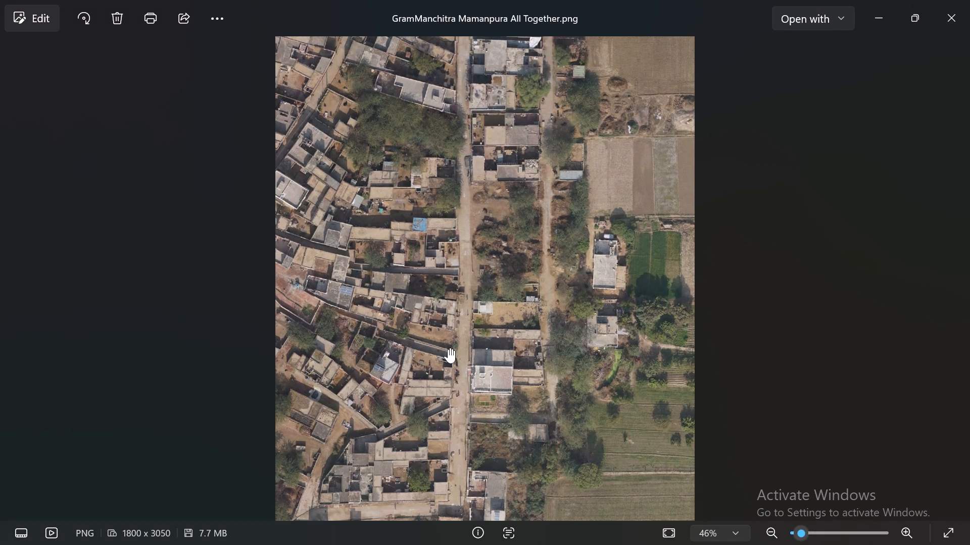
{"action": "left_click_drag", "start_coordinate": [441, 270], "coordinate": [494, 477]}
{"action": "left_click_drag", "start_coordinate": [527, 232], "coordinate": [470, 354]}
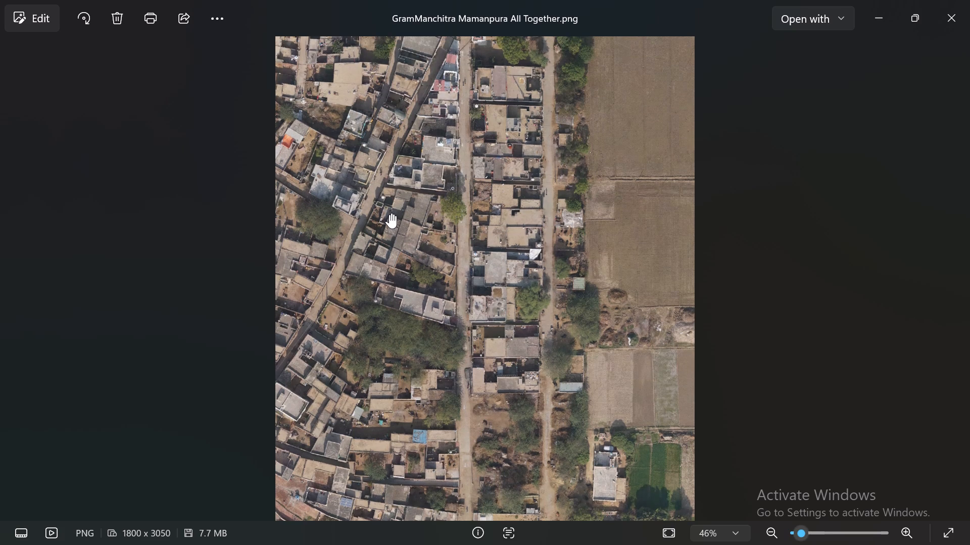
{"action": "left_click_drag", "start_coordinate": [564, 169], "coordinate": [556, 240]}
{"action": "scroll", "coordinate": [565, 152], "scroll_direction": "up", "scroll_amount": 7}
{"action": "left_click_drag", "start_coordinate": [572, 126], "coordinate": [444, 324]}
{"action": "left_click_drag", "start_coordinate": [637, 176], "coordinate": [625, 380]}
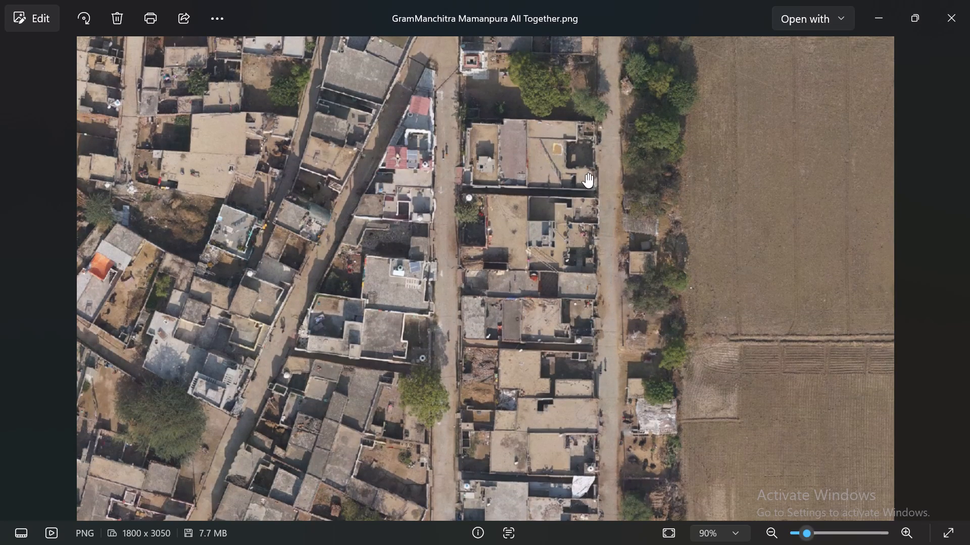
{"action": "left_click_drag", "start_coordinate": [626, 149], "coordinate": [618, 302]}
{"action": "left_click_drag", "start_coordinate": [435, 408], "coordinate": [427, 373]}
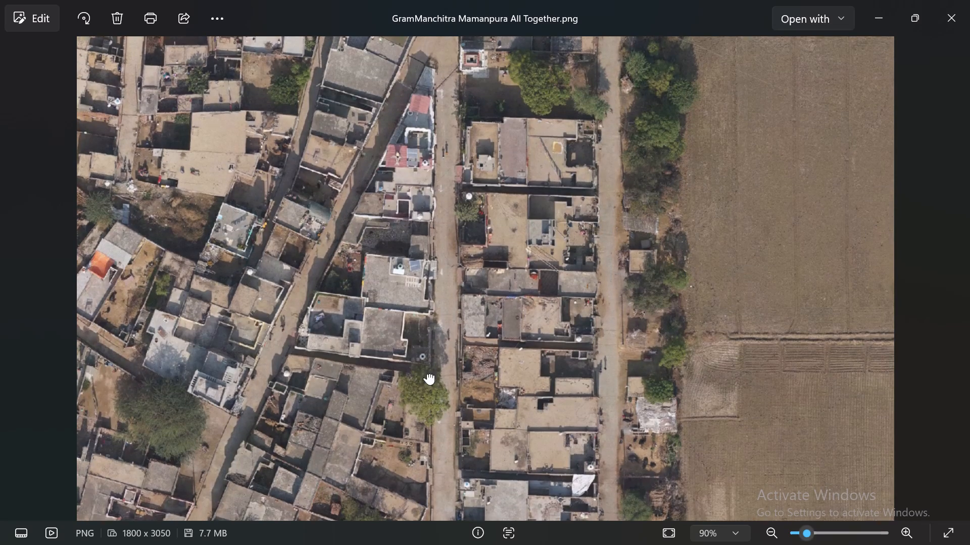
{"action": "left_click_drag", "start_coordinate": [427, 373], "coordinate": [373, 229]}
{"action": "left_click_drag", "start_coordinate": [423, 402], "coordinate": [394, 259]}
{"action": "left_click_drag", "start_coordinate": [430, 379], "coordinate": [406, 301]}
{"action": "left_click_drag", "start_coordinate": [414, 376], "coordinate": [387, 243]}
{"action": "left_click_drag", "start_coordinate": [440, 369], "coordinate": [418, 282]}
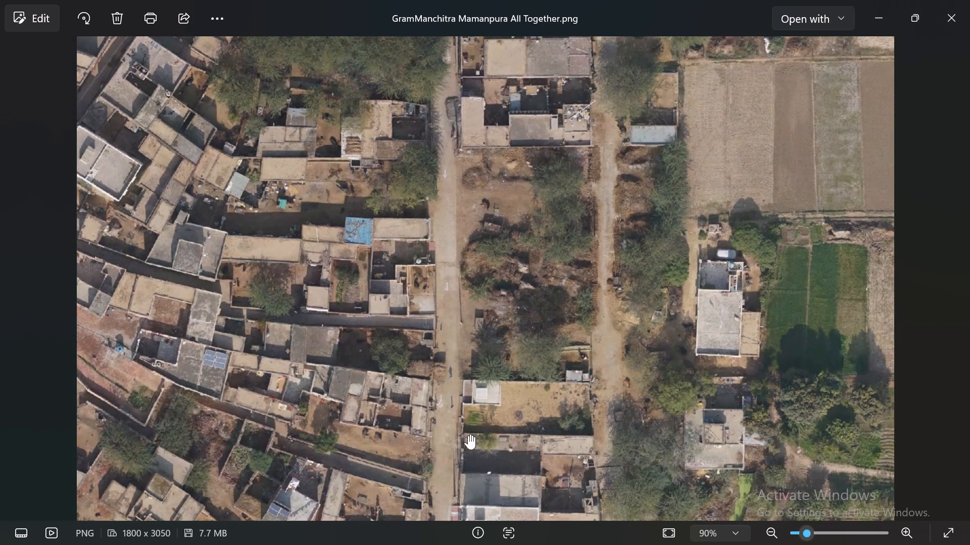
{"action": "left_click_drag", "start_coordinate": [454, 414], "coordinate": [438, 345]}
{"action": "left_click_drag", "start_coordinate": [445, 424], "coordinate": [435, 348]}
{"action": "left_click_drag", "start_coordinate": [447, 304], "coordinate": [458, 544]}
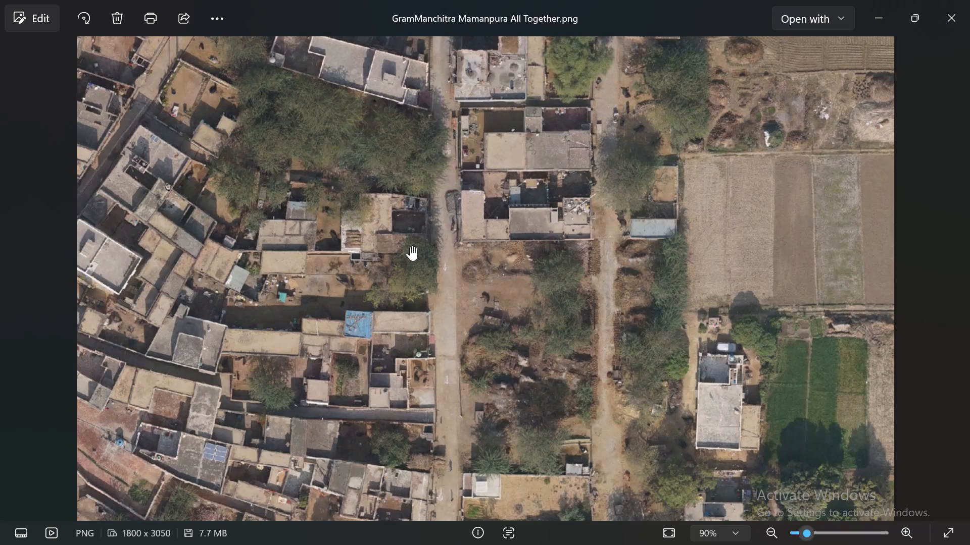
Examine the village image northwards along the parallel roads, back to the wedge-shaped building at the northern road junction.
{"action": "left_click_drag", "start_coordinate": [420, 220], "coordinate": [422, 470]}
{"action": "left_click_drag", "start_coordinate": [421, 239], "coordinate": [417, 293]}
{"action": "left_click_drag", "start_coordinate": [417, 323], "coordinate": [417, 374]}
{"action": "left_click_drag", "start_coordinate": [424, 261], "coordinate": [415, 419]}
{"action": "left_click_drag", "start_coordinate": [426, 257], "coordinate": [438, 389]}
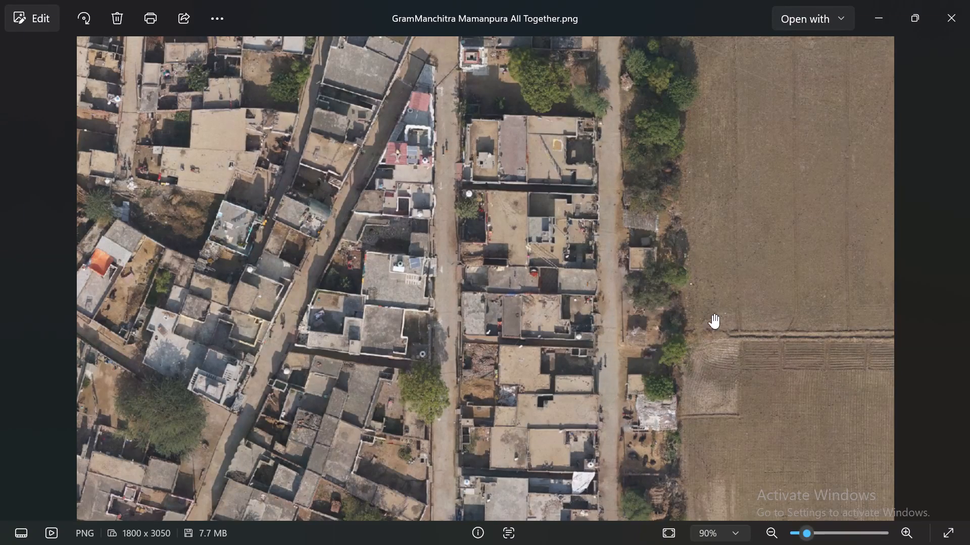
Switch to Chrome and search the web for "whatapp" in a new tab.
{"action": "key", "text": "alt+Tab"}
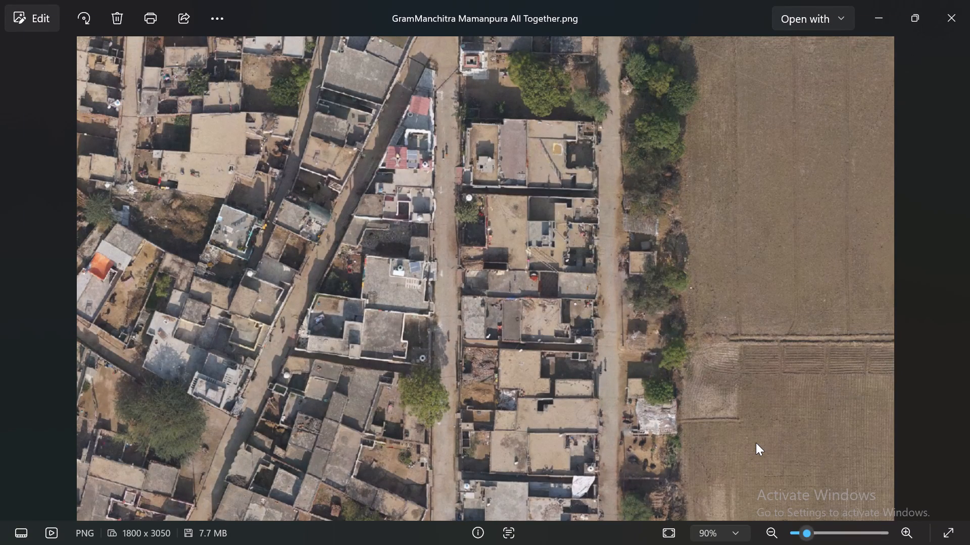
{"action": "key", "text": "alt+Tab"}
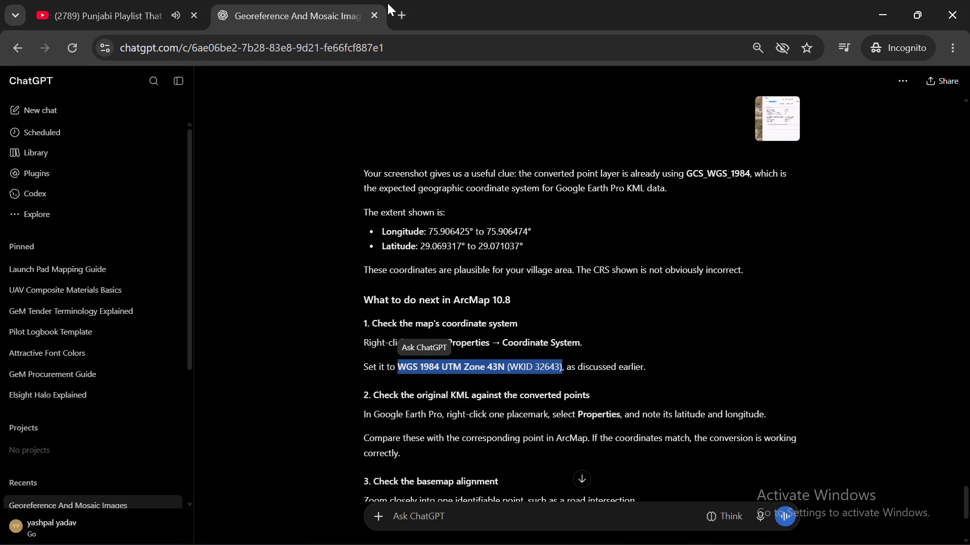
{"action": "left_click", "coordinate": [397, 7]}
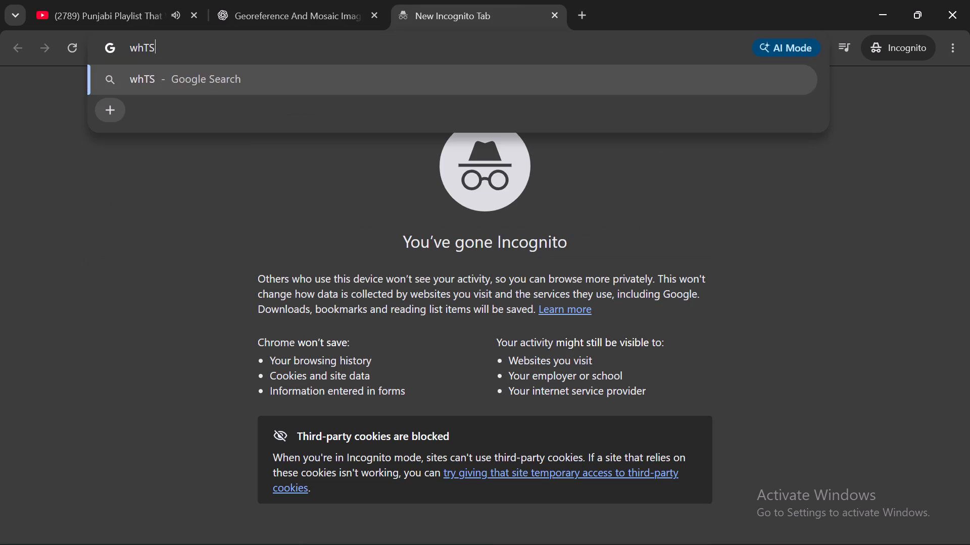
{"action": "key", "text": "BackSpace"}
{"action": "key", "text": "BackSpace"}
{"action": "key", "text": "BackSpace"}
{"action": "key", "text": "BackSpace"}
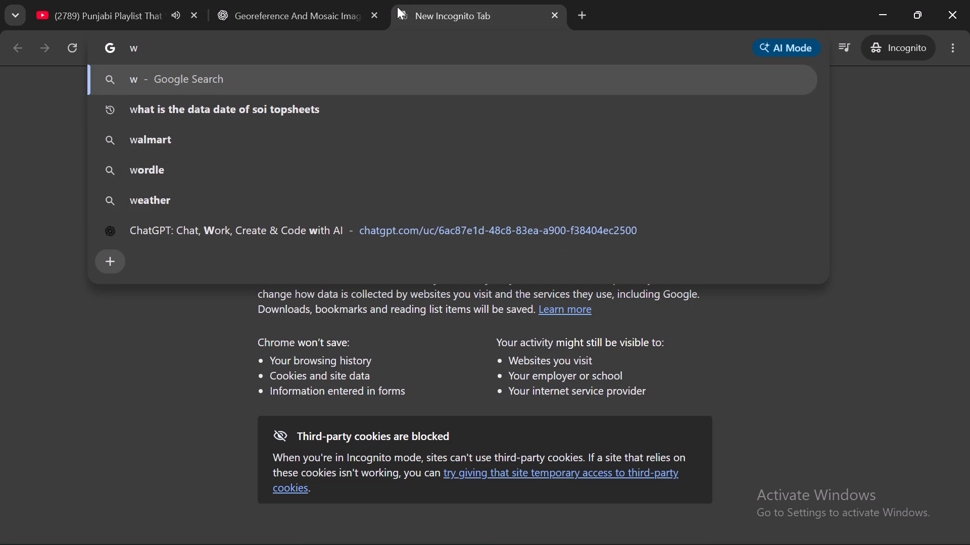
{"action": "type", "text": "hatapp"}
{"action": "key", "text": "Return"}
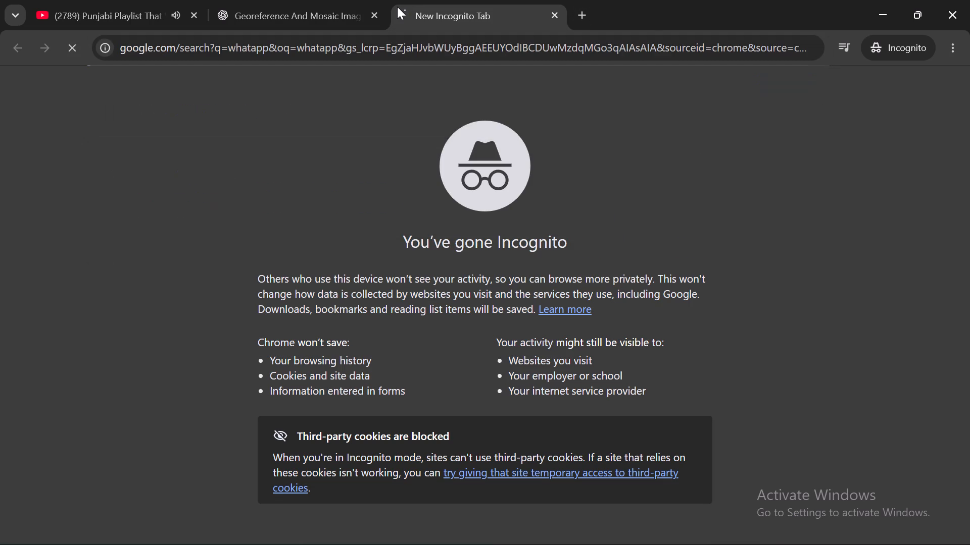
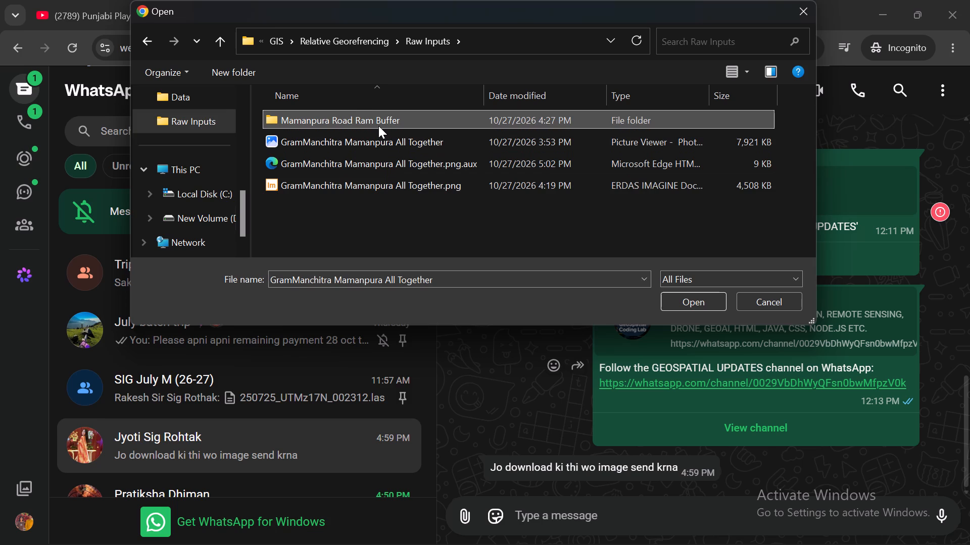
In the WhatsApp attachment dialog in Chrome, look through the Mamanpura Road Ram Buffer folder for the GramManchitra images requested in the chat.
{"action": "scroll", "coordinate": [344, 187], "scroll_direction": "down", "scroll_amount": 7}
{"action": "scroll", "coordinate": [344, 187], "scroll_direction": "up", "scroll_amount": 2}
{"action": "scroll", "coordinate": [344, 187], "scroll_direction": "down", "scroll_amount": 3}
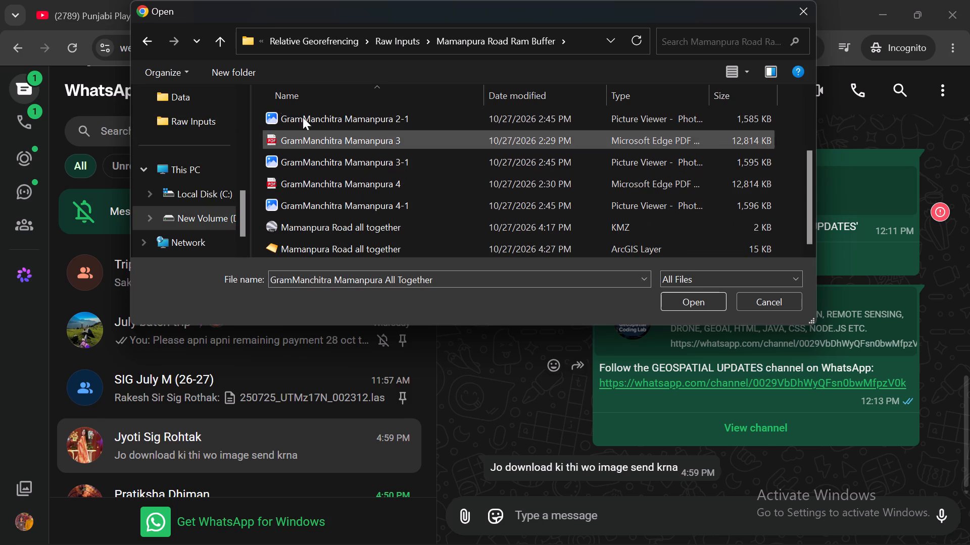
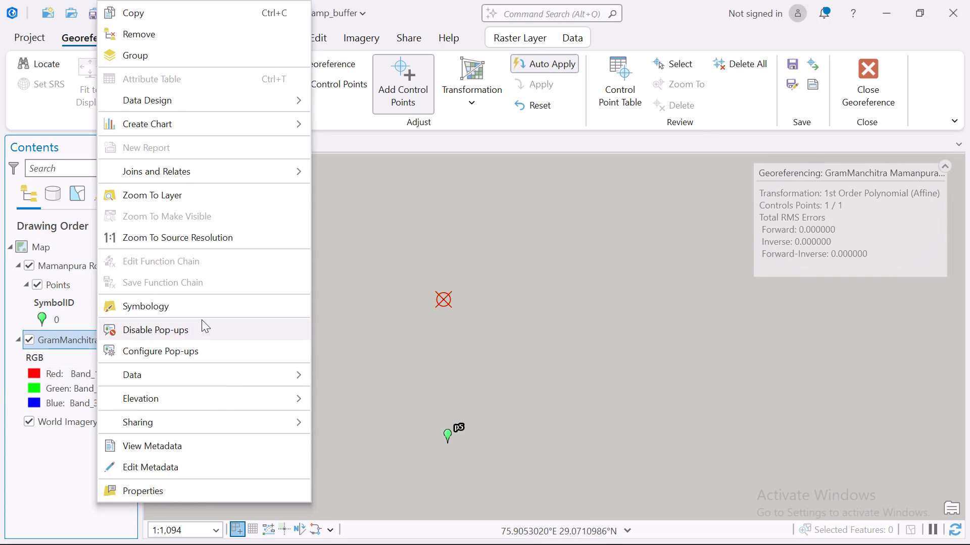
Zoom to the GramManchitra Mamanpura raster and examine the buildings along the road south of p3 for a second control point's source location.
{"action": "left_click", "coordinate": [189, 199]}
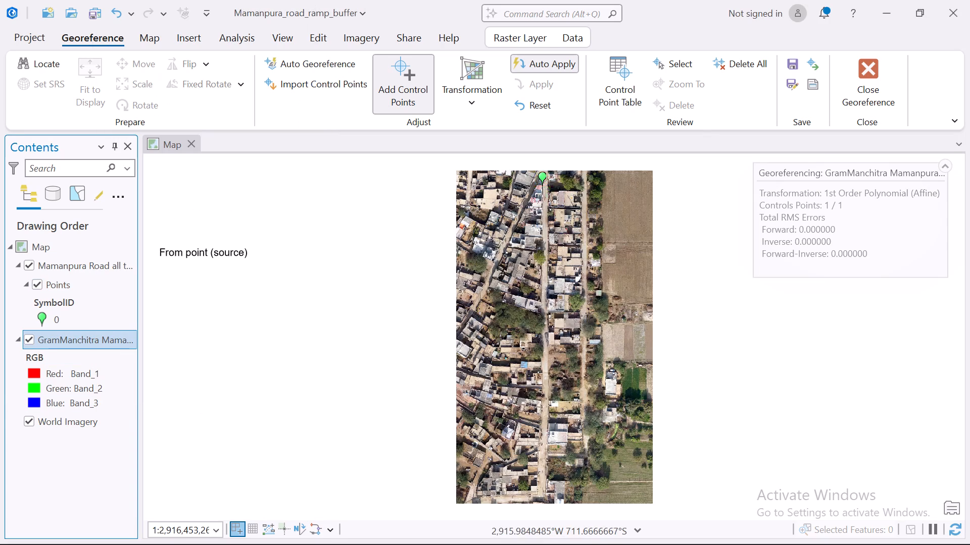
{"action": "scroll", "coordinate": [546, 208], "scroll_direction": "down", "scroll_amount": 5}
{"action": "scroll", "coordinate": [546, 208], "scroll_direction": "up", "scroll_amount": 7}
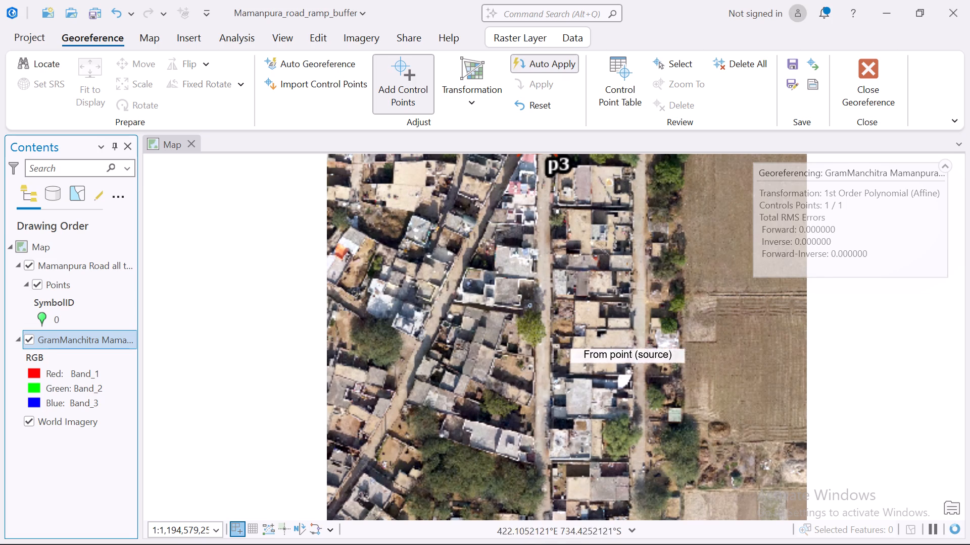
Examine the GramManchitra Mamanpura raster from the p3 junction southwards along the parallel roads to its southern edge.
{"action": "scroll", "coordinate": [629, 456], "scroll_direction": "down", "scroll_amount": 2}
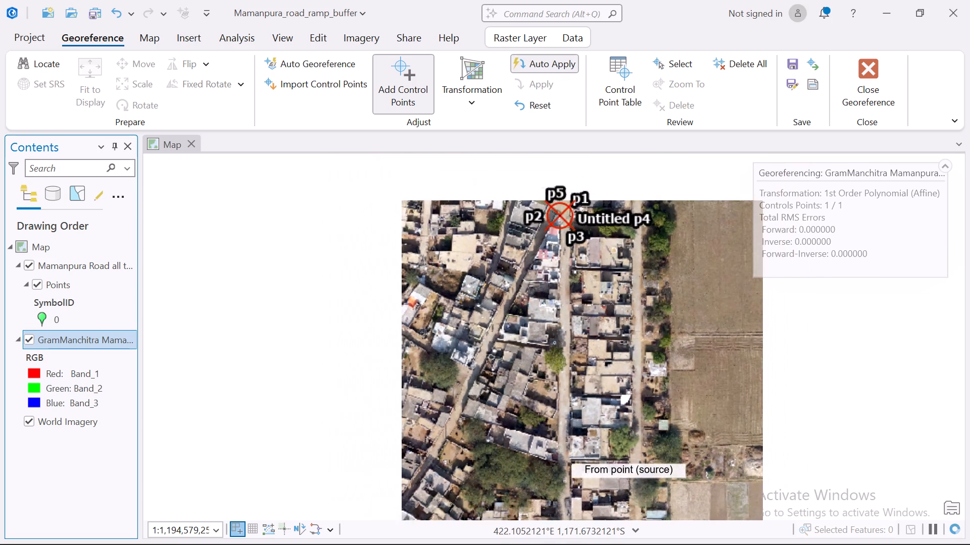
{"action": "middle_click_drag", "start_coordinate": [704, 365], "coordinate": [664, 282]}
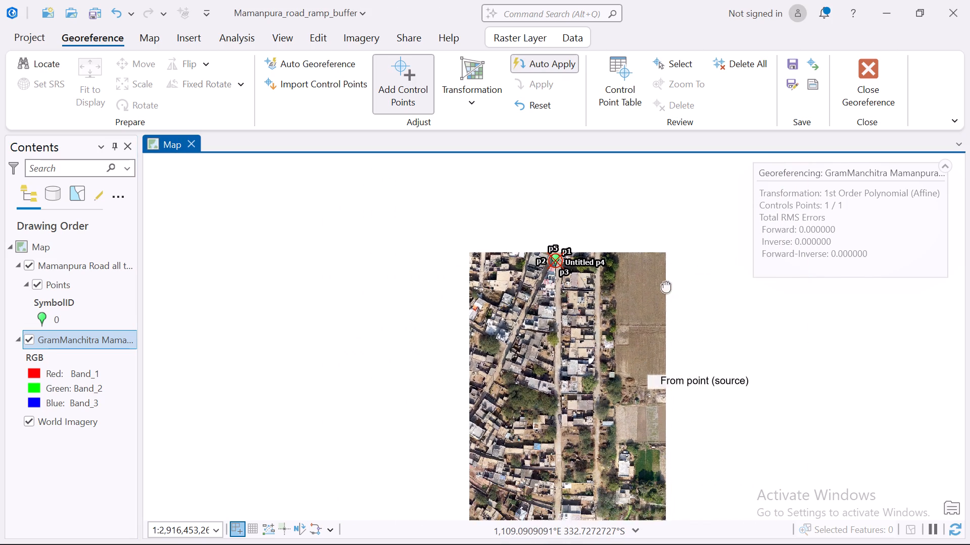
{"action": "middle_click_drag", "start_coordinate": [664, 282], "coordinate": [638, 235]}
{"action": "middle_click_drag", "start_coordinate": [556, 381], "coordinate": [524, 243]}
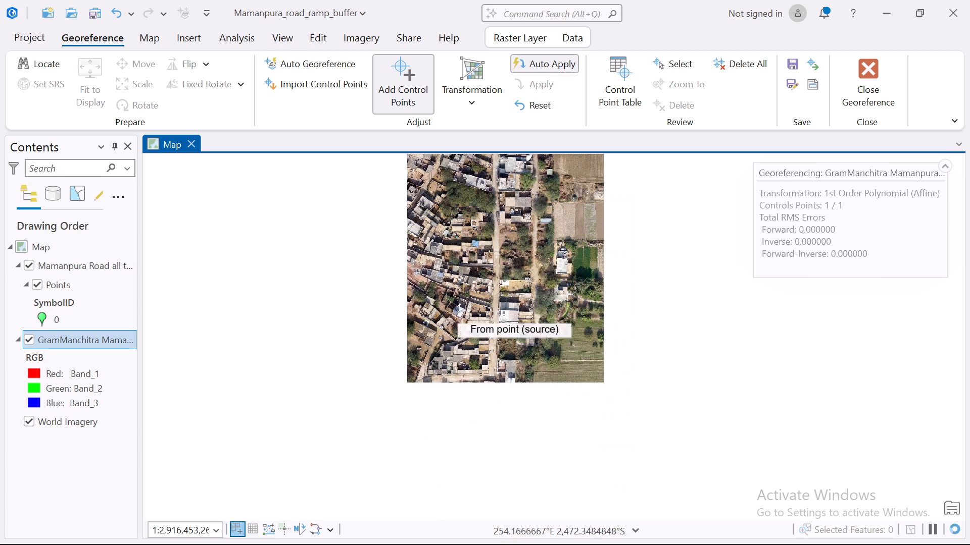
{"action": "middle_click_drag", "start_coordinate": [509, 351], "coordinate": [505, 315]}
{"action": "scroll", "coordinate": [505, 315], "scroll_direction": "up", "scroll_amount": 1}
{"action": "scroll", "coordinate": [489, 357], "scroll_direction": "down", "scroll_amount": 3}
{"action": "scroll", "coordinate": [488, 361], "scroll_direction": "up", "scroll_amount": 1}
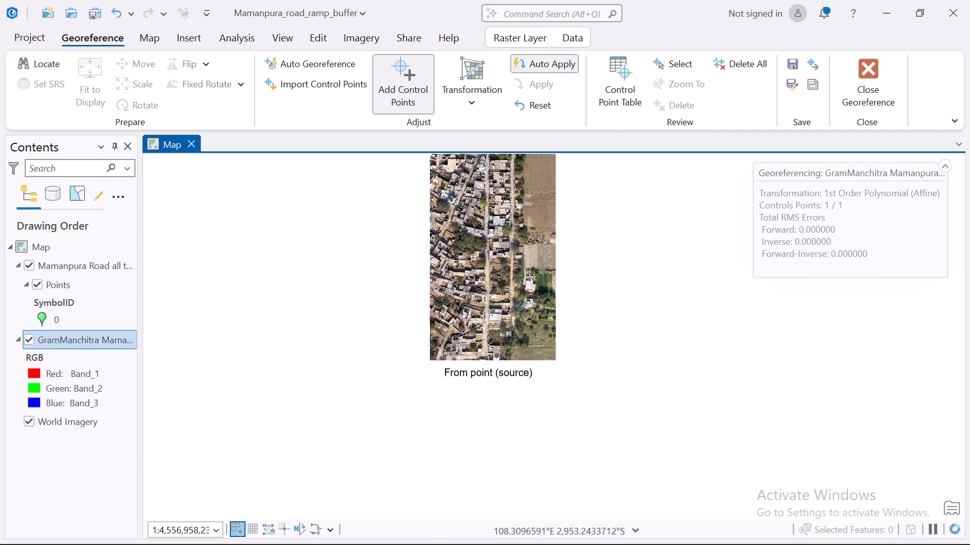
{"action": "scroll", "coordinate": [488, 361], "scroll_direction": "down", "scroll_amount": 1}
{"action": "scroll", "coordinate": [488, 361], "scroll_direction": "up", "scroll_amount": 5}
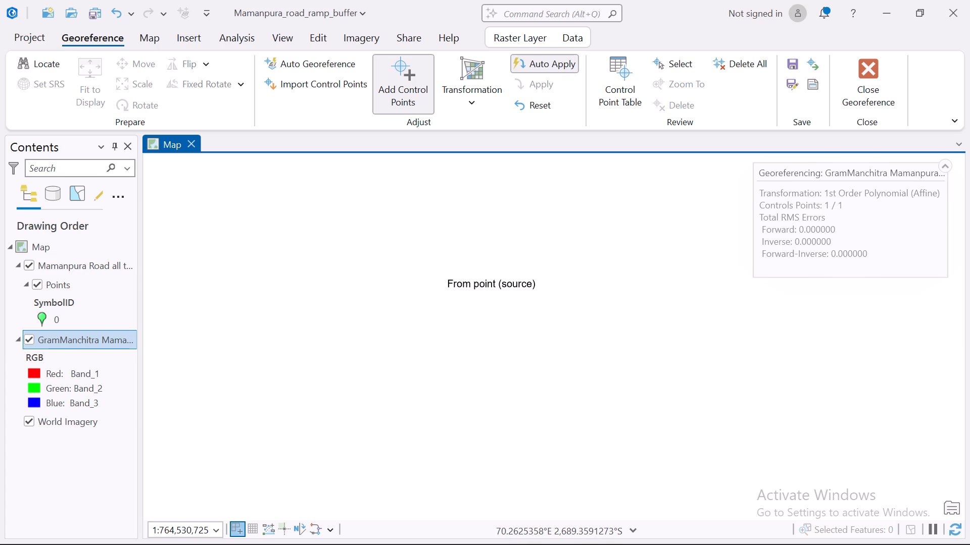
Zoom to the full extent of the GramManchitra Mamanpura layer.
{"action": "middle_click_drag", "start_coordinate": [502, 259], "coordinate": [502, 345]}
{"action": "middle_click", "coordinate": [502, 345]}
{"action": "scroll", "coordinate": [509, 305], "scroll_direction": "up", "scroll_amount": 3}
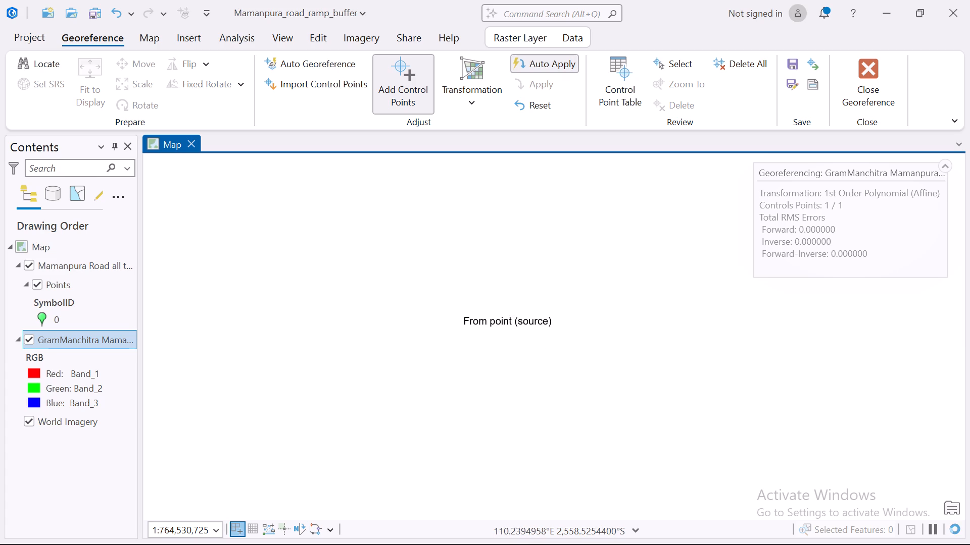
{"action": "right_click", "coordinate": [118, 344]}
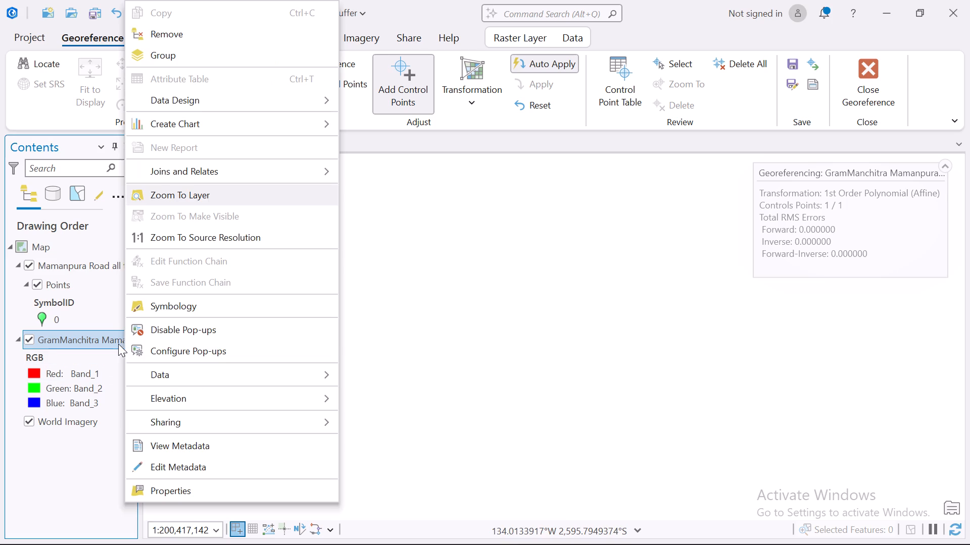
{"action": "left_click", "coordinate": [202, 197]}
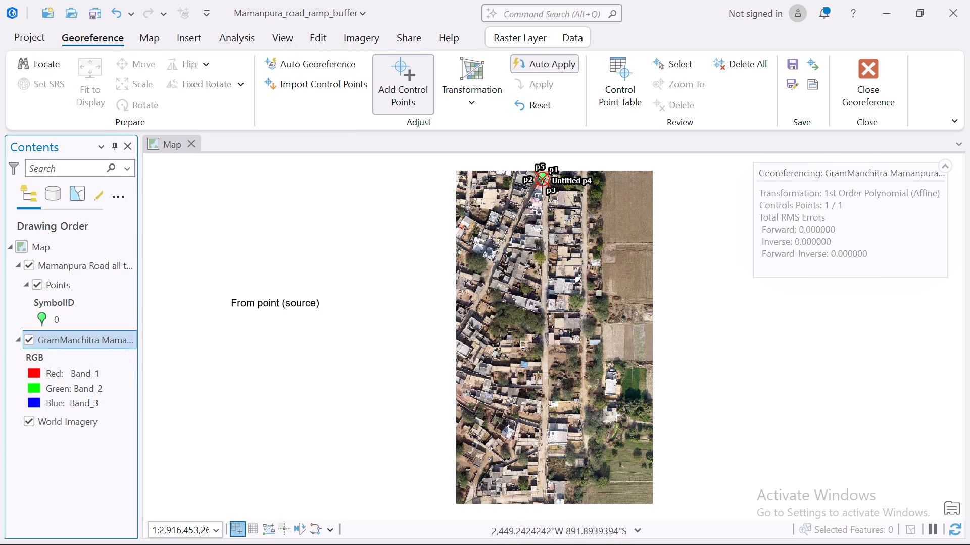
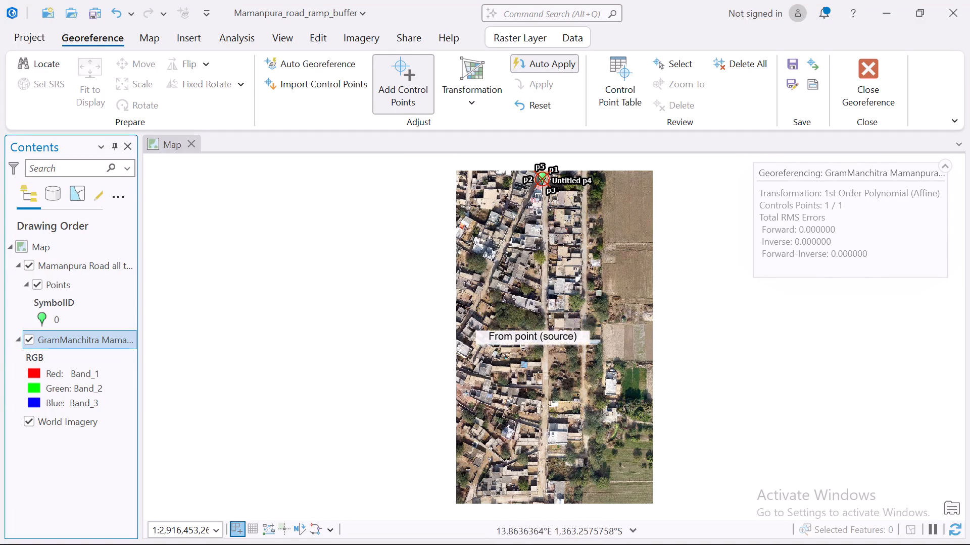
Turn off the visibility of the World Imagery basemap layer.
{"action": "scroll", "coordinate": [548, 316], "scroll_direction": "up", "scroll_amount": 3}
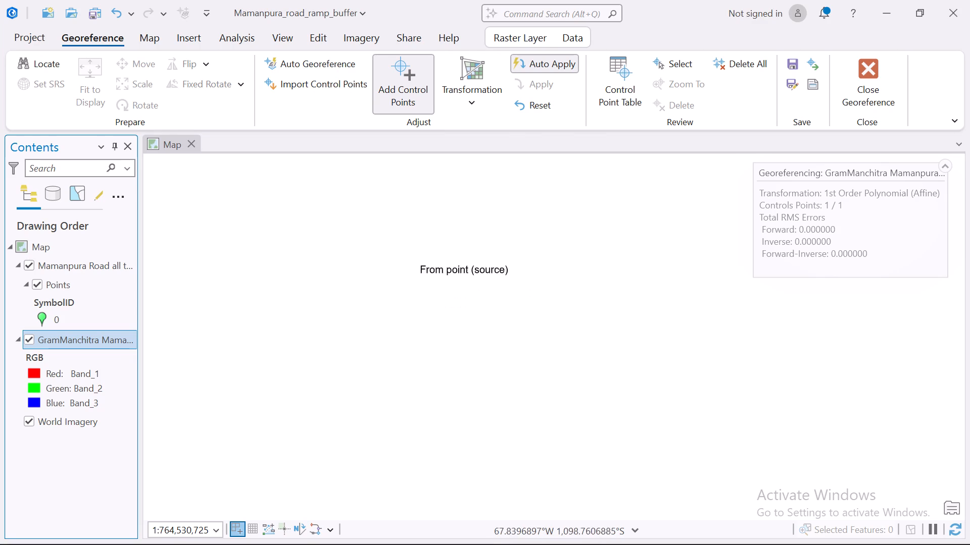
{"action": "middle_click_drag", "start_coordinate": [479, 226], "coordinate": [462, 299]}
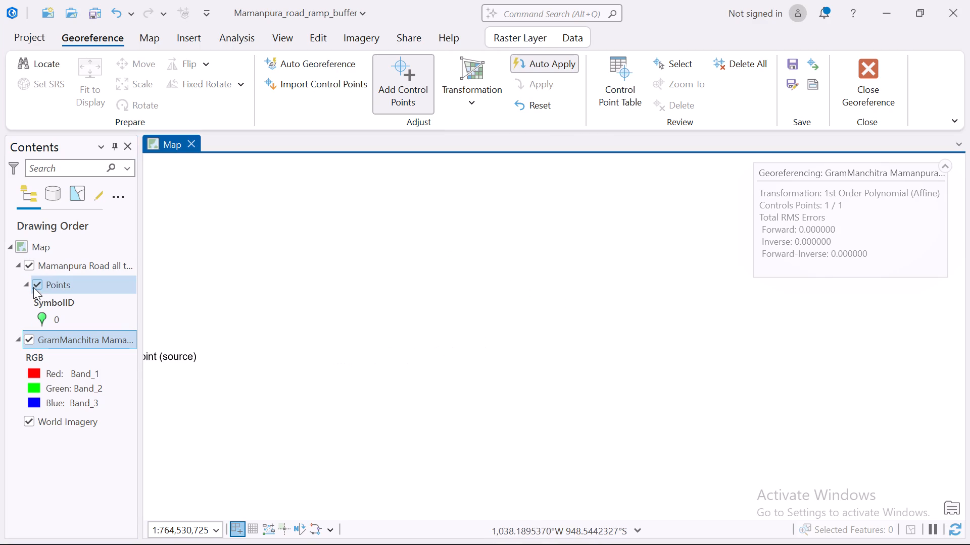
{"action": "left_click", "coordinate": [31, 422]}
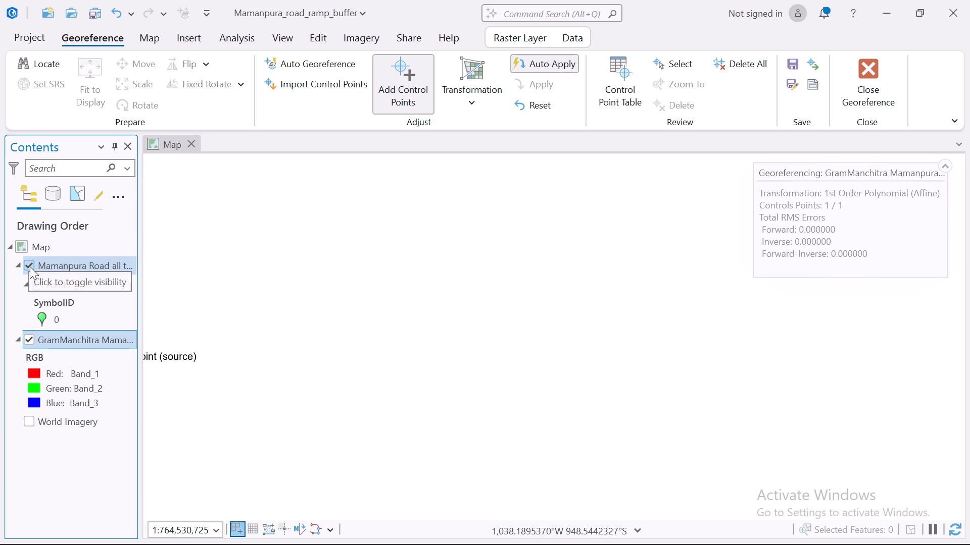
Zoom to the GramManchitra Mamanpura layer's extent and take a closer look at the village's central main road.
{"action": "right_click", "coordinate": [58, 340]}
{"action": "left_click", "coordinate": [135, 196]}
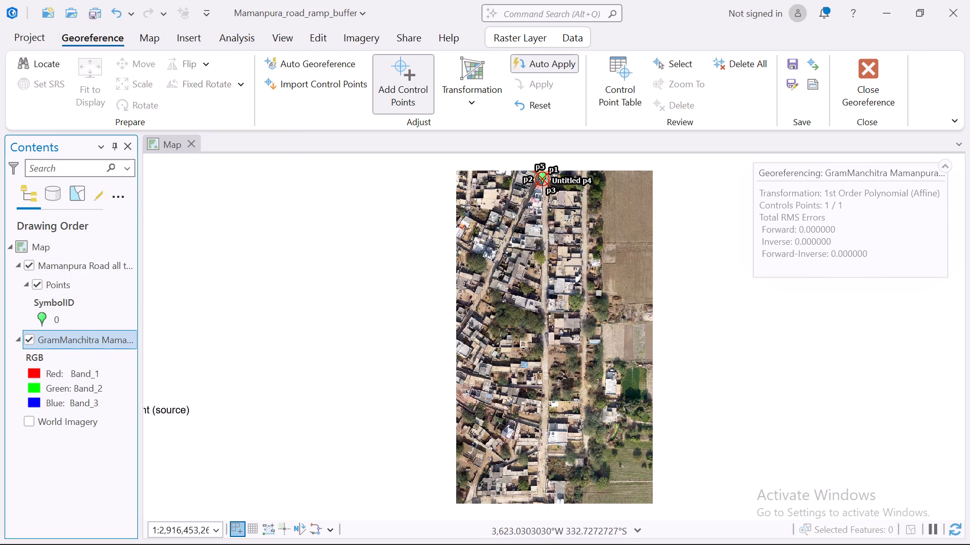
{"action": "scroll", "coordinate": [549, 386], "scroll_direction": "down", "scroll_amount": 1}
{"action": "scroll", "coordinate": [549, 386], "scroll_direction": "up", "scroll_amount": 3}
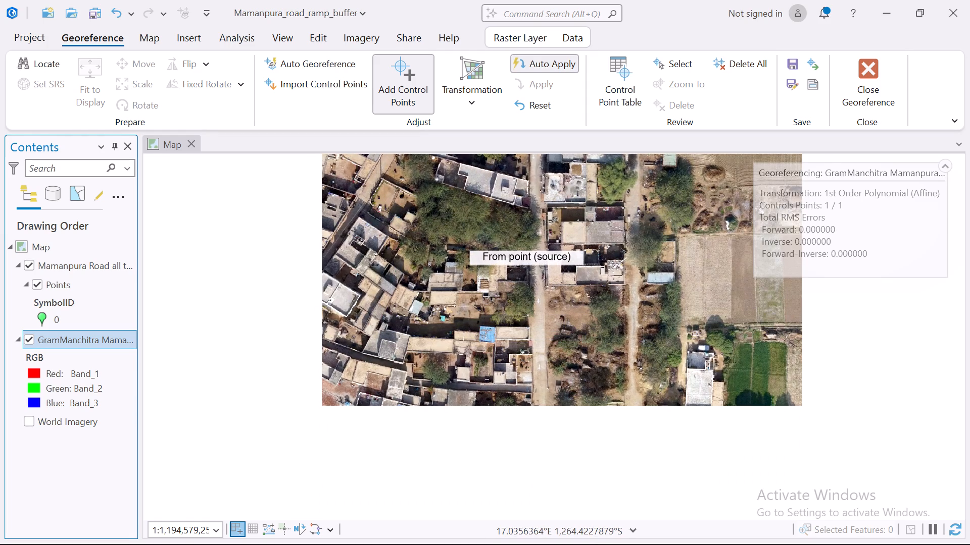
{"action": "scroll", "coordinate": [517, 226], "scroll_direction": "up", "scroll_amount": 1}
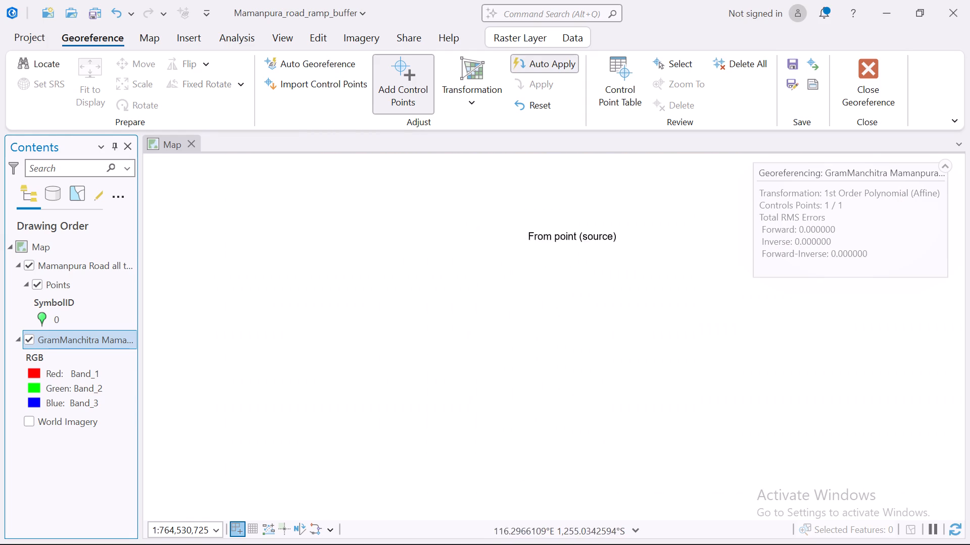
Collapse the georeferencing summary overlay on the map.
{"action": "left_click", "coordinate": [946, 162]}
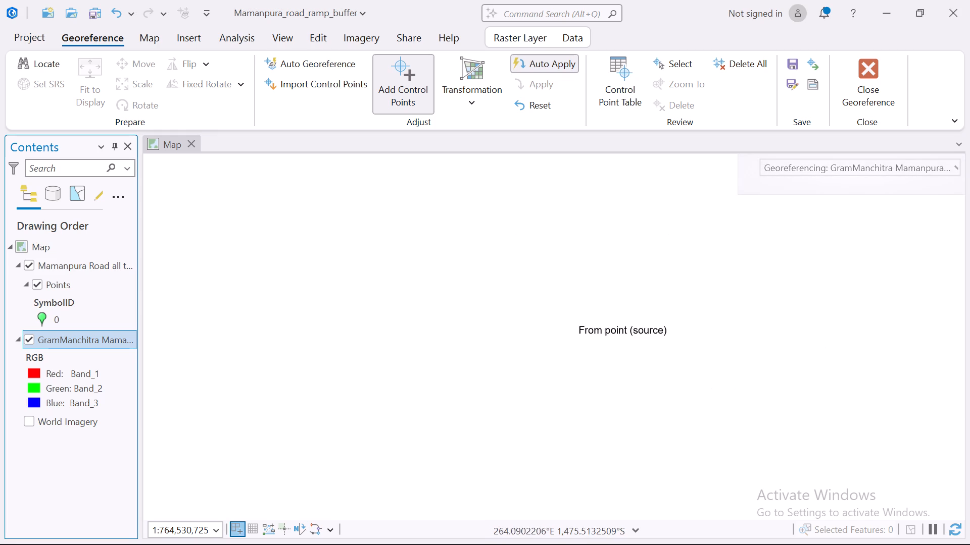
Return to the GramManchitra Mamanpura layer's full extent and examine the middle of the main road at closer scales.
{"action": "right_click", "coordinate": [88, 341]}
{"action": "left_click", "coordinate": [162, 194]}
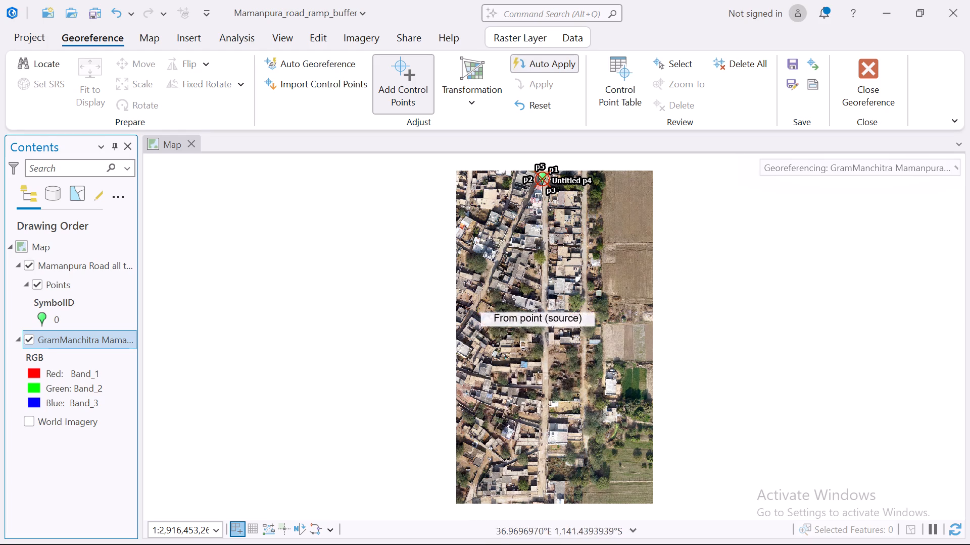
{"action": "scroll", "coordinate": [537, 301], "scroll_direction": "down", "scroll_amount": 1}
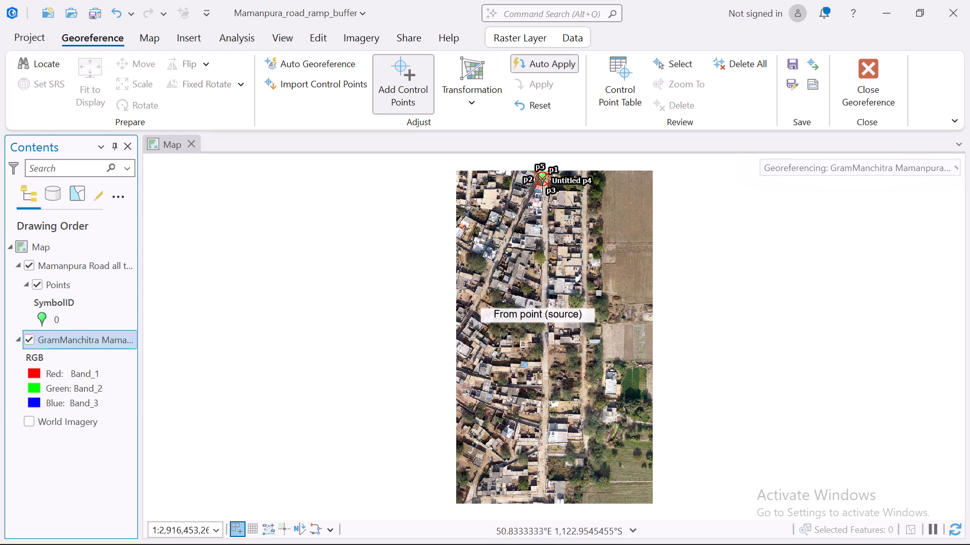
{"action": "scroll", "coordinate": [537, 301], "scroll_direction": "down", "scroll_amount": 1}
{"action": "scroll", "coordinate": [537, 301], "scroll_direction": "up", "scroll_amount": 3}
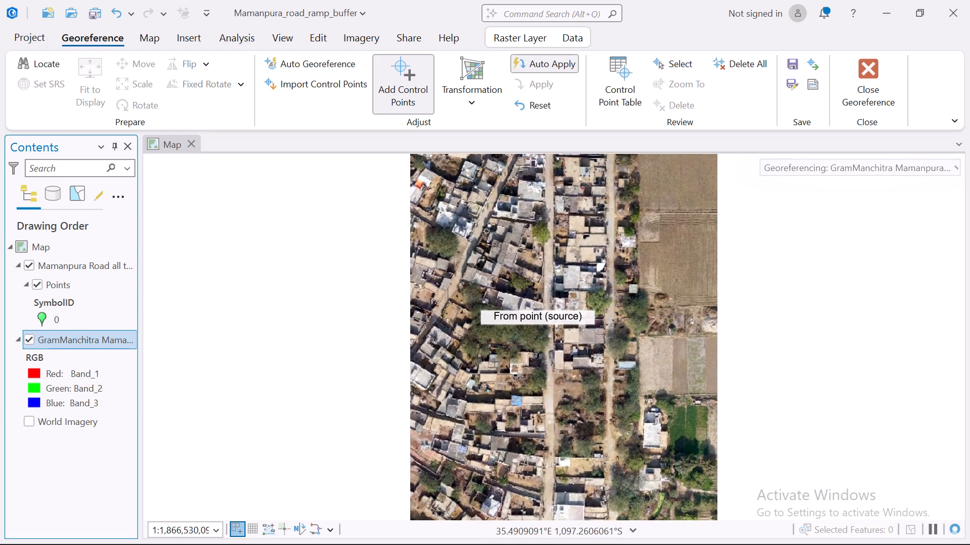
{"action": "scroll", "coordinate": [537, 300], "scroll_direction": "up", "scroll_amount": 1}
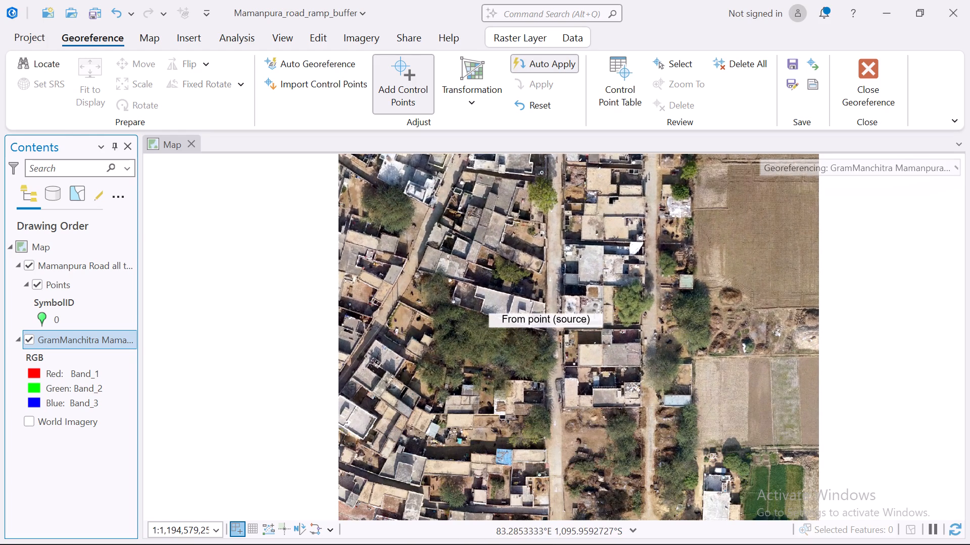
{"action": "scroll", "coordinate": [551, 304], "scroll_direction": "up", "scroll_amount": 1}
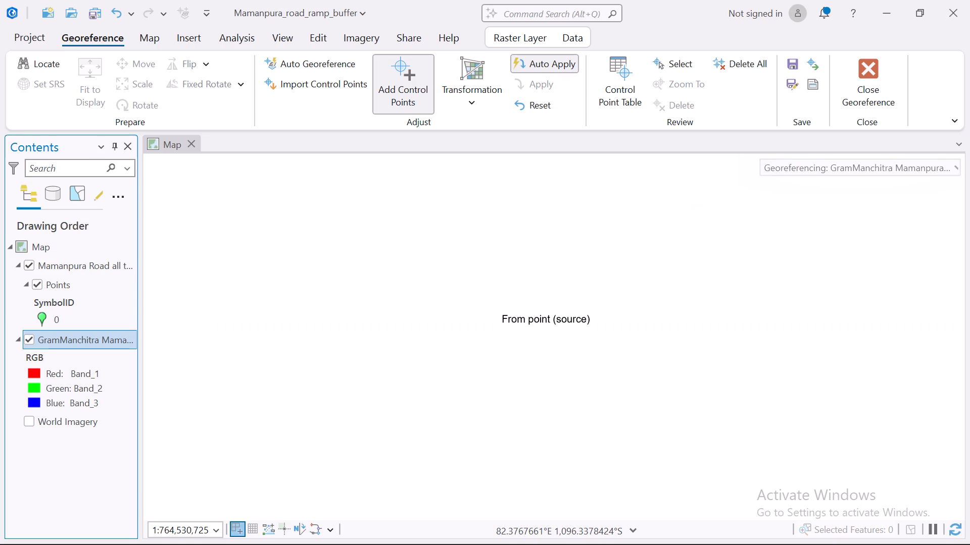
{"action": "scroll", "coordinate": [551, 304], "scroll_direction": "up", "scroll_amount": 1}
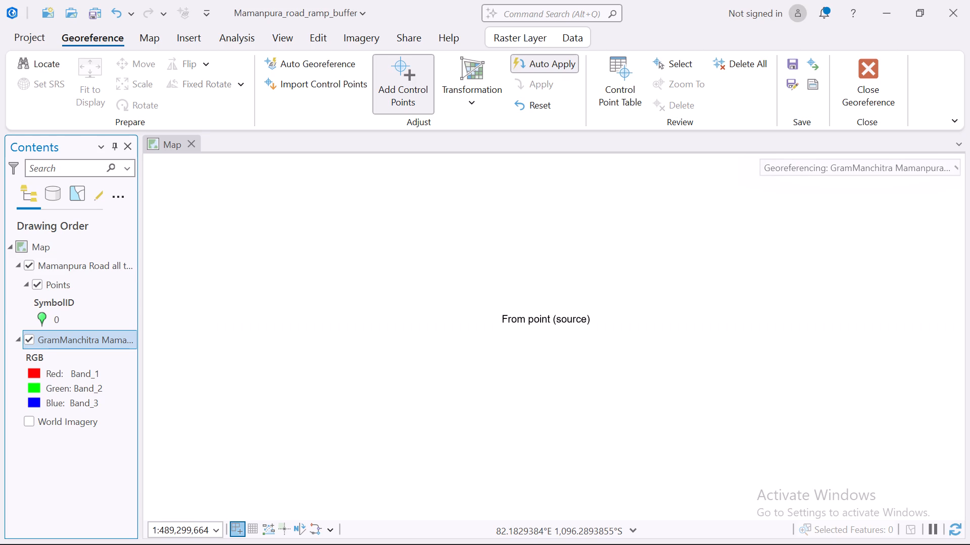
{"action": "scroll", "coordinate": [551, 304], "scroll_direction": "up", "scroll_amount": 3}
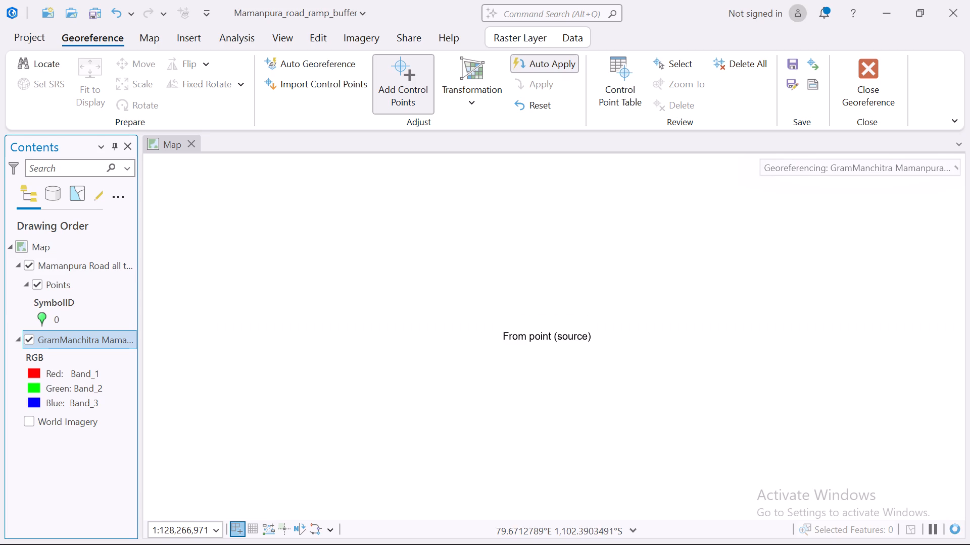
{"action": "scroll", "coordinate": [544, 318], "scroll_direction": "up", "scroll_amount": 1}
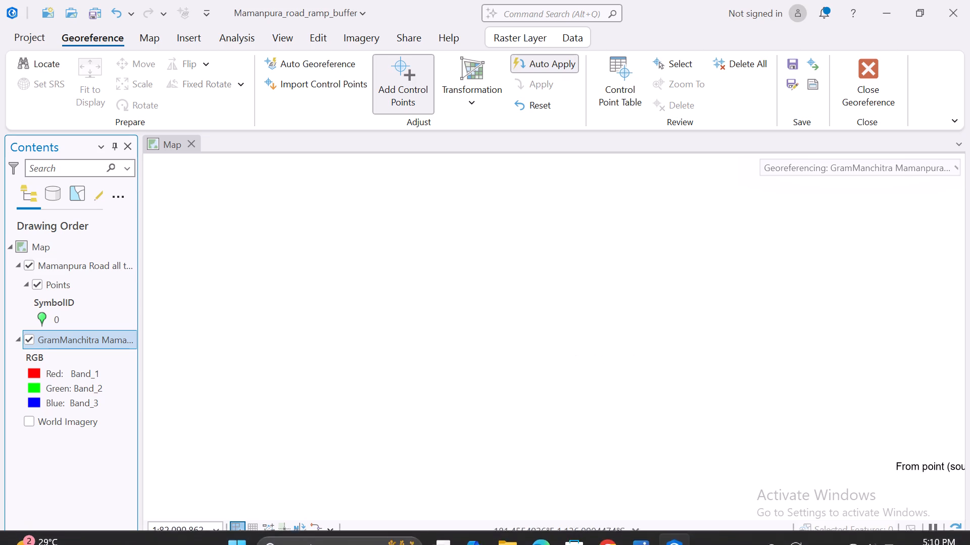
Refresh the map view to redraw its layers.
{"action": "left_click", "coordinate": [955, 527]}
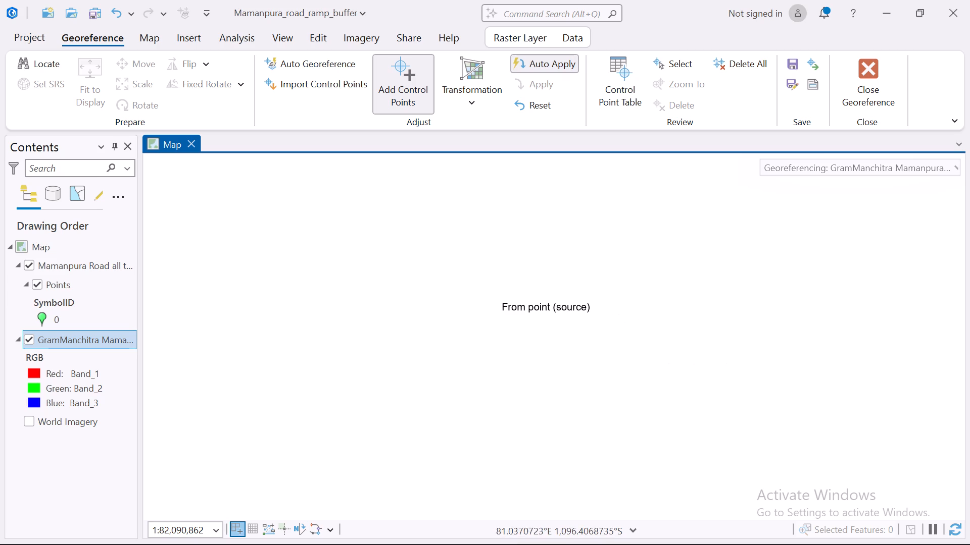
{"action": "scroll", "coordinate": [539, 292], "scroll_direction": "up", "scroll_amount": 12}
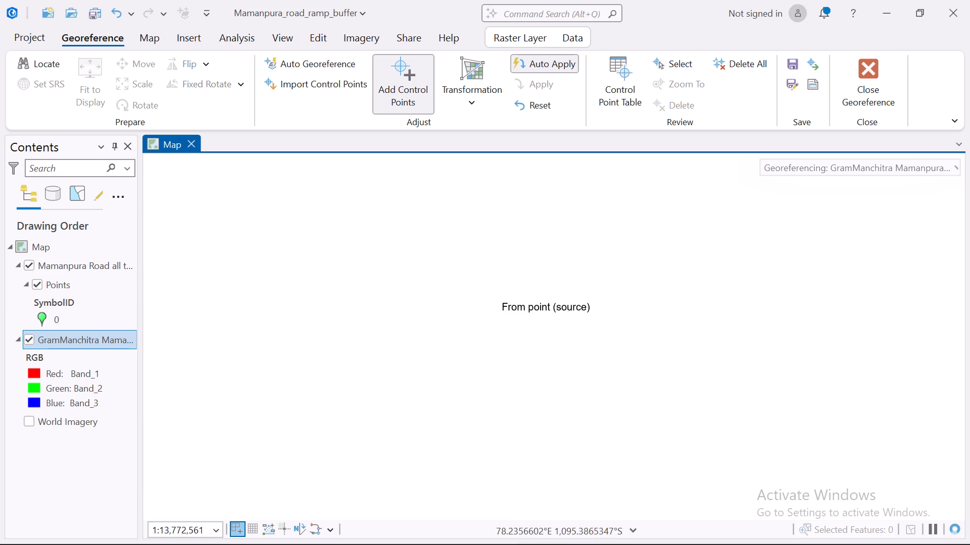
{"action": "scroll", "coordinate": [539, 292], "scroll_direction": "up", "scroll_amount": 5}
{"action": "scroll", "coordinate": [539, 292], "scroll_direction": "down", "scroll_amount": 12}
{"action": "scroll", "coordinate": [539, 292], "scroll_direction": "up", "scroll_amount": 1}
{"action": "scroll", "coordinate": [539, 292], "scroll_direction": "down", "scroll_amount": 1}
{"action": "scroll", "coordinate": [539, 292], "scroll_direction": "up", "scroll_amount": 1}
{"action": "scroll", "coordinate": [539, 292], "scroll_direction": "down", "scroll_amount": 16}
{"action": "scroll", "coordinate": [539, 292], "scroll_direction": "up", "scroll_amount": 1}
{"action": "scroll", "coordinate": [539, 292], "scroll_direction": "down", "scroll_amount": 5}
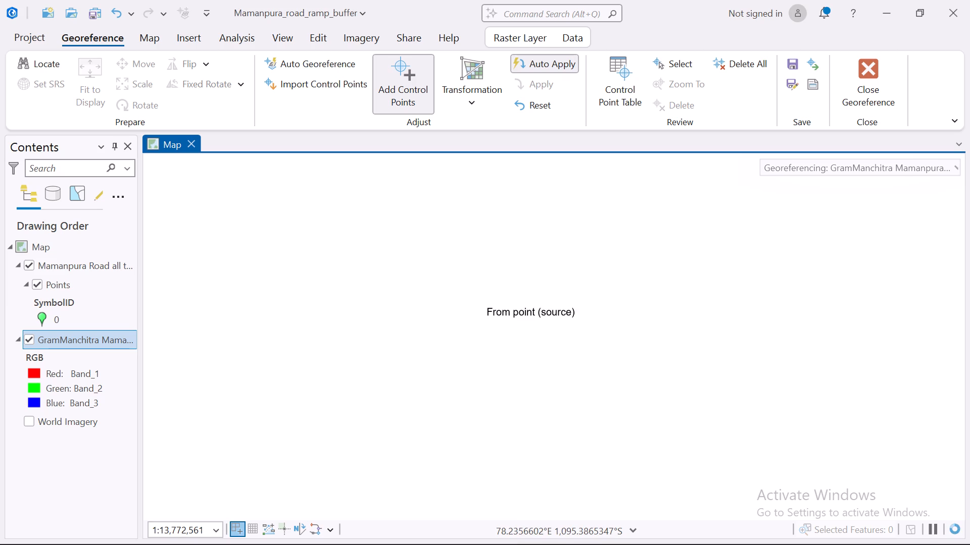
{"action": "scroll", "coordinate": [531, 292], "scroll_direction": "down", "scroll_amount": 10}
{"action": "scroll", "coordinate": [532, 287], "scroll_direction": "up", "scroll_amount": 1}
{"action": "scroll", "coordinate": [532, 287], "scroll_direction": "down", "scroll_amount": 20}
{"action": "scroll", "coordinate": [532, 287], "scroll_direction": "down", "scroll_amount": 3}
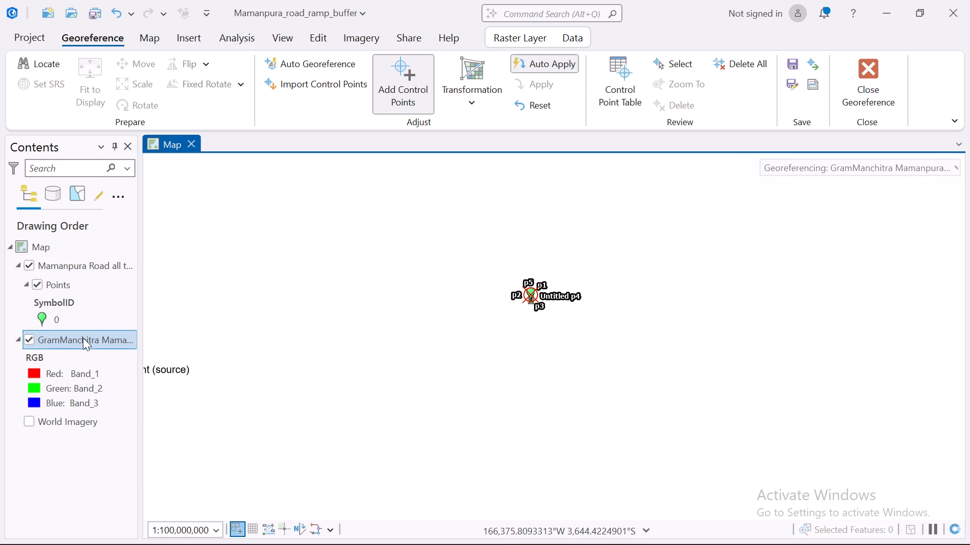
Zoom to the GramManchitra Mamanpura layer's extent and examine the southern end of the main road more closely.
{"action": "right_click", "coordinate": [83, 338]}
{"action": "left_click", "coordinate": [210, 188]}
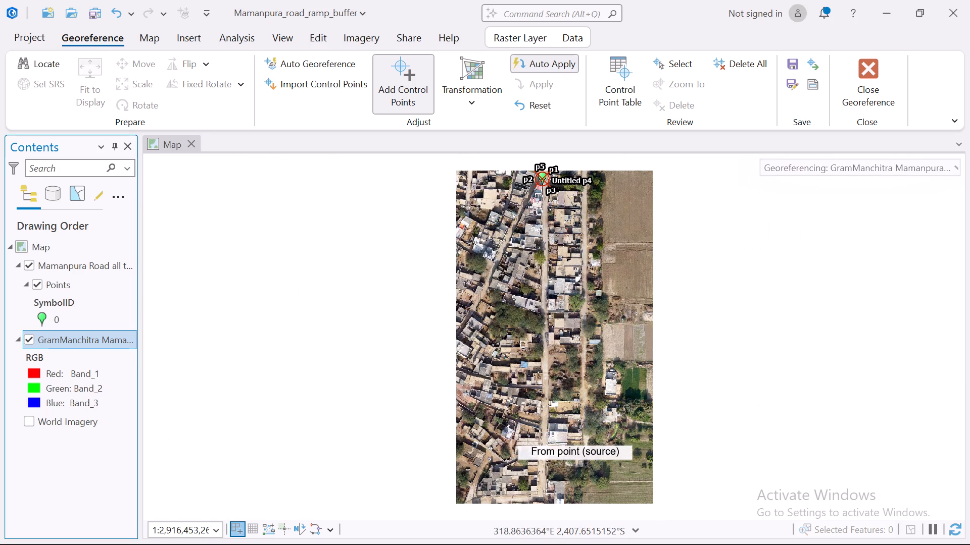
{"action": "scroll", "coordinate": [546, 443], "scroll_direction": "down", "scroll_amount": 2}
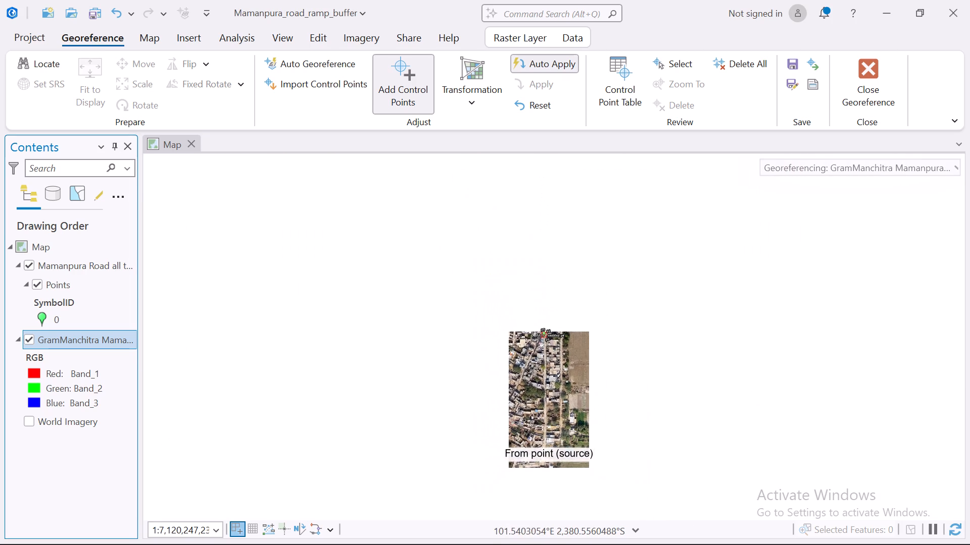
{"action": "scroll", "coordinate": [552, 469], "scroll_direction": "up", "scroll_amount": 2}
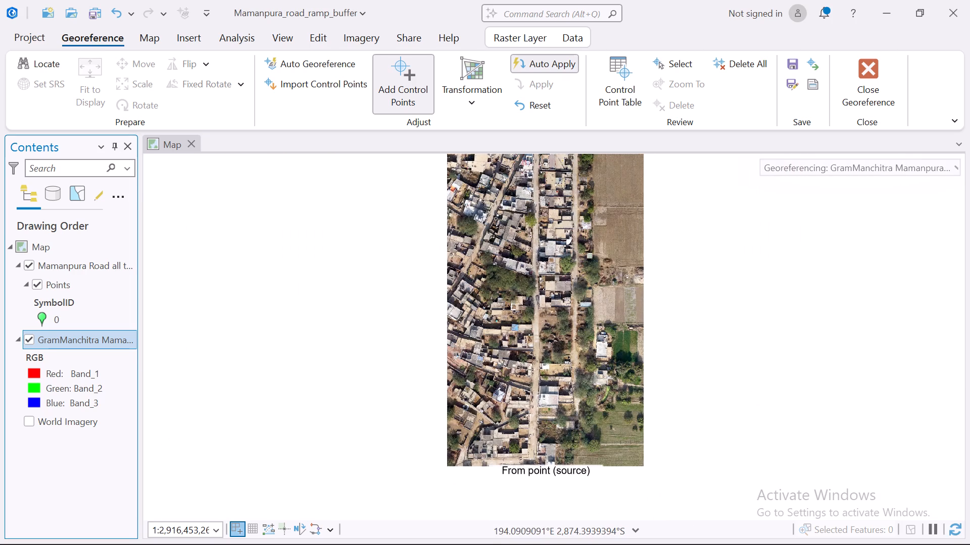
{"action": "scroll", "coordinate": [546, 458], "scroll_direction": "up", "scroll_amount": 2}
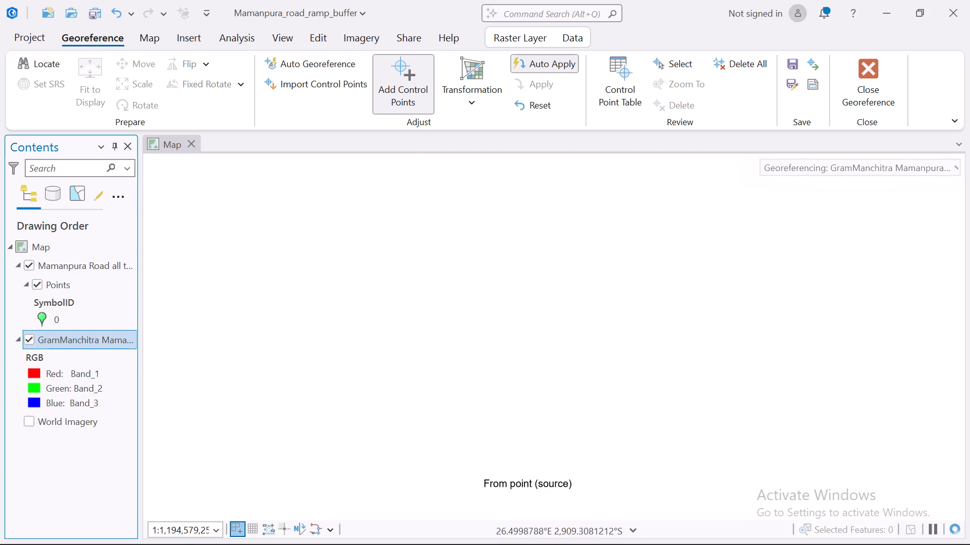
{"action": "scroll", "coordinate": [530, 470], "scroll_direction": "up", "scroll_amount": 4}
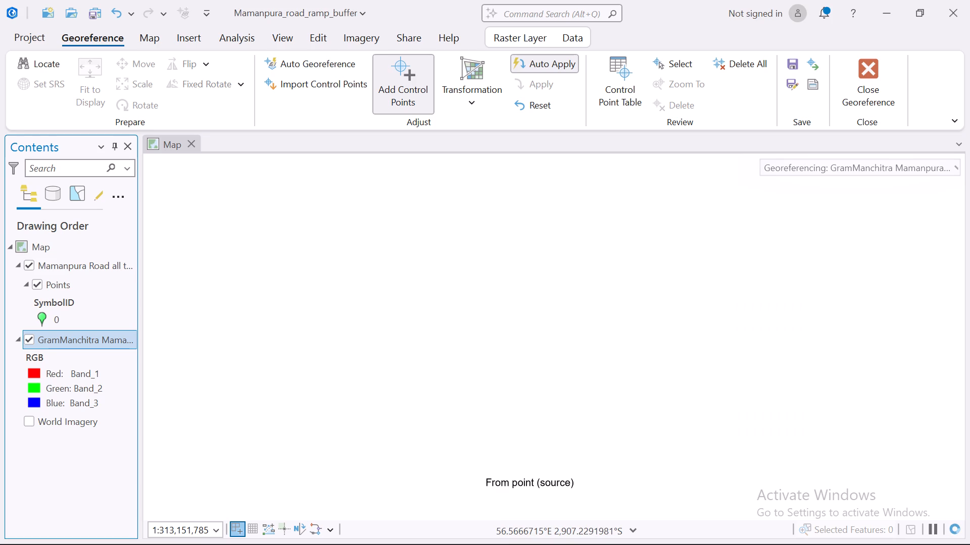
{"action": "scroll", "coordinate": [530, 470], "scroll_direction": "up", "scroll_amount": 1}
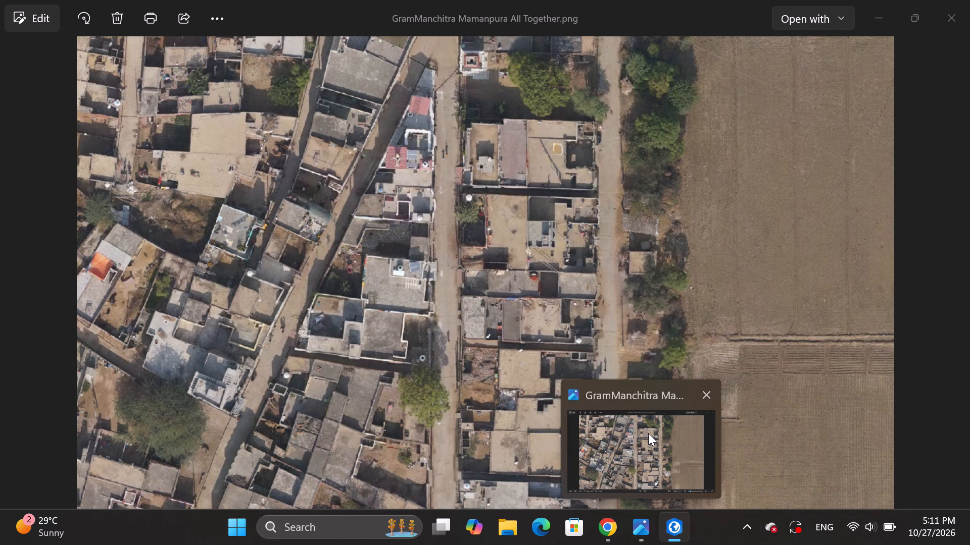
Close the GramManchitra Mamanpura All Together.png image open in the photo viewer.
{"action": "left_click", "coordinate": [705, 393]}
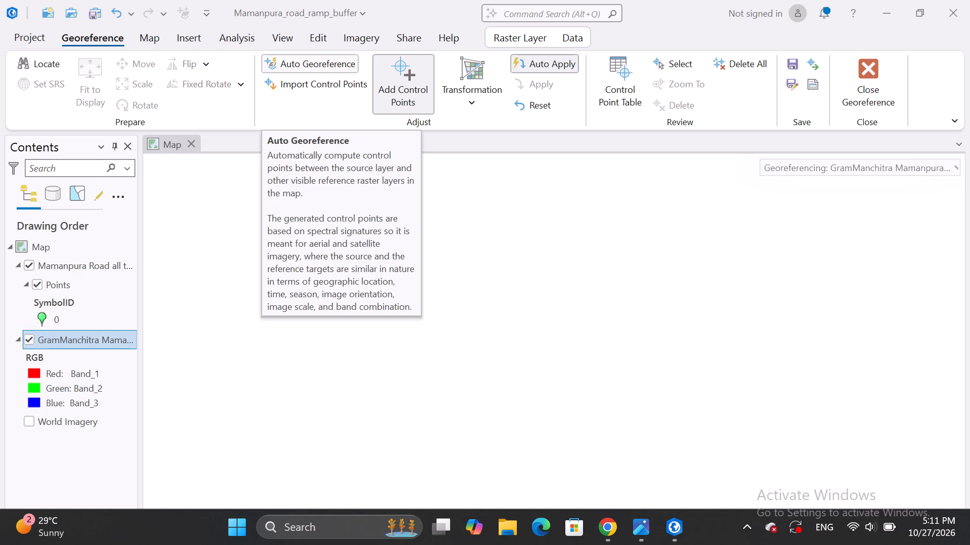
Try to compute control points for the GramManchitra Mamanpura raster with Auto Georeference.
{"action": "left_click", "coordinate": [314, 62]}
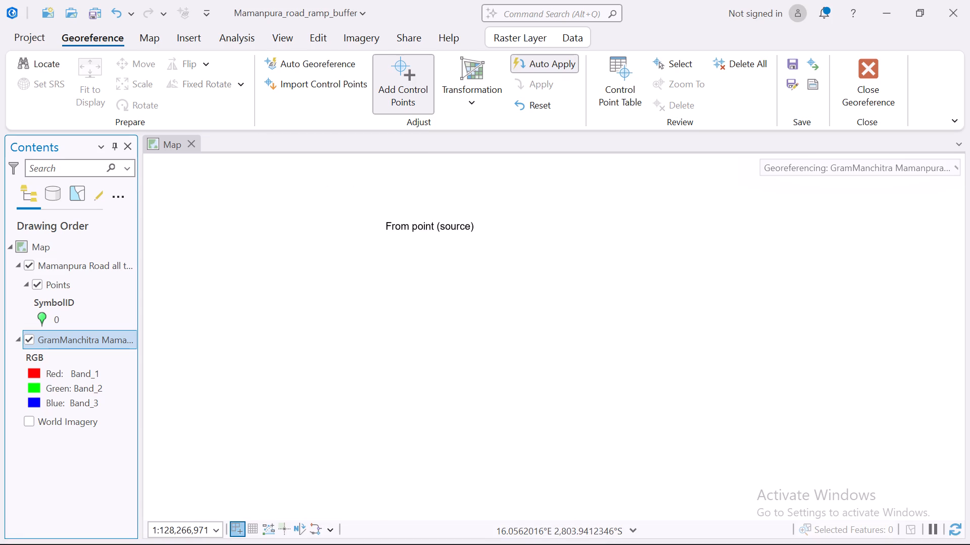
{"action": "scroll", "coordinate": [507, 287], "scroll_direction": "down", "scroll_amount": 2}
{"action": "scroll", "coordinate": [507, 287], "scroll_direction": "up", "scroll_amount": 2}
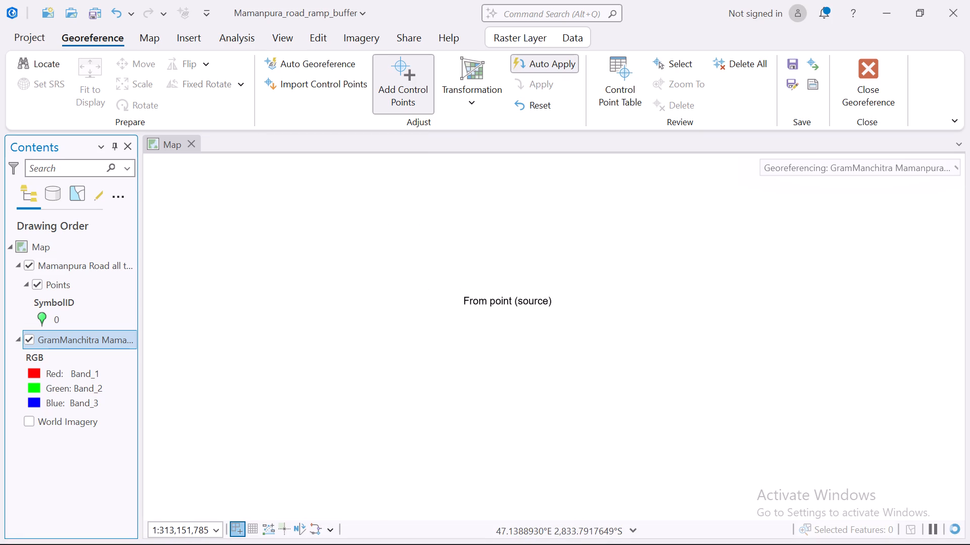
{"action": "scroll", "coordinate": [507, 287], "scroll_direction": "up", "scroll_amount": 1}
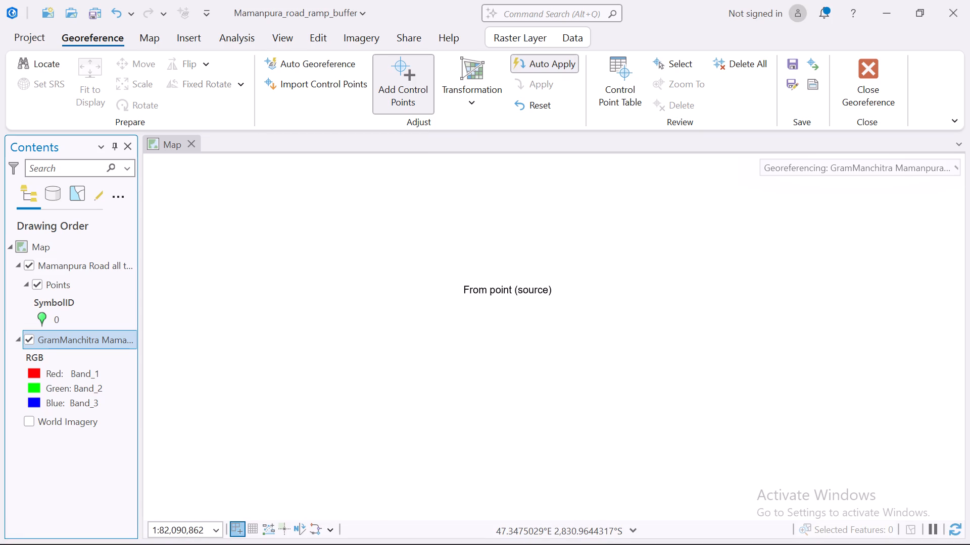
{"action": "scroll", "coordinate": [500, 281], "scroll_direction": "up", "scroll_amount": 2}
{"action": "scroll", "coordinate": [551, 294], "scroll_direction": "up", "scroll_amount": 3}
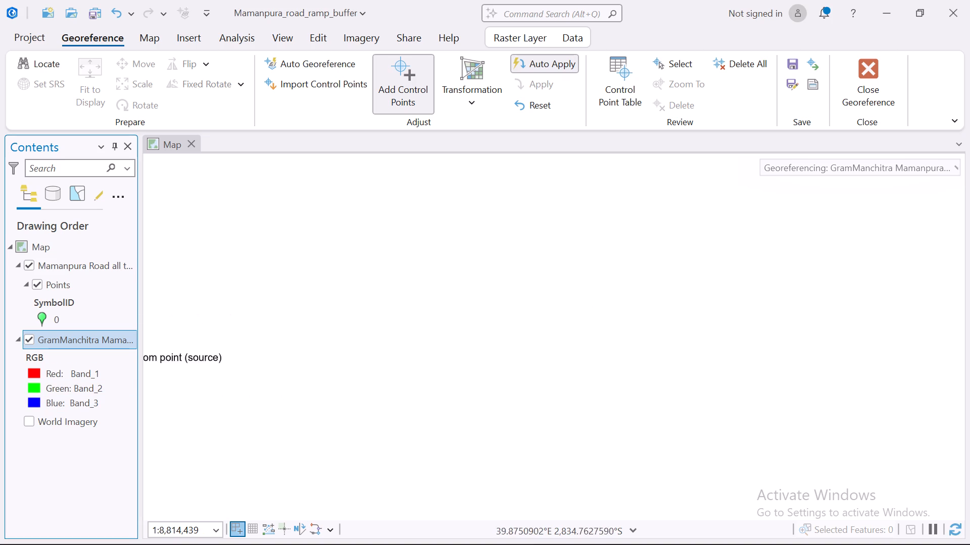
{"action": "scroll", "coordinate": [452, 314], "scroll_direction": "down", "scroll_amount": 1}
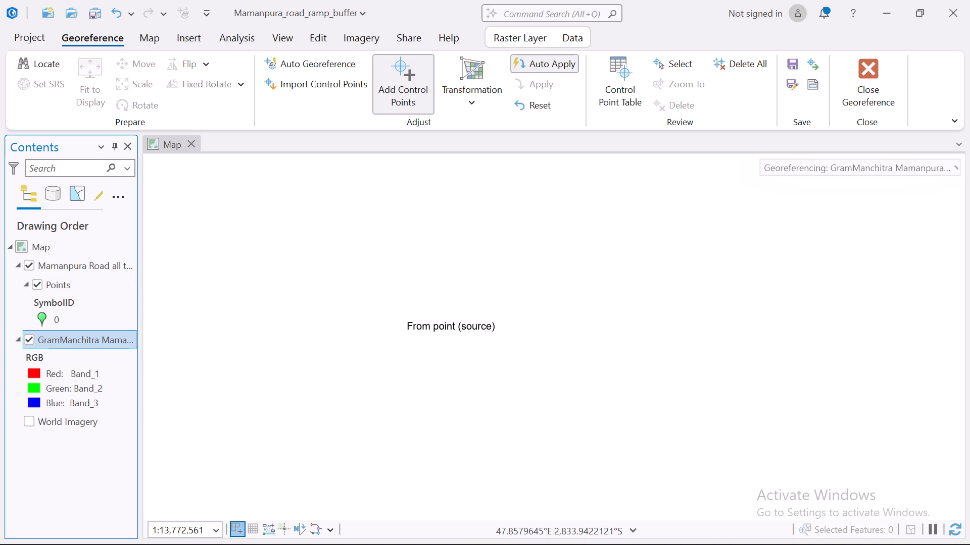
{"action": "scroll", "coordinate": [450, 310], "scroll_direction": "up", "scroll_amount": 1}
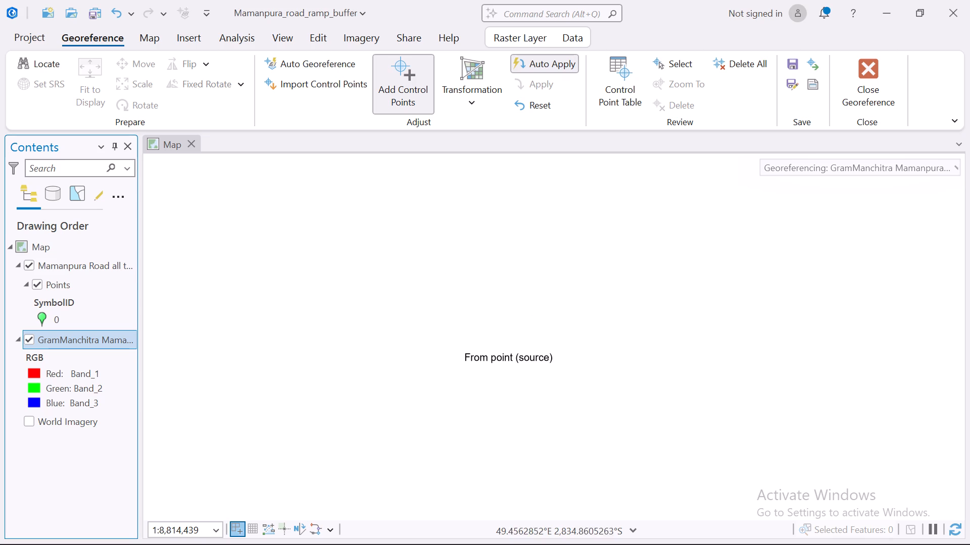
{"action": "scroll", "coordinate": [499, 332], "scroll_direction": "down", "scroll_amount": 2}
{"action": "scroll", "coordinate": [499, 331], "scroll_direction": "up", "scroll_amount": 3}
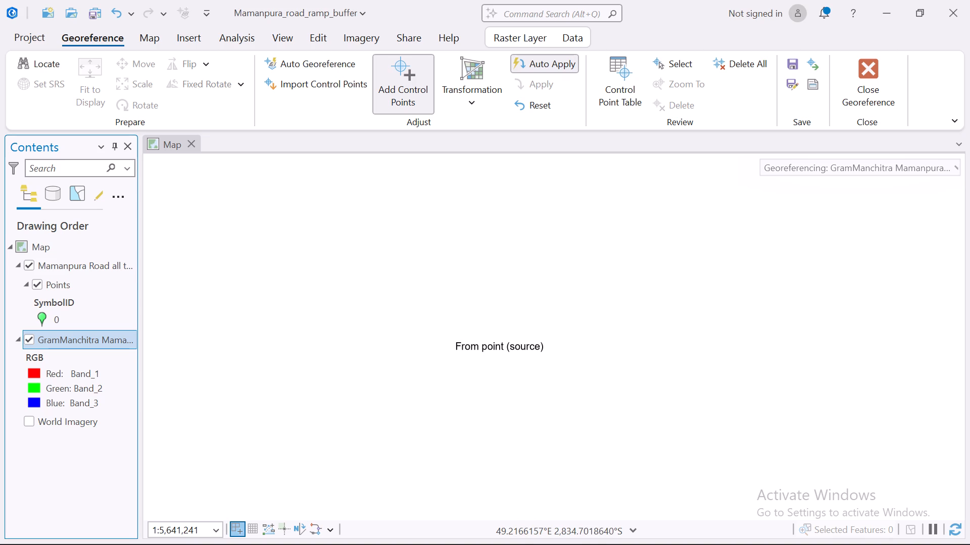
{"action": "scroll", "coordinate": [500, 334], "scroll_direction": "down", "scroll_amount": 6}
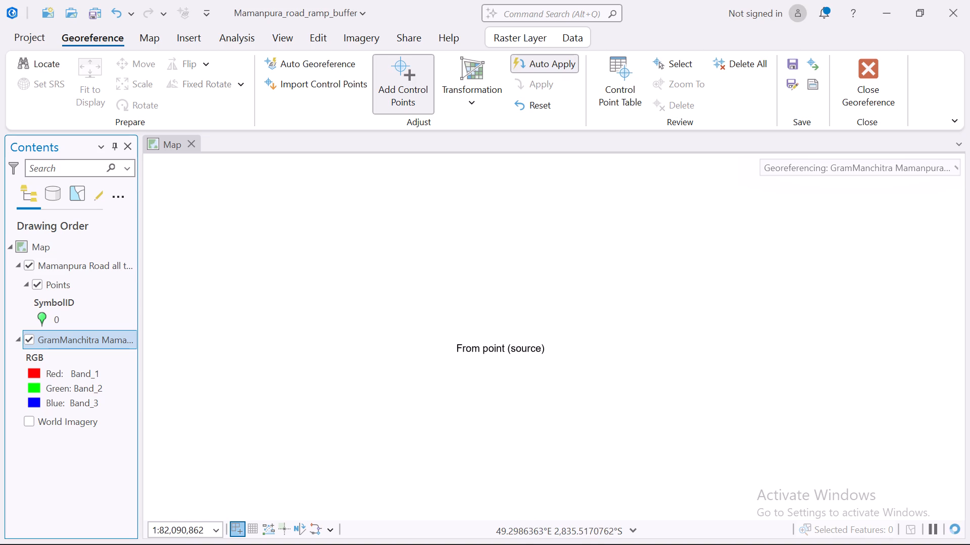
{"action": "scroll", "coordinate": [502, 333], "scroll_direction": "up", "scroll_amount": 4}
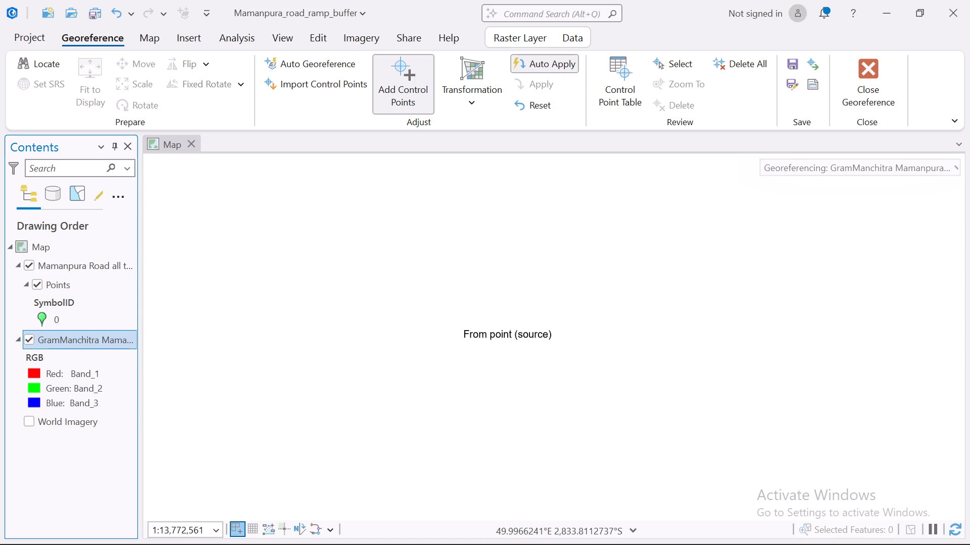
Return to the GramManchitra Mamanpura layer's extent and examine the main road and surrounding houses in its southern part at closer scales.
{"action": "scroll", "coordinate": [510, 330], "scroll_direction": "up", "scroll_amount": 2}
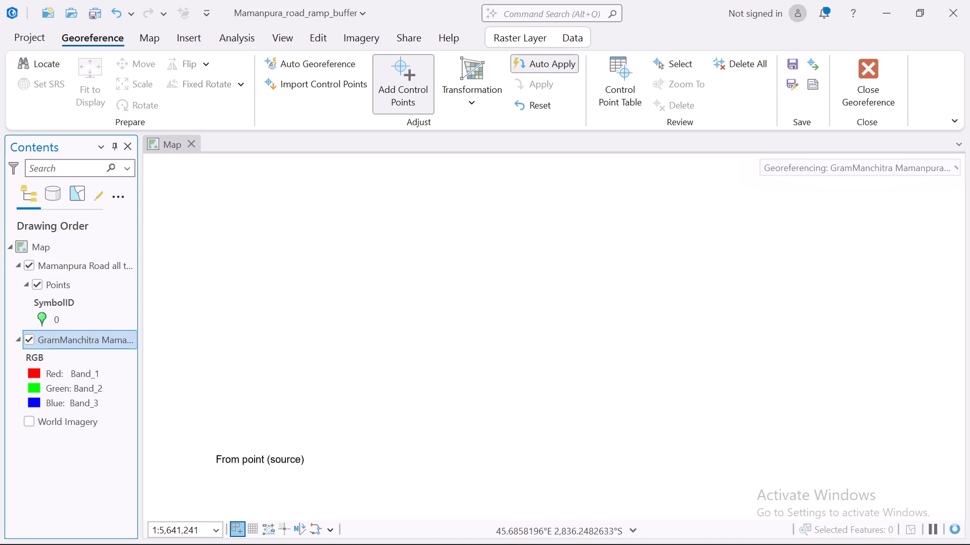
{"action": "right_click", "coordinate": [90, 342]}
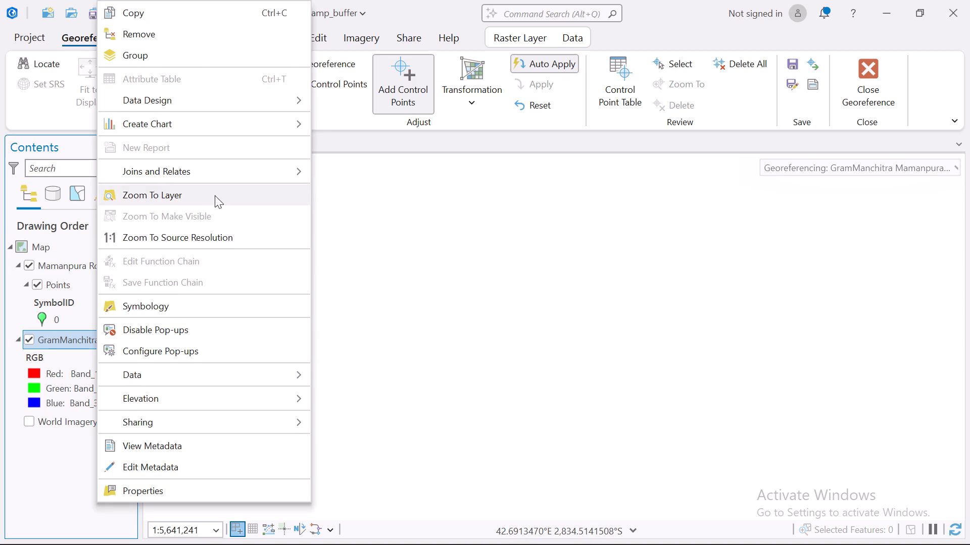
{"action": "left_click", "coordinate": [215, 195]}
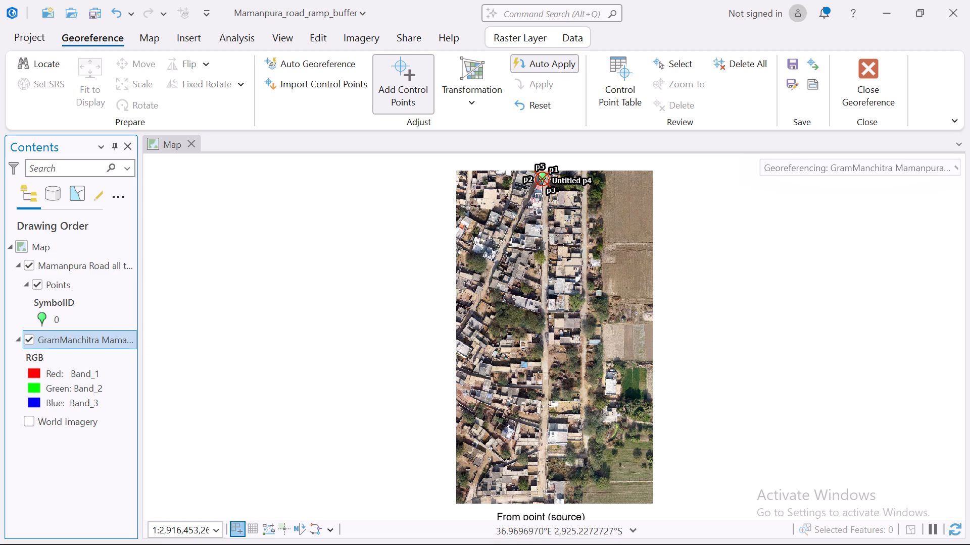
{"action": "scroll", "coordinate": [541, 499], "scroll_direction": "down", "scroll_amount": 1}
{"action": "scroll", "coordinate": [541, 499], "scroll_direction": "up", "scroll_amount": 1}
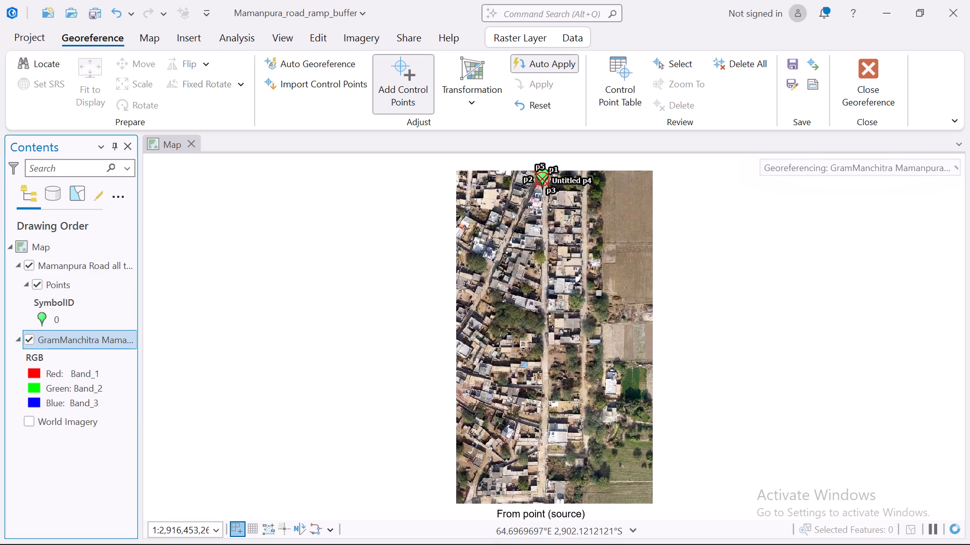
{"action": "scroll", "coordinate": [541, 499], "scroll_direction": "up", "scroll_amount": 2}
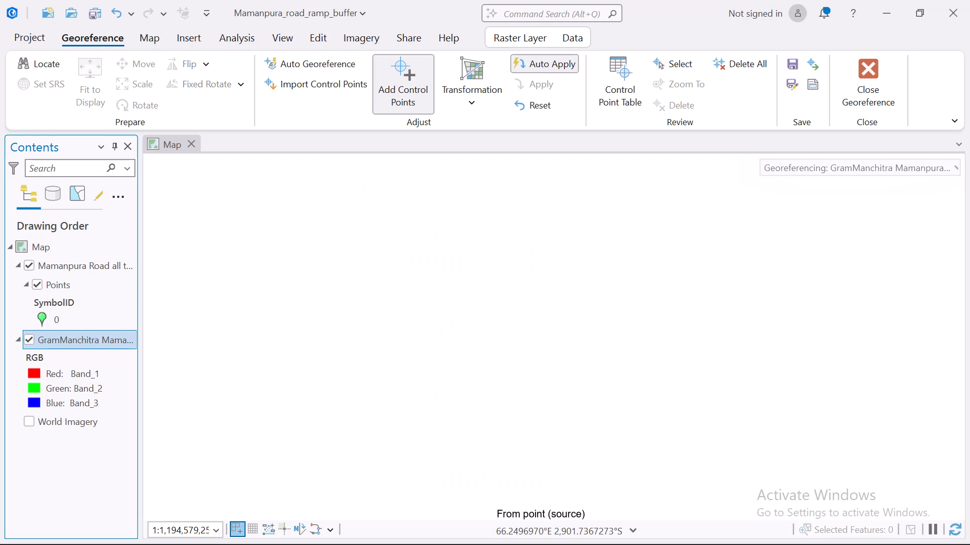
{"action": "scroll", "coordinate": [541, 499], "scroll_direction": "down", "scroll_amount": 2}
{"action": "scroll", "coordinate": [541, 499], "scroll_direction": "up", "scroll_amount": 1}
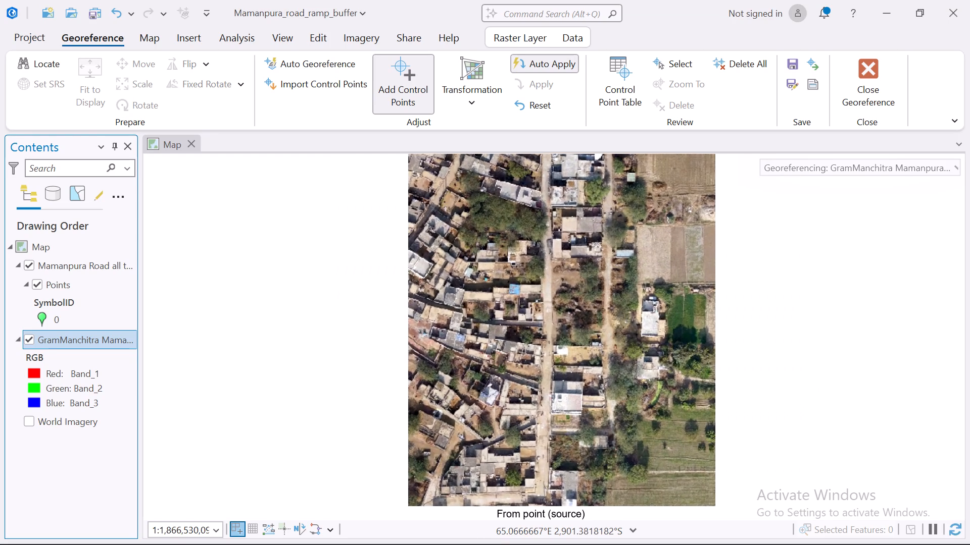
{"action": "scroll", "coordinate": [541, 499], "scroll_direction": "up", "scroll_amount": 1}
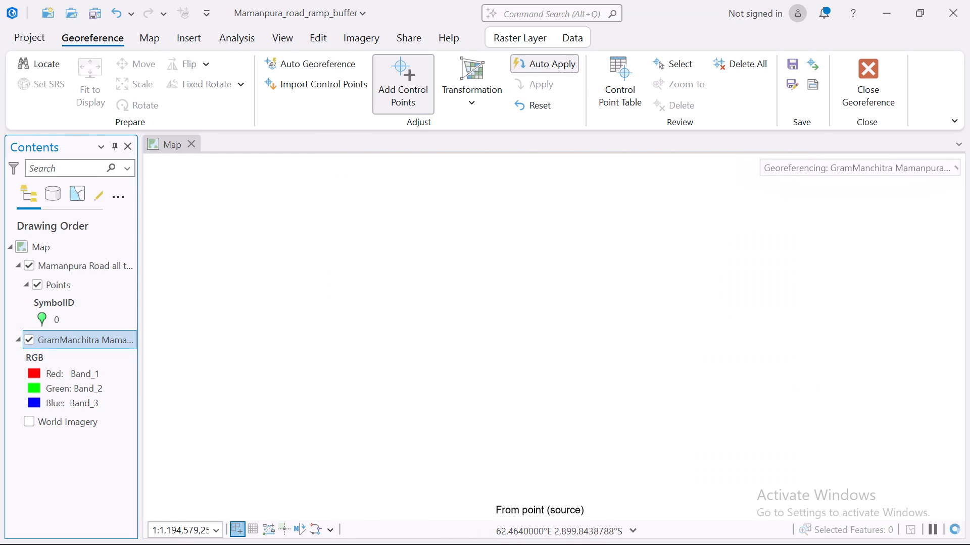
{"action": "scroll", "coordinate": [540, 497], "scroll_direction": "up", "scroll_amount": 2}
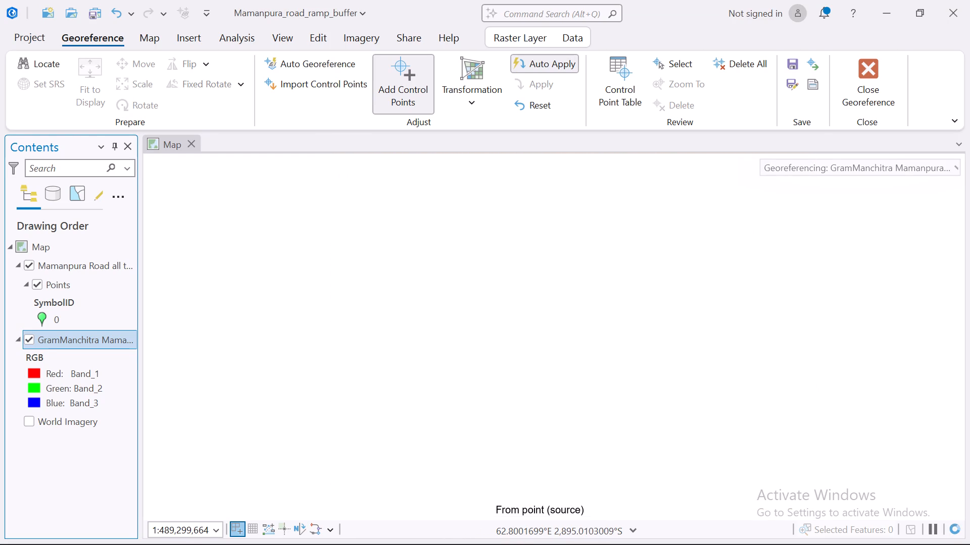
{"action": "scroll", "coordinate": [540, 497], "scroll_direction": "up", "scroll_amount": 7}
{"action": "scroll", "coordinate": [536, 429], "scroll_direction": "down", "scroll_amount": 4}
{"action": "scroll", "coordinate": [536, 429], "scroll_direction": "up", "scroll_amount": 1}
{"action": "scroll", "coordinate": [536, 429], "scroll_direction": "down", "scroll_amount": 17}
{"action": "scroll", "coordinate": [536, 429], "scroll_direction": "up", "scroll_amount": 1}
{"action": "scroll", "coordinate": [536, 429], "scroll_direction": "down", "scroll_amount": 7}
{"action": "scroll", "coordinate": [535, 429], "scroll_direction": "up", "scroll_amount": 1}
{"action": "scroll", "coordinate": [535, 429], "scroll_direction": "down", "scroll_amount": 2}
Add a control point beside the white-roofed building near the main road's southern end, with target coordinates X 109.430303, Y -2593.793939.
{"action": "right_click", "coordinate": [58, 340]}
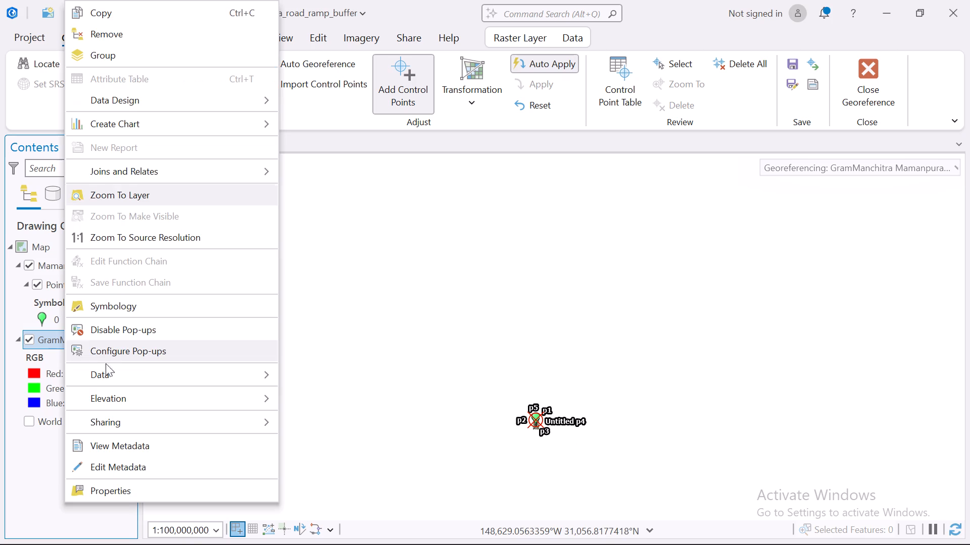
{"action": "left_click", "coordinate": [136, 196]}
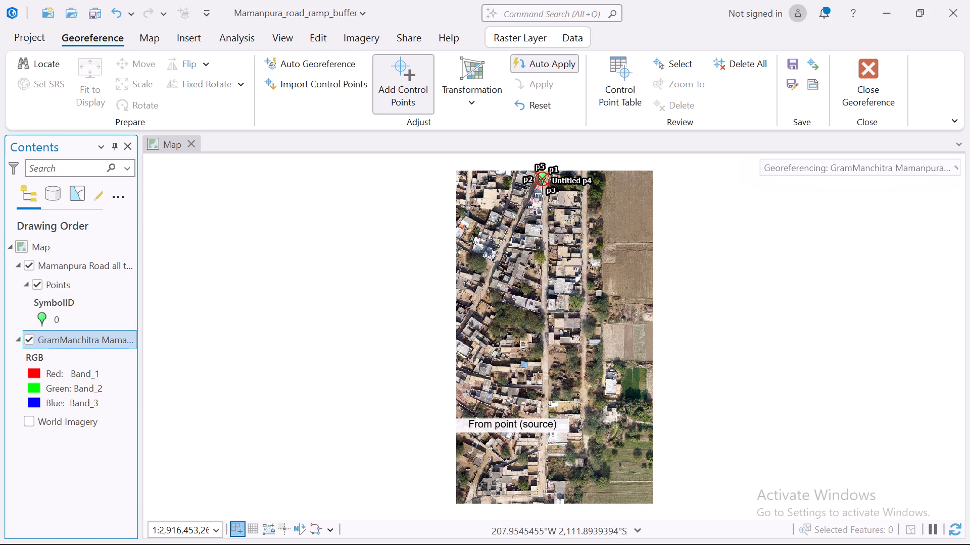
{"action": "scroll", "coordinate": [518, 406], "scroll_direction": "up", "scroll_amount": 1}
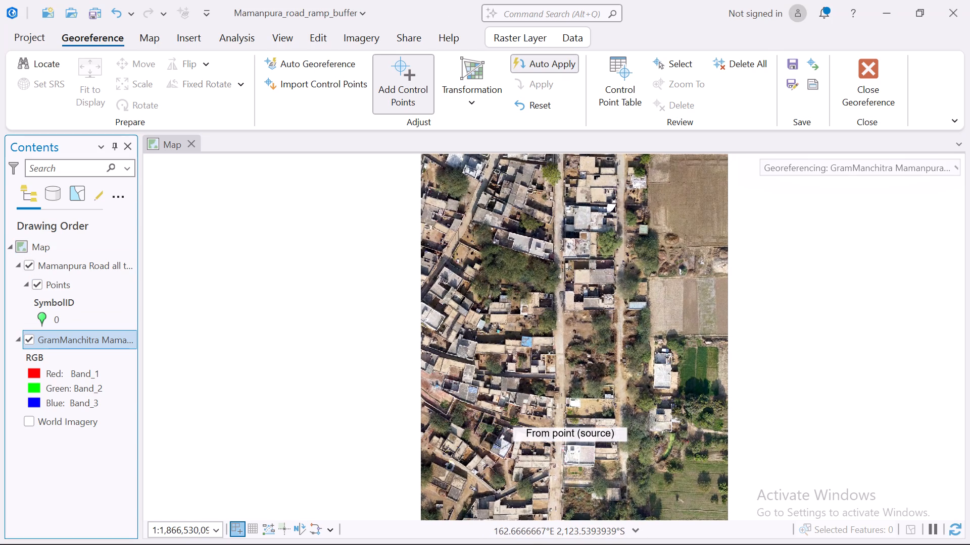
{"action": "scroll", "coordinate": [570, 419], "scroll_direction": "up", "scroll_amount": 1}
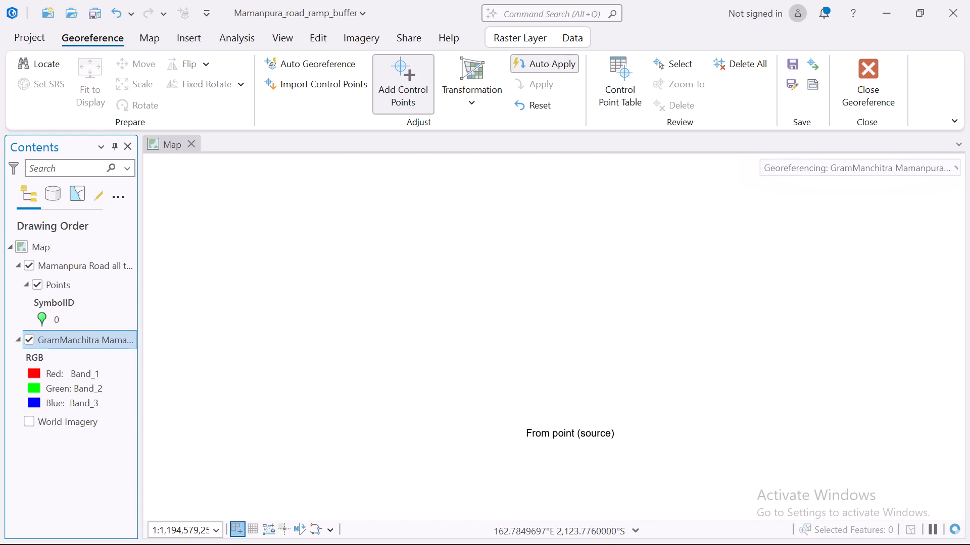
{"action": "scroll", "coordinate": [570, 419], "scroll_direction": "down", "scroll_amount": 2}
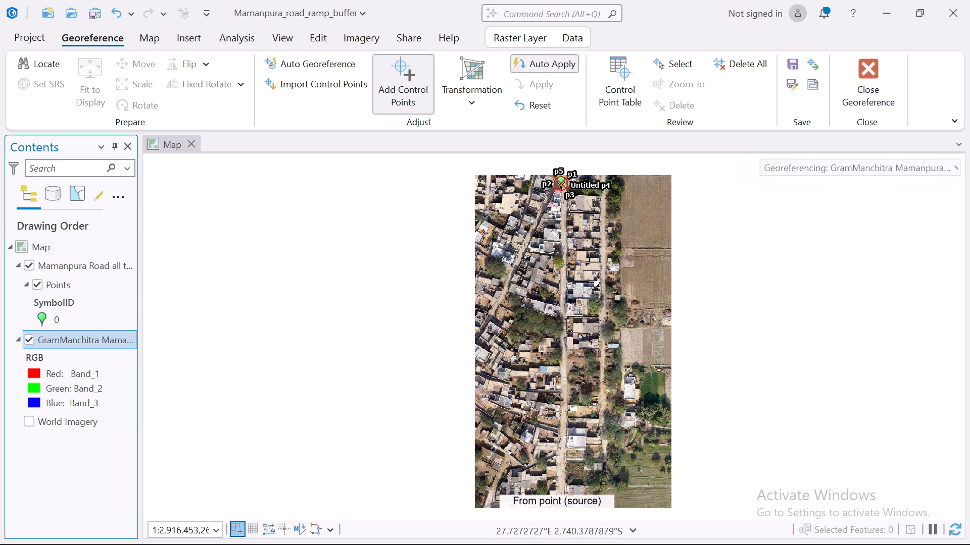
{"action": "scroll", "coordinate": [559, 490], "scroll_direction": "up", "scroll_amount": 1}
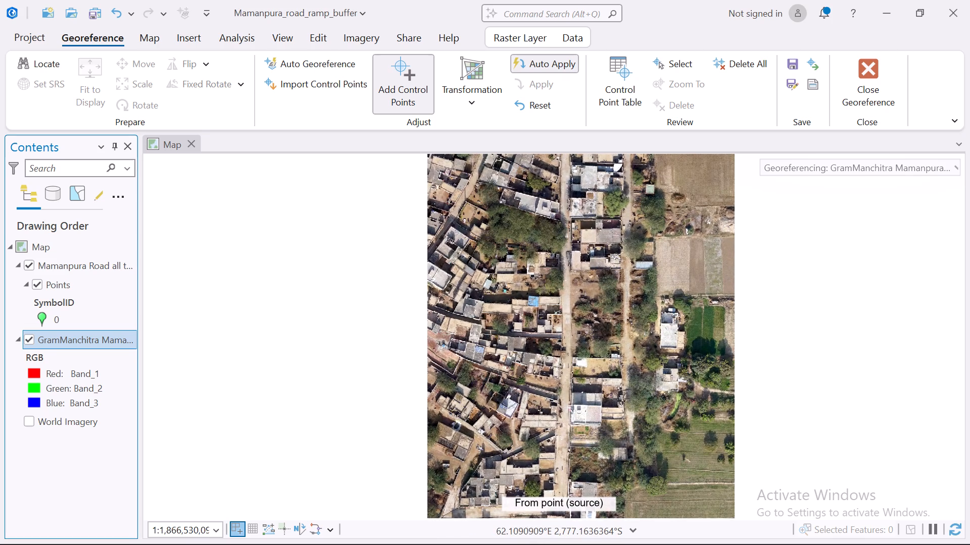
{"action": "left_click_drag", "start_coordinate": [596, 425], "coordinate": [594, 371]}
{"action": "right_click", "coordinate": [601, 411]}
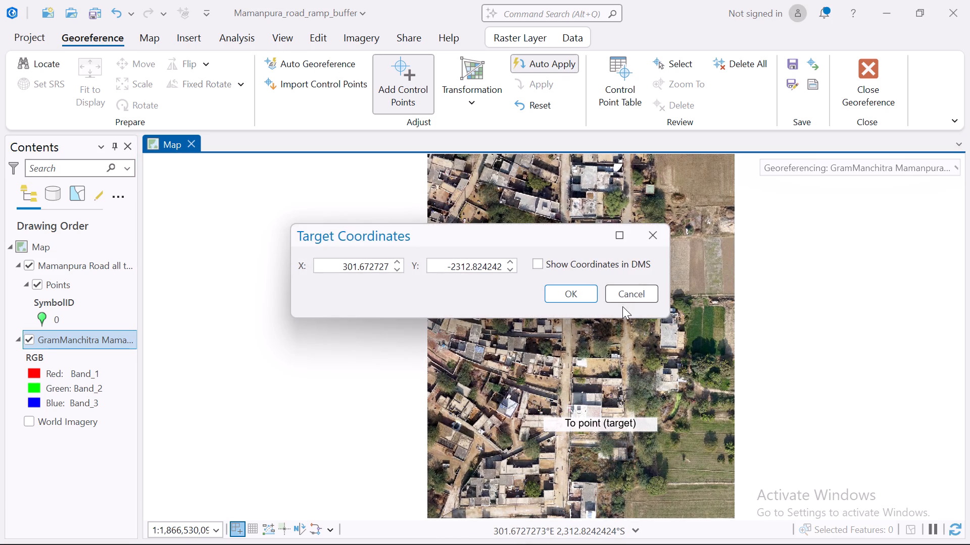
{"action": "left_click", "coordinate": [623, 299]}
{"action": "middle_click_drag", "start_coordinate": [568, 458], "coordinate": [568, 371]}
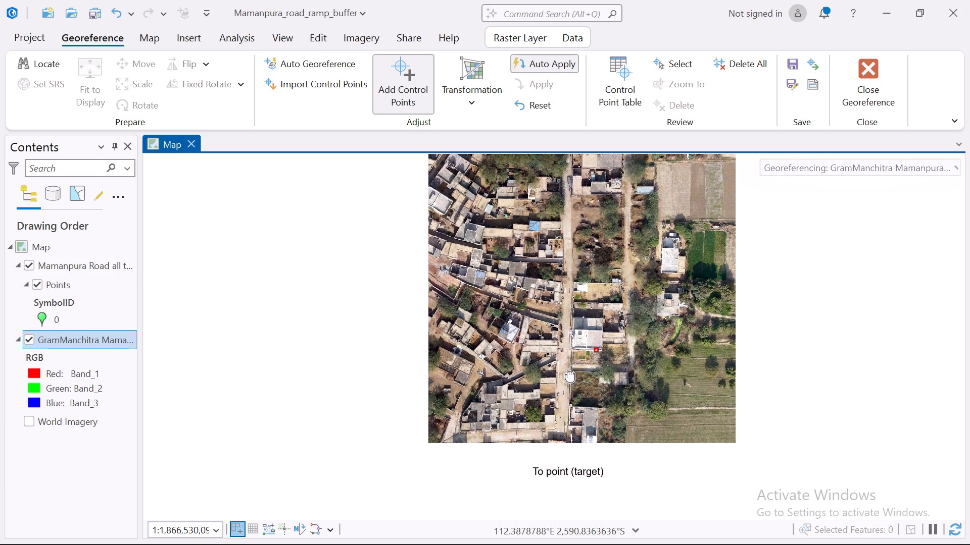
{"action": "middle_click_drag", "start_coordinate": [568, 371], "coordinate": [567, 367]}
{"action": "right_click", "coordinate": [566, 368]}
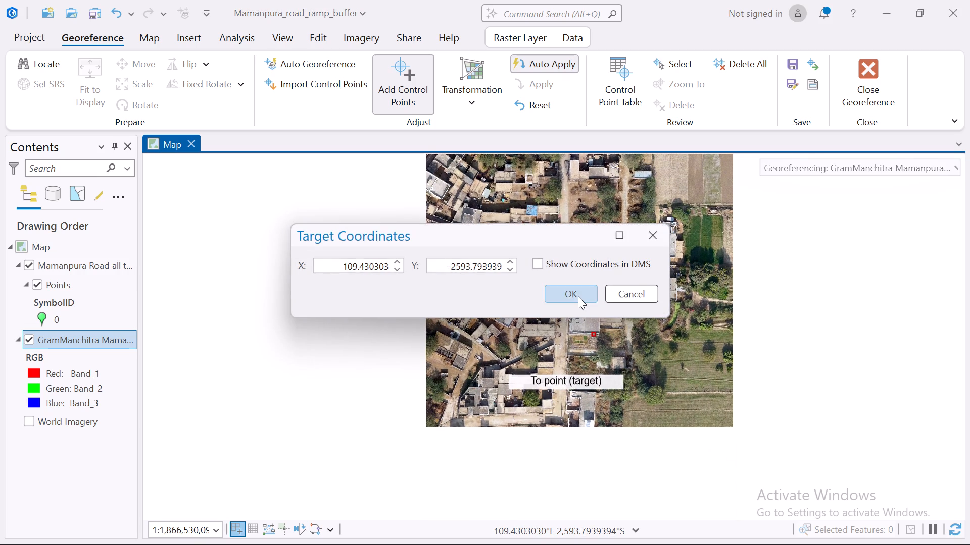
{"action": "left_click", "coordinate": [578, 296]}
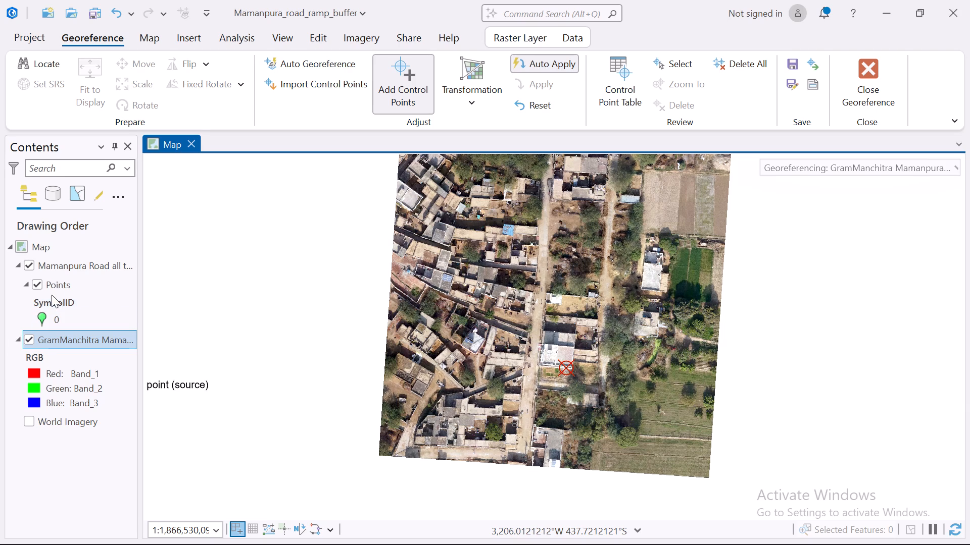
Turn on the World Imagery layer beneath the Mamanpura road points.
{"action": "right_click", "coordinate": [57, 282]}
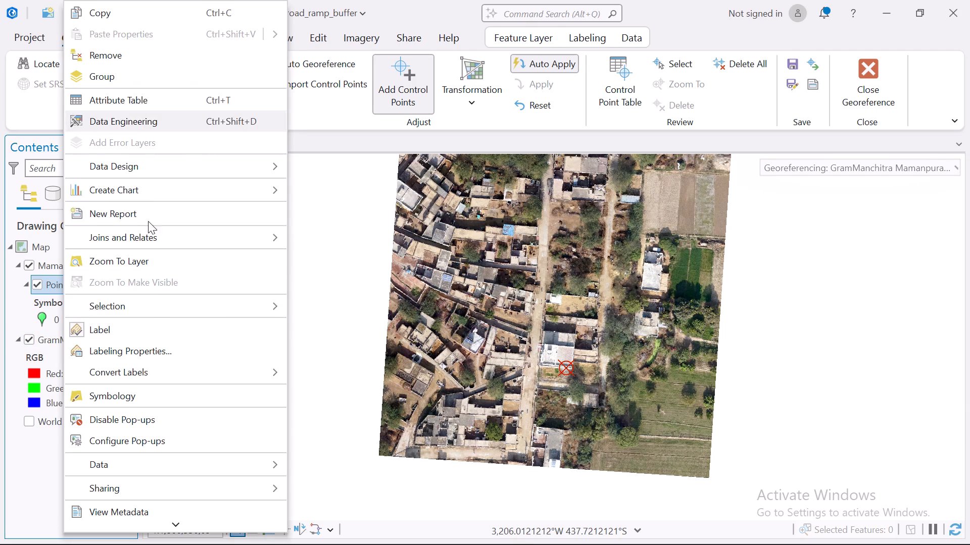
{"action": "left_click", "coordinate": [155, 262]}
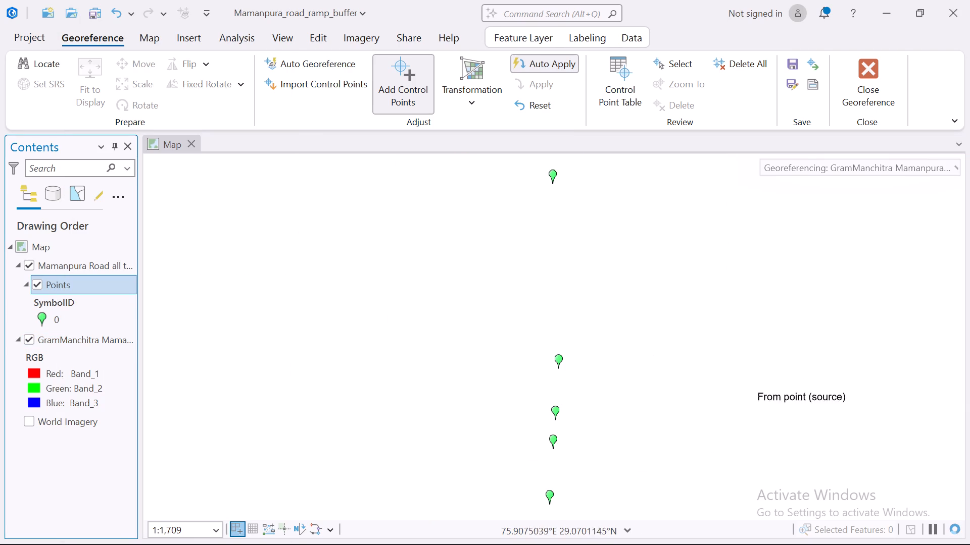
{"action": "scroll", "coordinate": [718, 335], "scroll_direction": "down", "scroll_amount": 2}
{"action": "scroll", "coordinate": [700, 393], "scroll_direction": "up", "scroll_amount": 2}
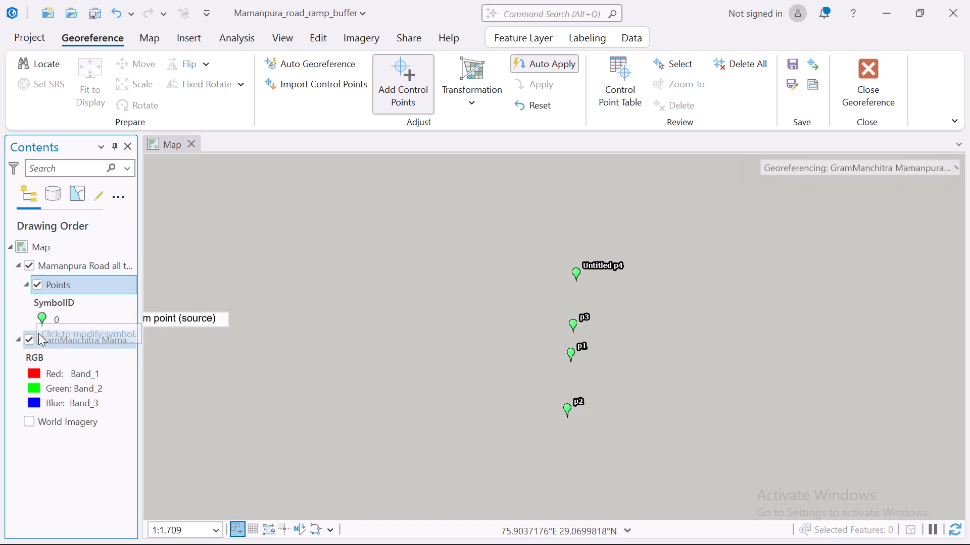
{"action": "left_click", "coordinate": [23, 418]}
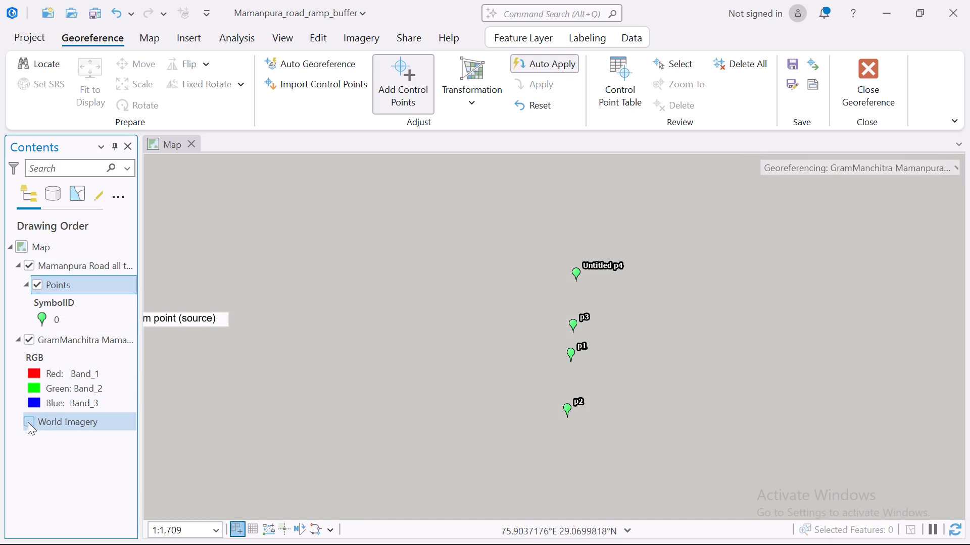
{"action": "left_click", "coordinate": [28, 422]}
Examine the GramManchitra Mamanpura raster's placement against the road points and World Imagery at several scales.
{"action": "right_click", "coordinate": [81, 343]}
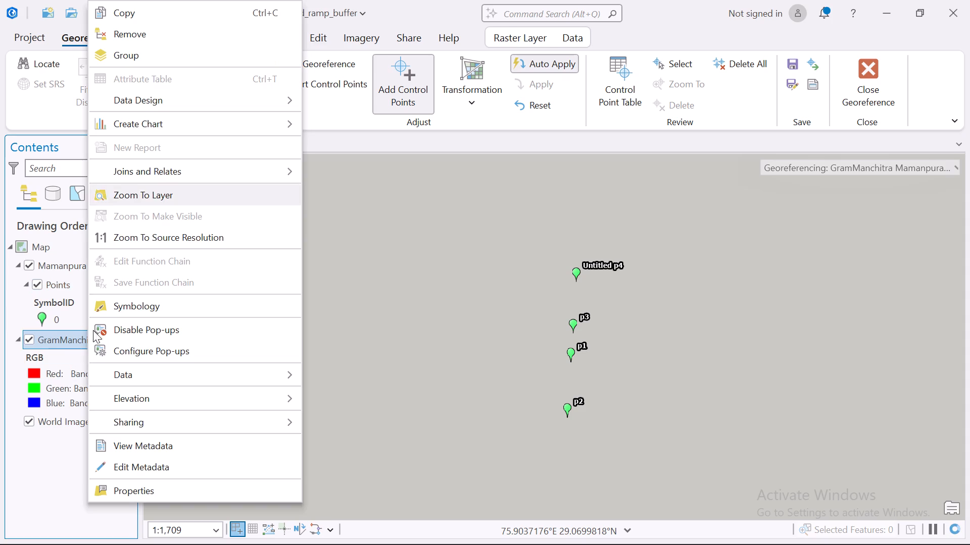
{"action": "left_click", "coordinate": [177, 189]}
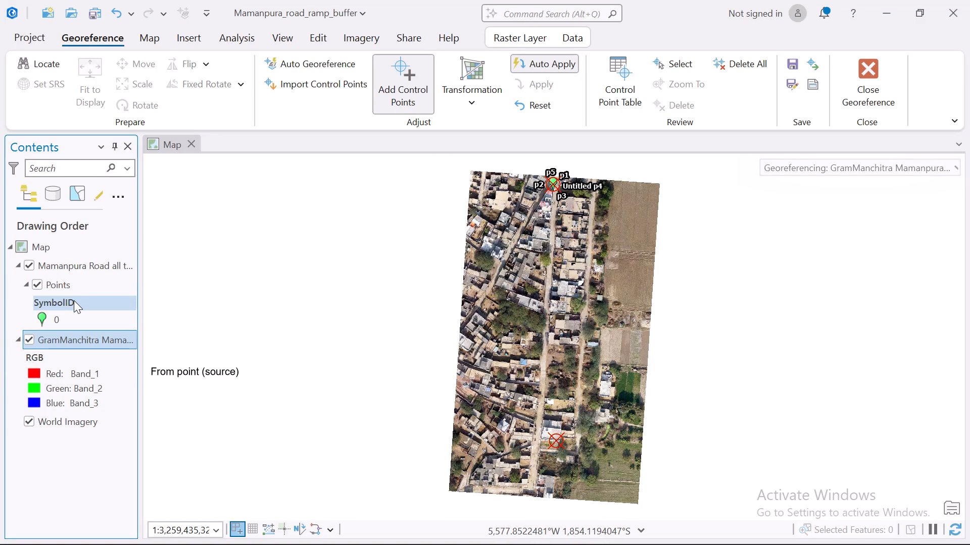
{"action": "right_click", "coordinate": [79, 278]}
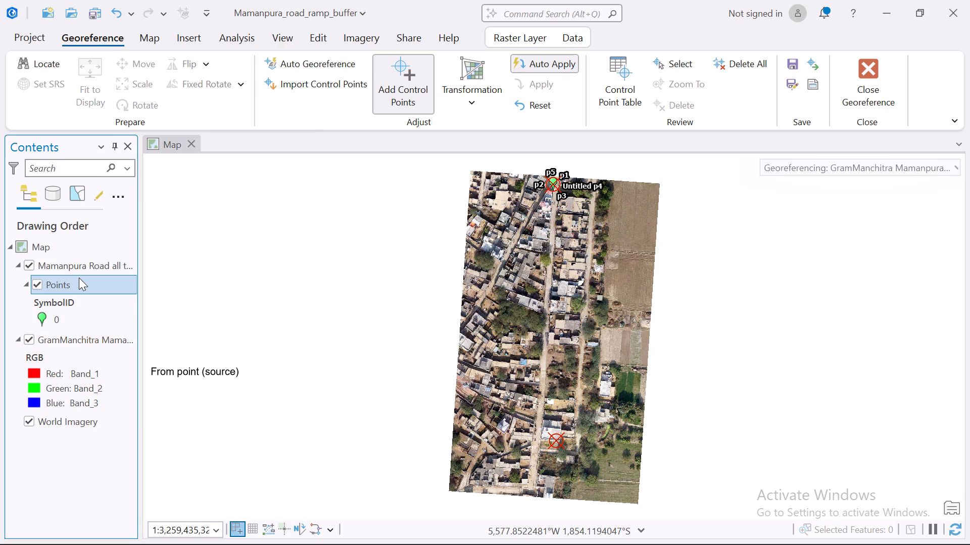
{"action": "left_click", "coordinate": [175, 257]}
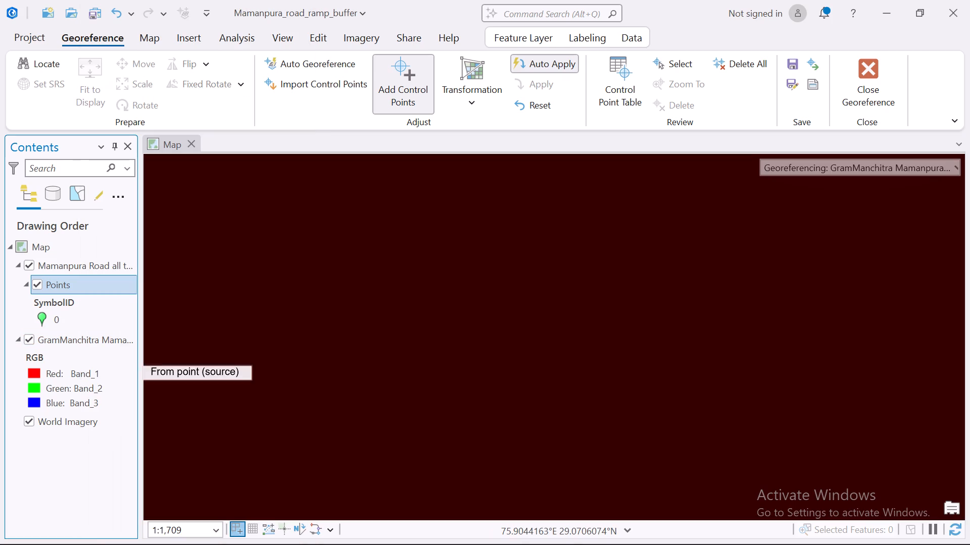
{"action": "scroll", "coordinate": [451, 282], "scroll_direction": "down", "scroll_amount": 4}
{"action": "scroll", "coordinate": [451, 282], "scroll_direction": "up", "scroll_amount": 1}
{"action": "scroll", "coordinate": [451, 282], "scroll_direction": "down", "scroll_amount": 8}
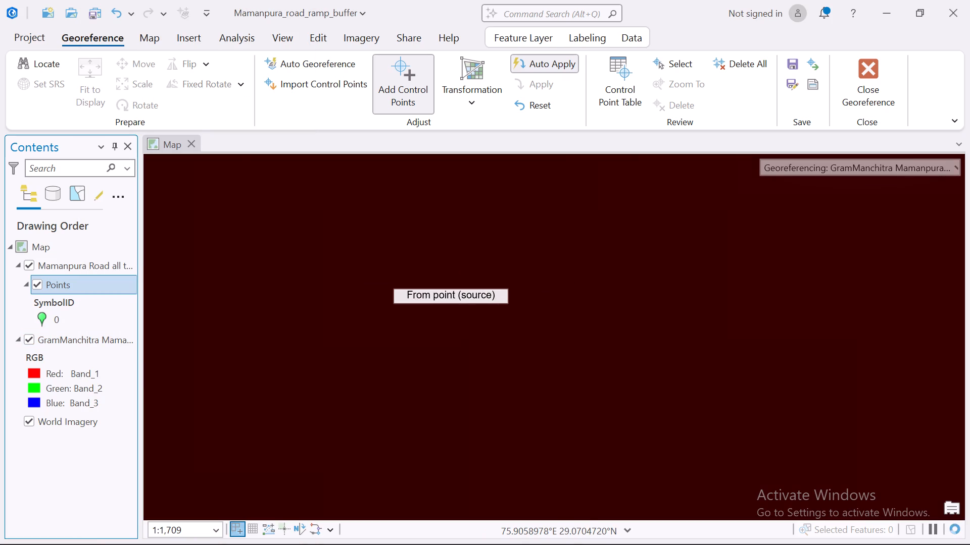
{"action": "scroll", "coordinate": [451, 282], "scroll_direction": "down", "scroll_amount": 6}
{"action": "scroll", "coordinate": [451, 282], "scroll_direction": "up", "scroll_amount": 1}
{"action": "scroll", "coordinate": [451, 282], "scroll_direction": "down", "scroll_amount": 15}
{"action": "scroll", "coordinate": [451, 282], "scroll_direction": "up", "scroll_amount": 2}
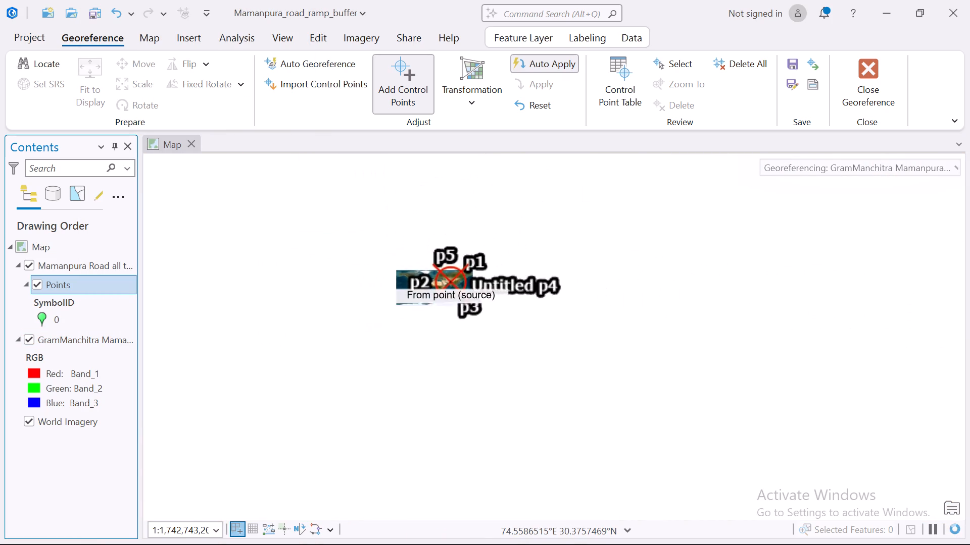
{"action": "scroll", "coordinate": [451, 282], "scroll_direction": "up", "scroll_amount": 6}
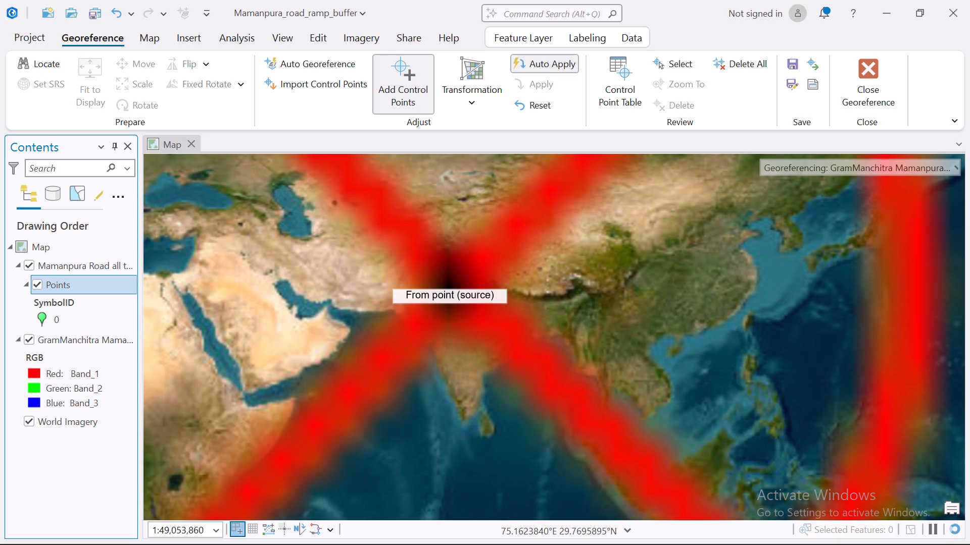
{"action": "scroll", "coordinate": [450, 282], "scroll_direction": "down", "scroll_amount": 1}
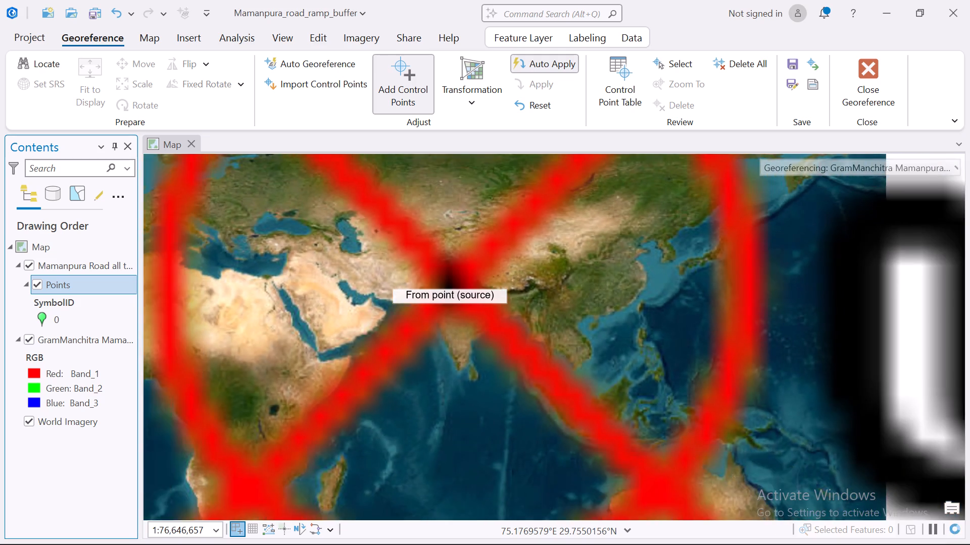
{"action": "scroll", "coordinate": [450, 282], "scroll_direction": "up", "scroll_amount": 1}
{"action": "scroll", "coordinate": [450, 282], "scroll_direction": "down", "scroll_amount": 2}
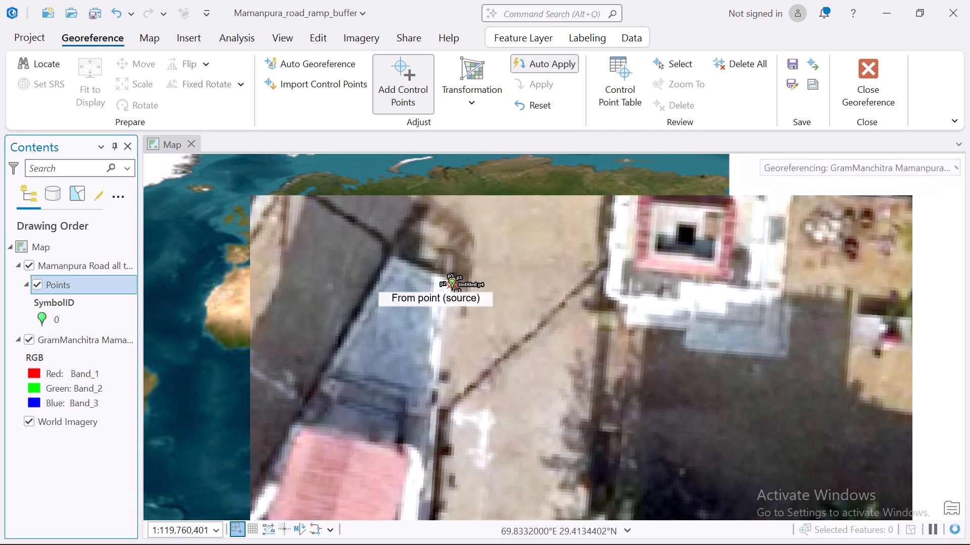
{"action": "scroll", "coordinate": [436, 282], "scroll_direction": "down", "scroll_amount": 1}
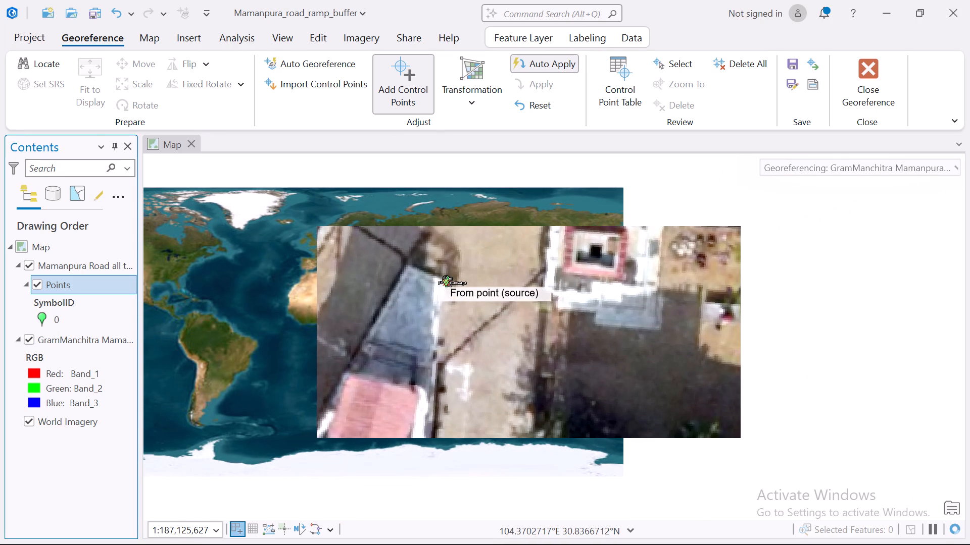
{"action": "scroll", "coordinate": [473, 275], "scroll_direction": "down", "scroll_amount": 1}
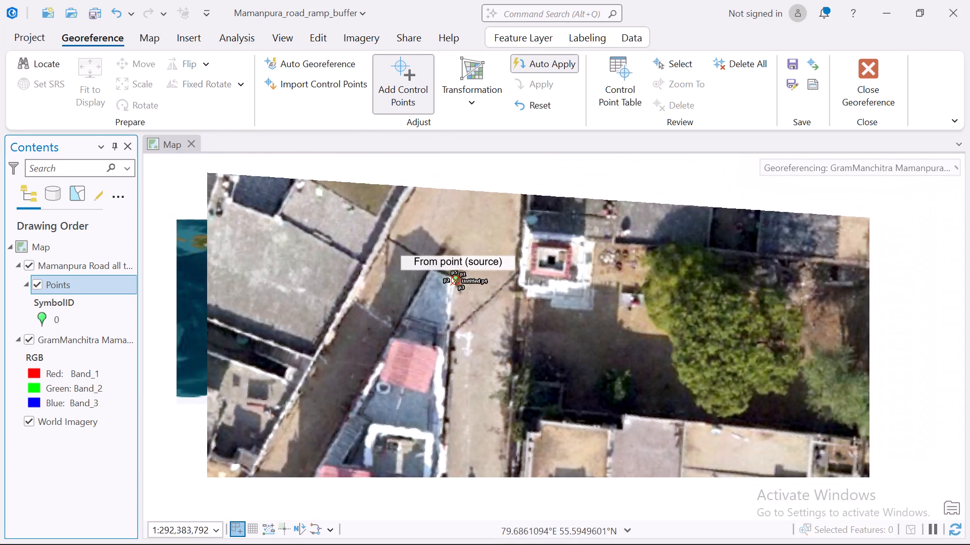
{"action": "scroll", "coordinate": [456, 244], "scroll_direction": "down", "scroll_amount": 1}
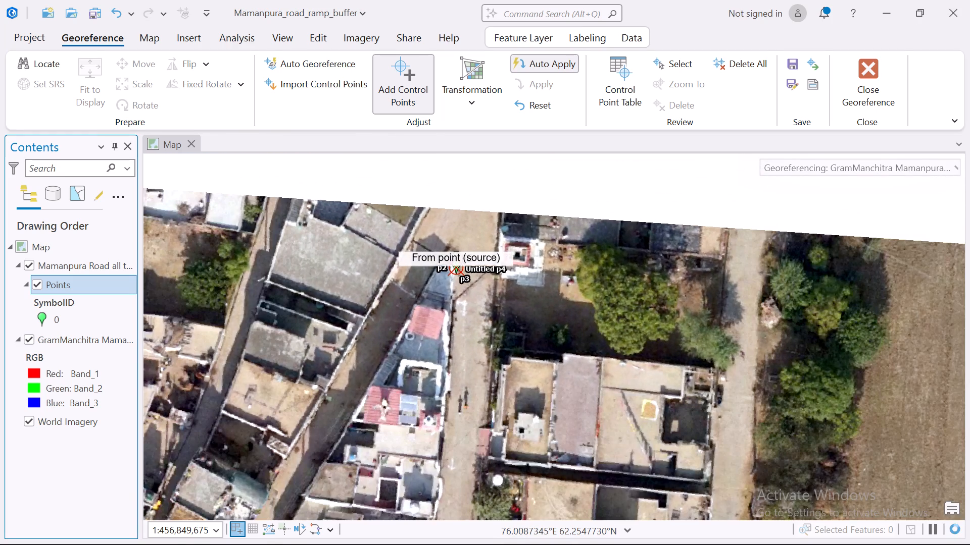
Turn off the GramManchitra Mamanpura raster so that only the road points and World Imagery are displayed.
{"action": "scroll", "coordinate": [456, 244], "scroll_direction": "down", "scroll_amount": 2}
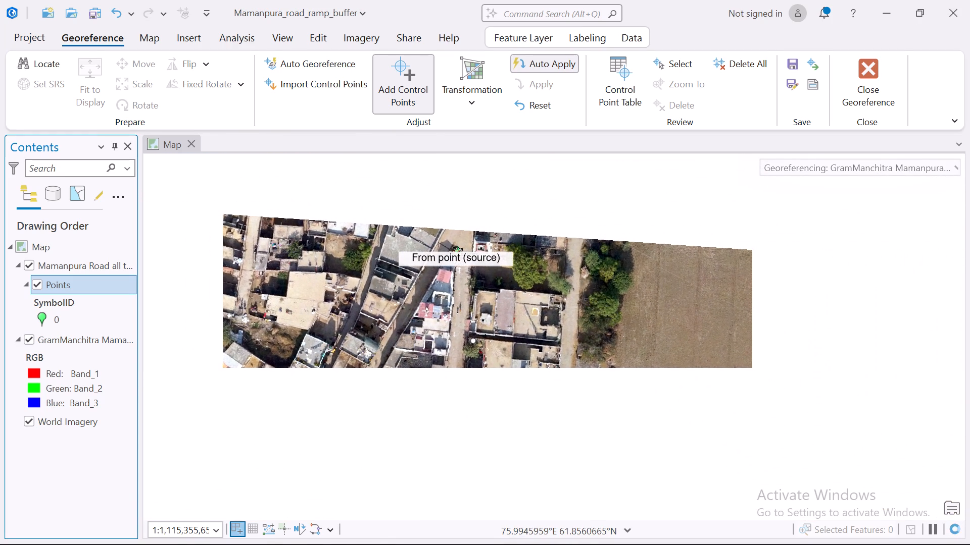
{"action": "scroll", "coordinate": [456, 244], "scroll_direction": "down", "scroll_amount": 1}
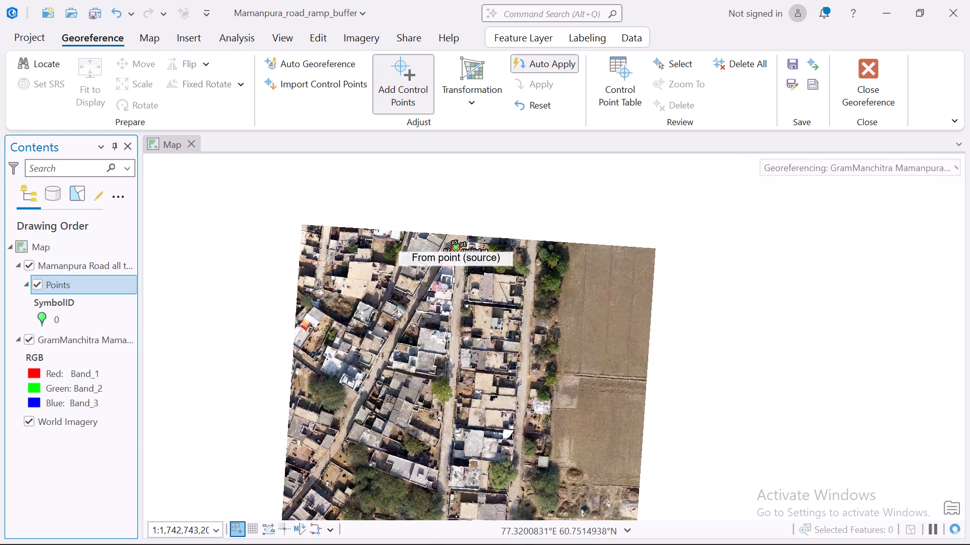
{"action": "scroll", "coordinate": [456, 244], "scroll_direction": "down", "scroll_amount": 1}
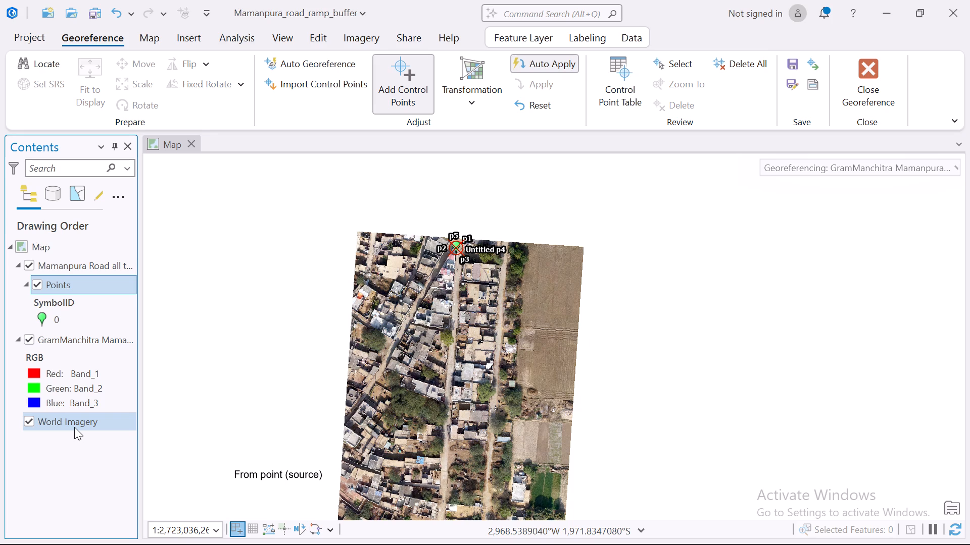
{"action": "left_click", "coordinate": [27, 338]}
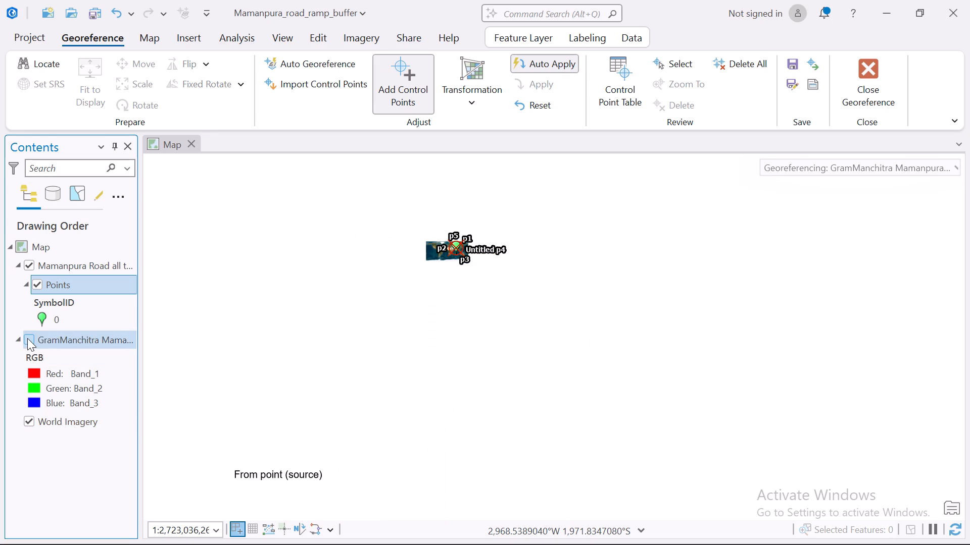
Examine where road points p1 to p5 fall on the World Imagery of Mamanpura village, at several scales.
{"action": "scroll", "coordinate": [459, 238], "scroll_direction": "up", "scroll_amount": 7}
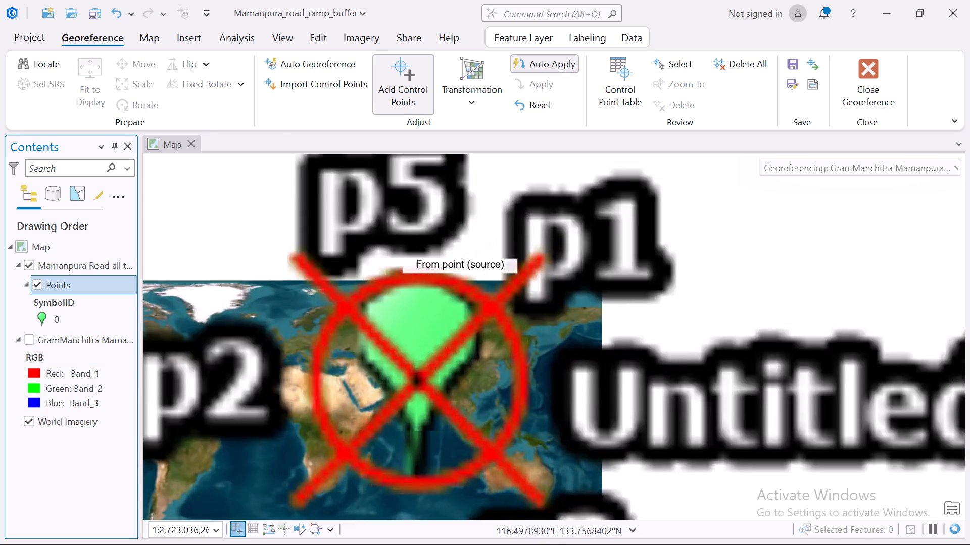
{"action": "scroll", "coordinate": [394, 453], "scroll_direction": "up", "scroll_amount": 5}
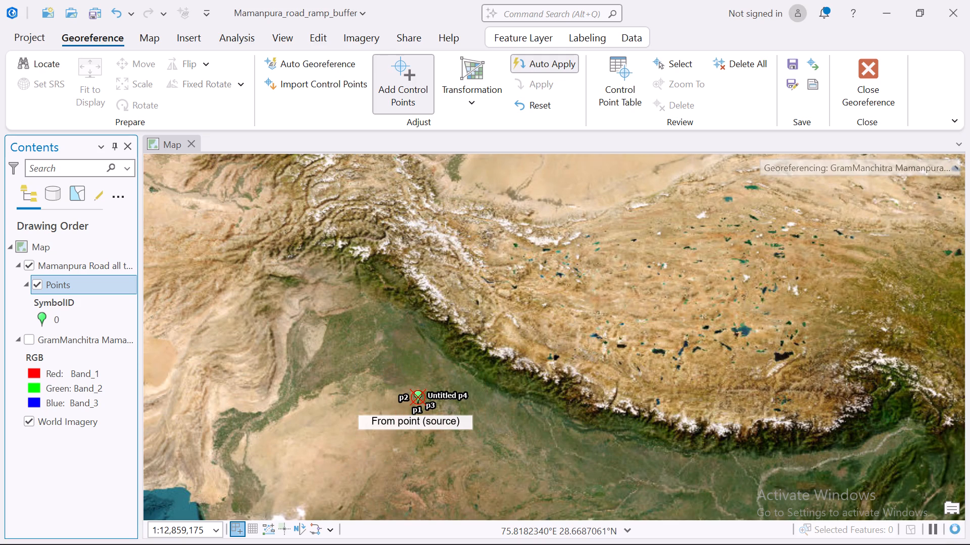
{"action": "scroll", "coordinate": [418, 410], "scroll_direction": "up", "scroll_amount": 3}
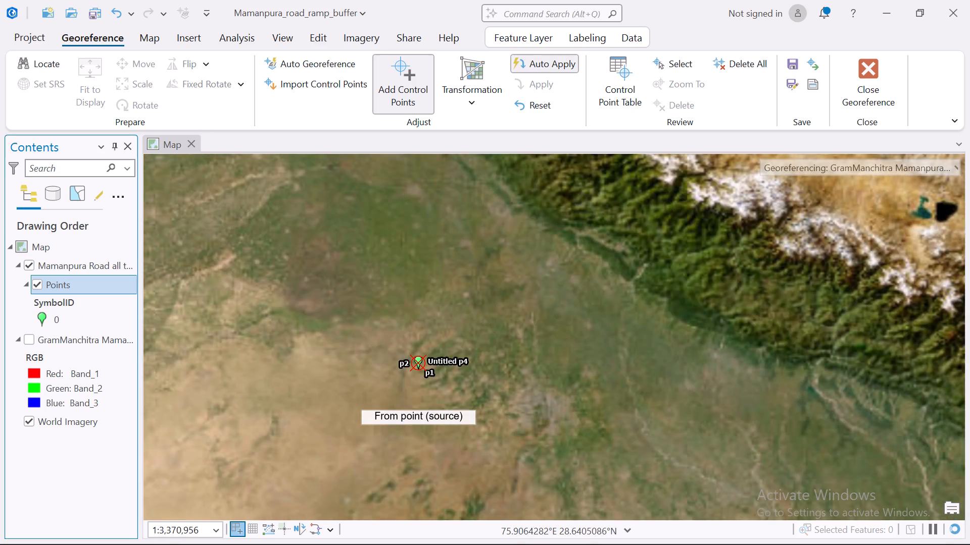
{"action": "scroll", "coordinate": [419, 403], "scroll_direction": "up", "scroll_amount": 4}
{"action": "scroll", "coordinate": [419, 403], "scroll_direction": "down", "scroll_amount": 2}
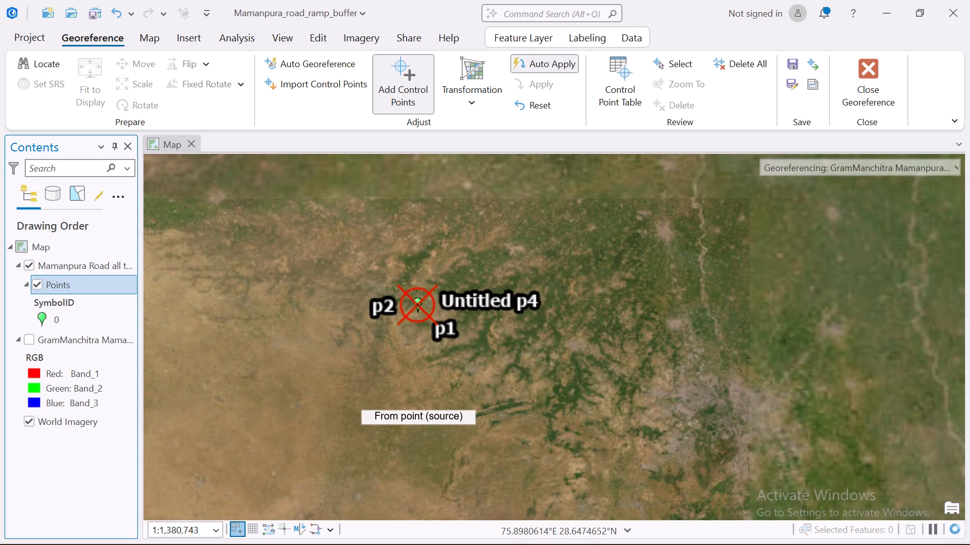
{"action": "scroll", "coordinate": [399, 303], "scroll_direction": "up", "scroll_amount": 3}
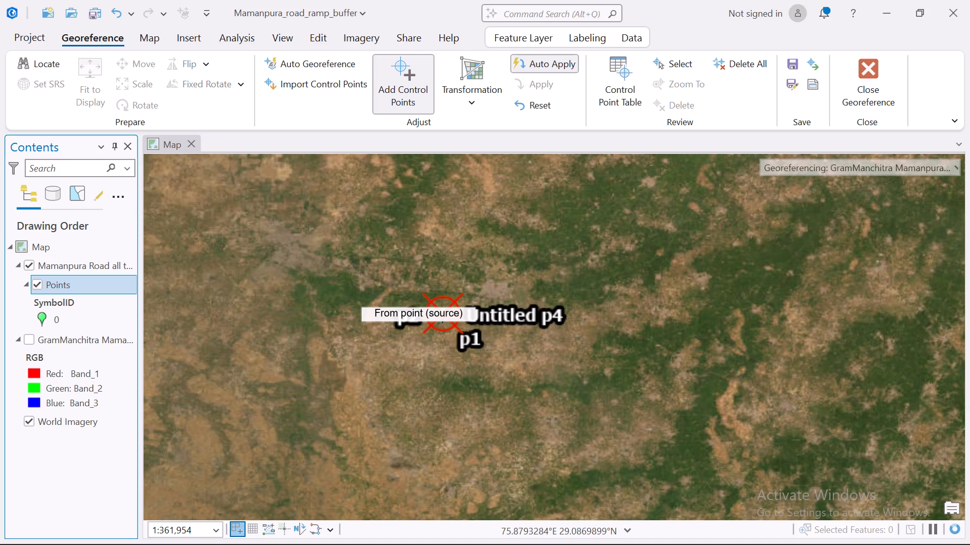
{"action": "scroll", "coordinate": [423, 315], "scroll_direction": "up", "scroll_amount": 2}
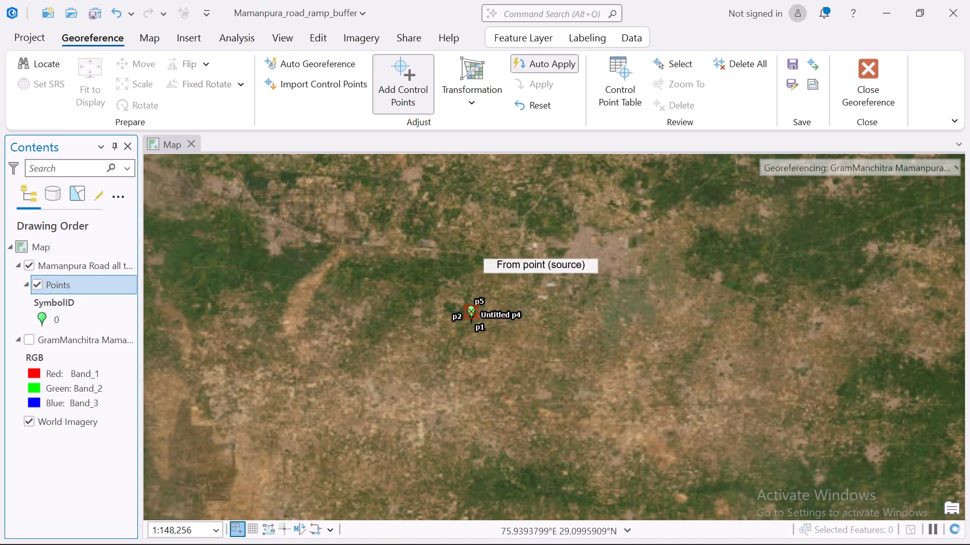
{"action": "scroll", "coordinate": [506, 323], "scroll_direction": "up", "scroll_amount": 2}
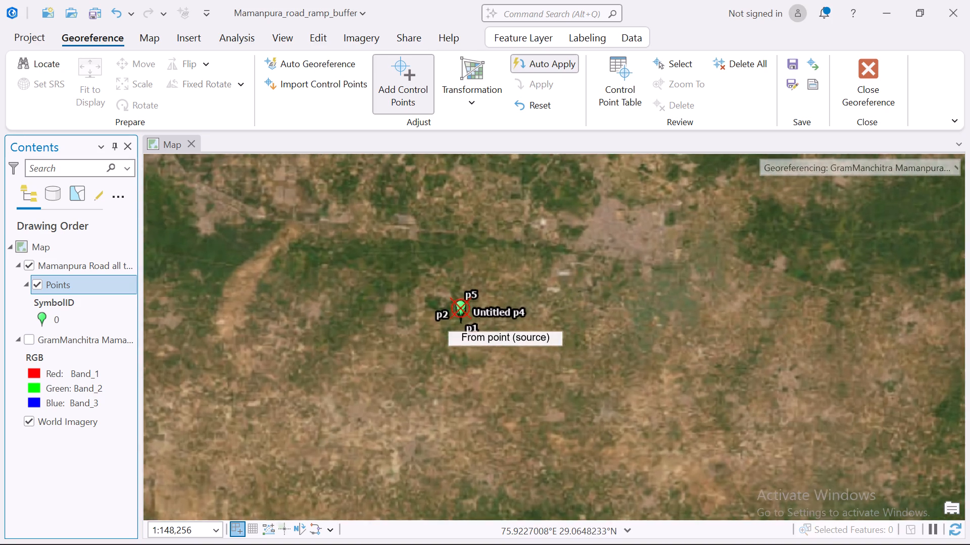
{"action": "scroll", "coordinate": [433, 301], "scroll_direction": "up", "scroll_amount": 4}
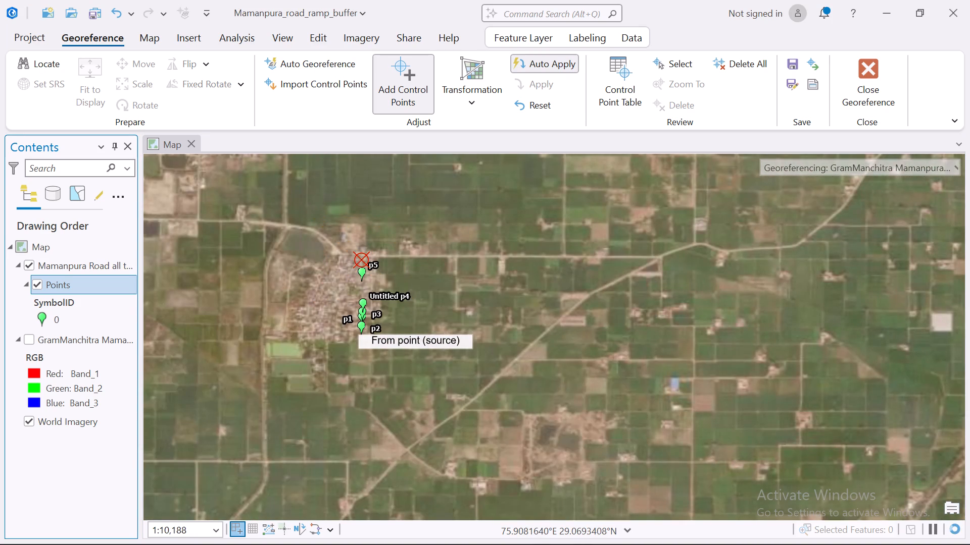
{"action": "scroll", "coordinate": [375, 330], "scroll_direction": "up", "scroll_amount": 4}
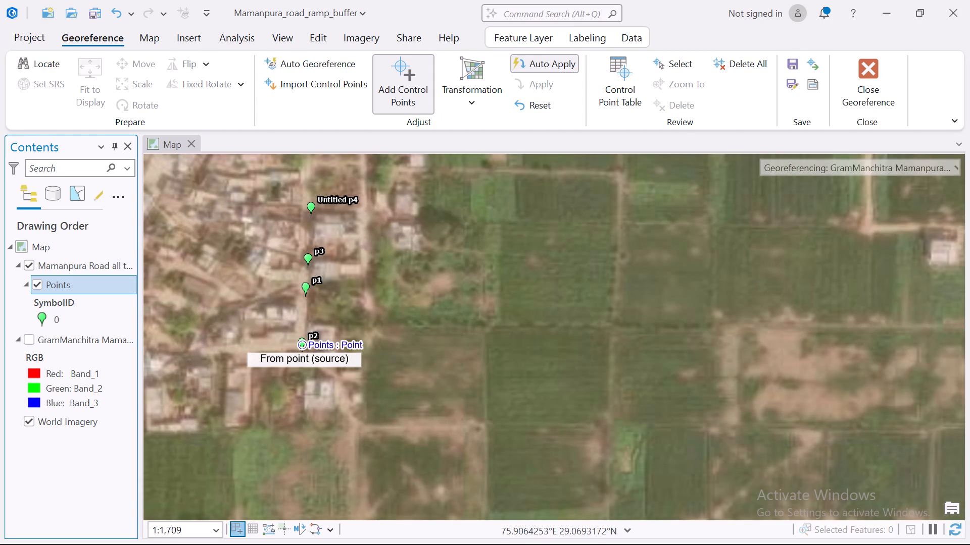
{"action": "scroll", "coordinate": [342, 363], "scroll_direction": "down", "scroll_amount": 1}
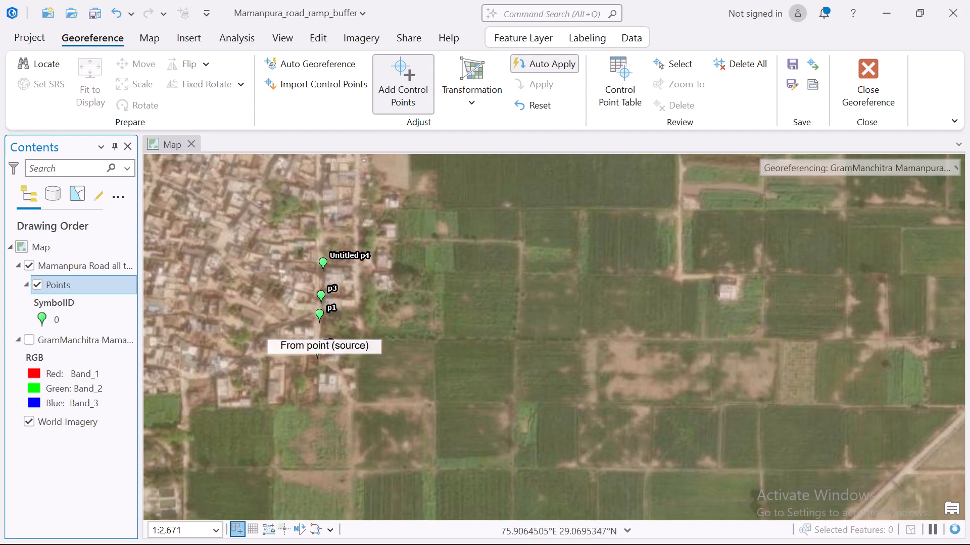
{"action": "scroll", "coordinate": [370, 379], "scroll_direction": "down", "scroll_amount": 1}
{"action": "scroll", "coordinate": [321, 289], "scroll_direction": "up", "scroll_amount": 1}
{"action": "scroll", "coordinate": [395, 371], "scroll_direction": "down", "scroll_amount": 1}
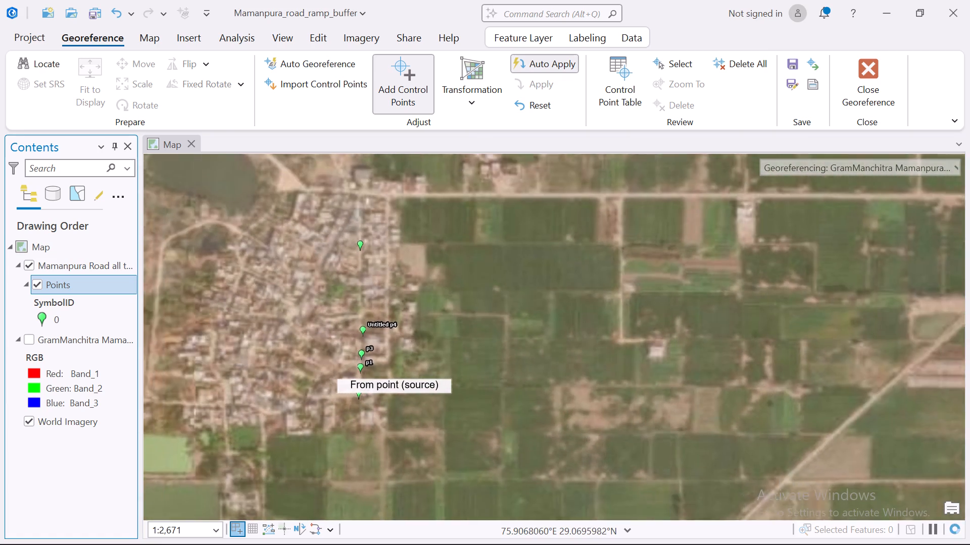
{"action": "scroll", "coordinate": [349, 314], "scroll_direction": "up", "scroll_amount": 1}
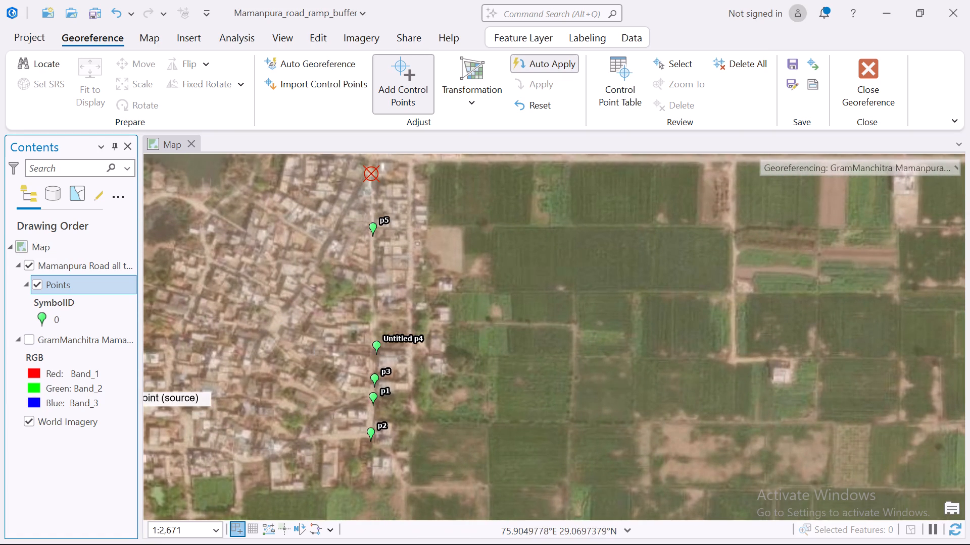
Toggle the GramManchitra Mamanpura layer's visibility to compare it with World Imagery around the road points.
{"action": "left_click", "coordinate": [28, 339]}
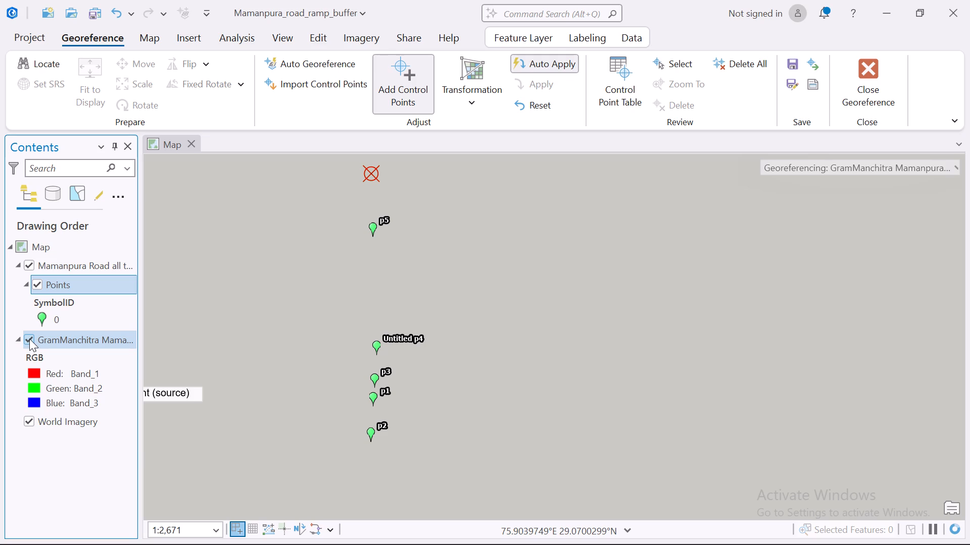
{"action": "left_click", "coordinate": [29, 339]}
{"action": "left_click", "coordinate": [29, 339]}
{"action": "left_click", "coordinate": [29, 339]}
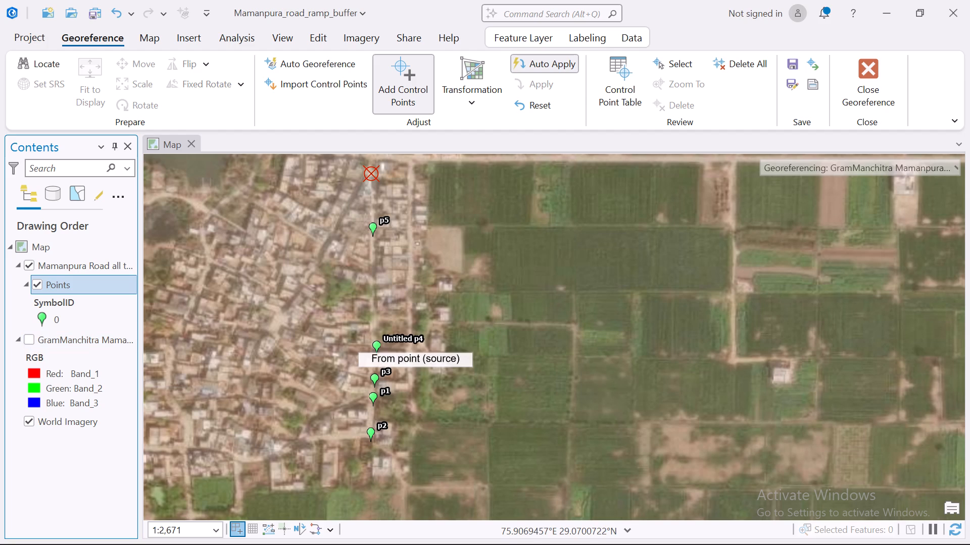
Minimise the ArcGIS Pro and Chrome windows and close the GramManchitra Mamanpura All Together.png image viewer.
{"action": "left_click", "coordinate": [886, 20]}
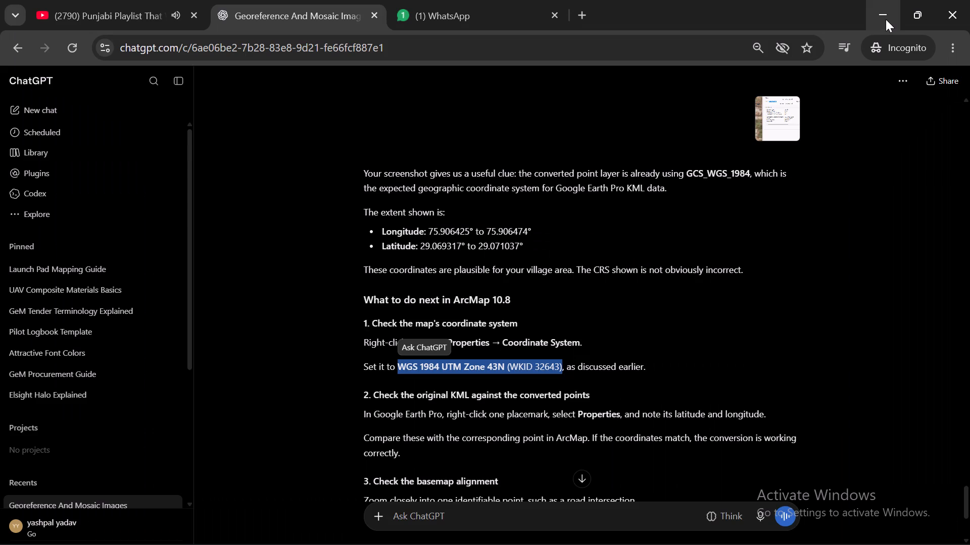
{"action": "left_click", "coordinate": [886, 19]}
{"action": "left_click", "coordinate": [881, 14]}
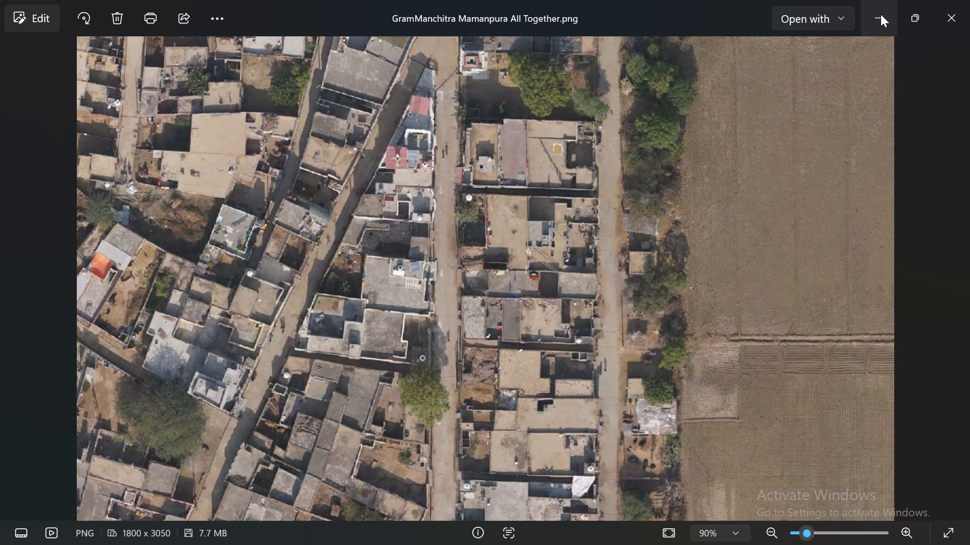
{"action": "left_click", "coordinate": [876, 23]}
{"action": "left_click", "coordinate": [880, 20]}
{"action": "triple_click", "coordinate": [880, 20]}
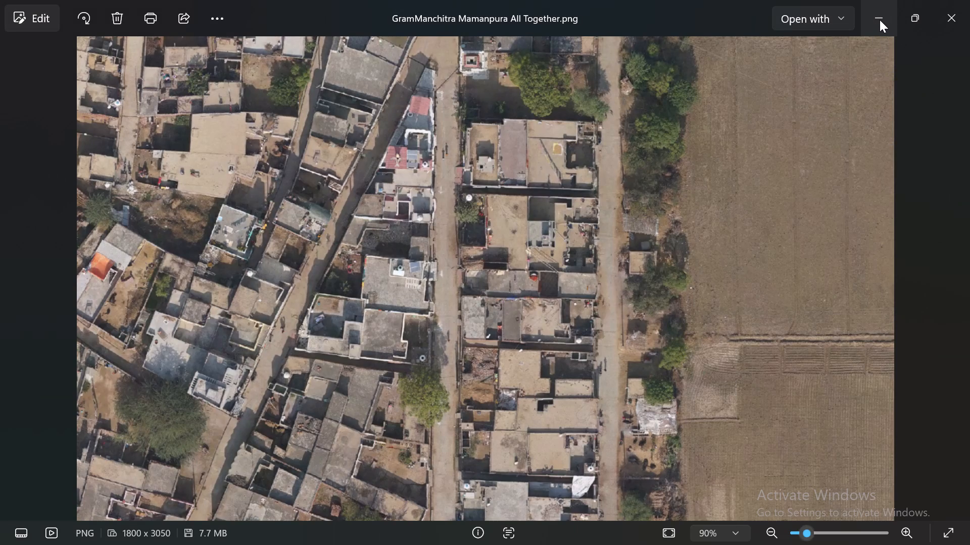
{"action": "left_click", "coordinate": [880, 20]}
{"action": "left_click", "coordinate": [880, 20]}
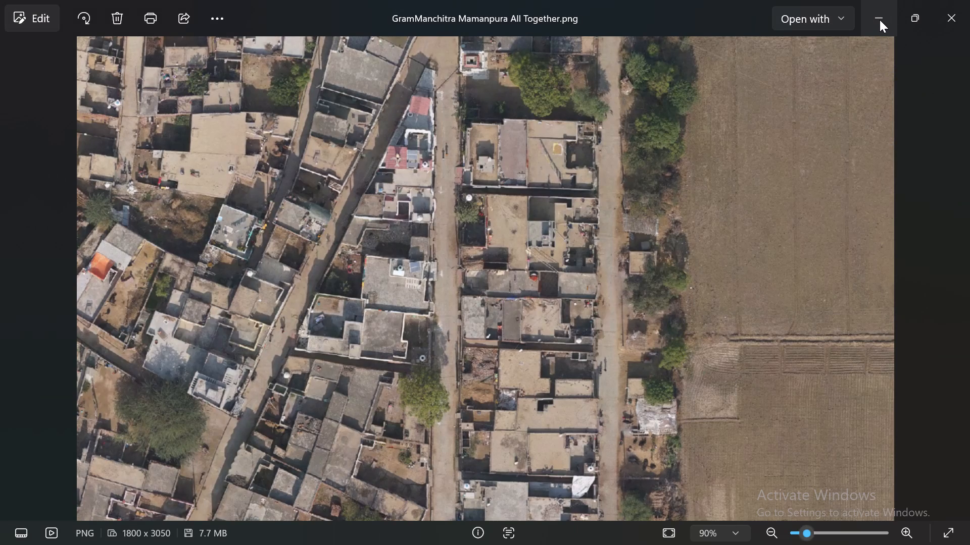
{"action": "left_click", "coordinate": [880, 20]}
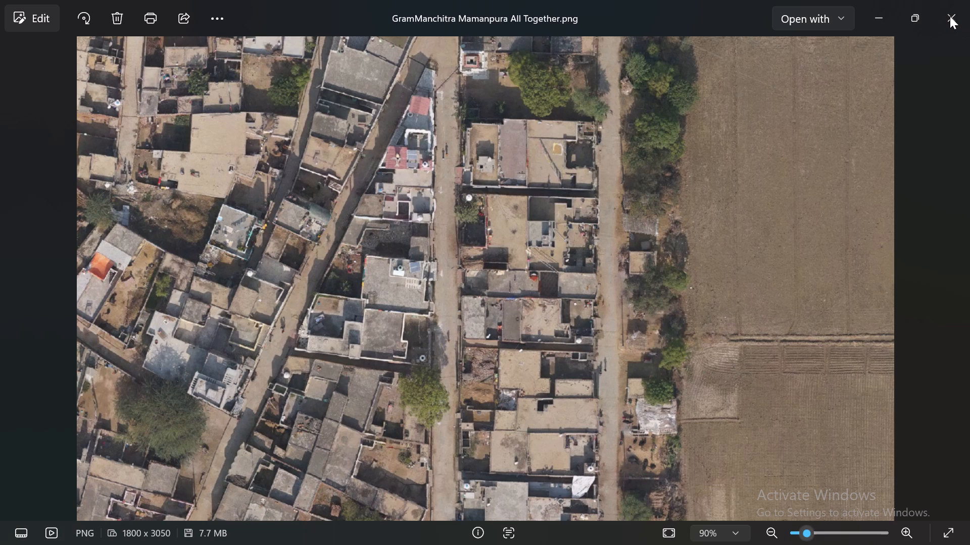
{"action": "left_click", "coordinate": [950, 16]}
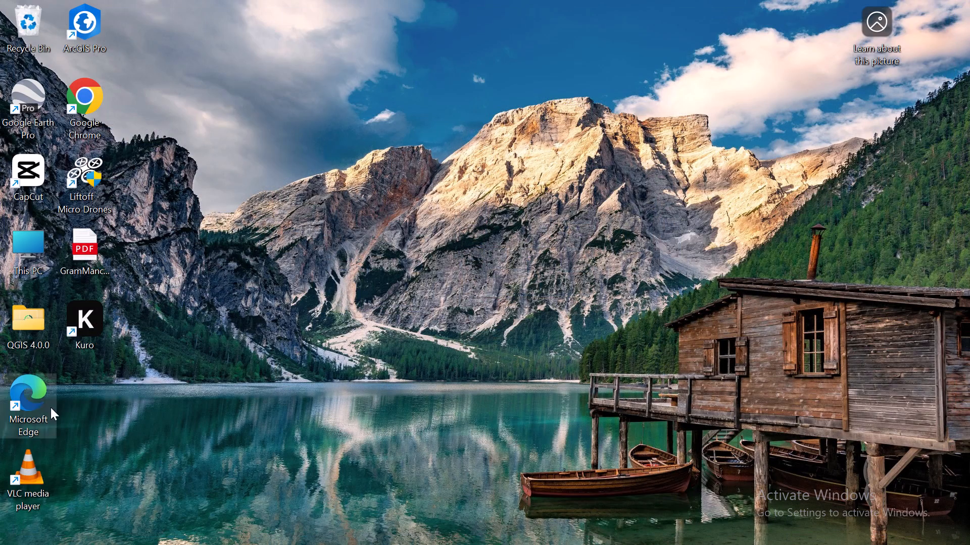
Launch Google Earth Pro and decline its survey invitation.
{"action": "double_click", "coordinate": [16, 106]}
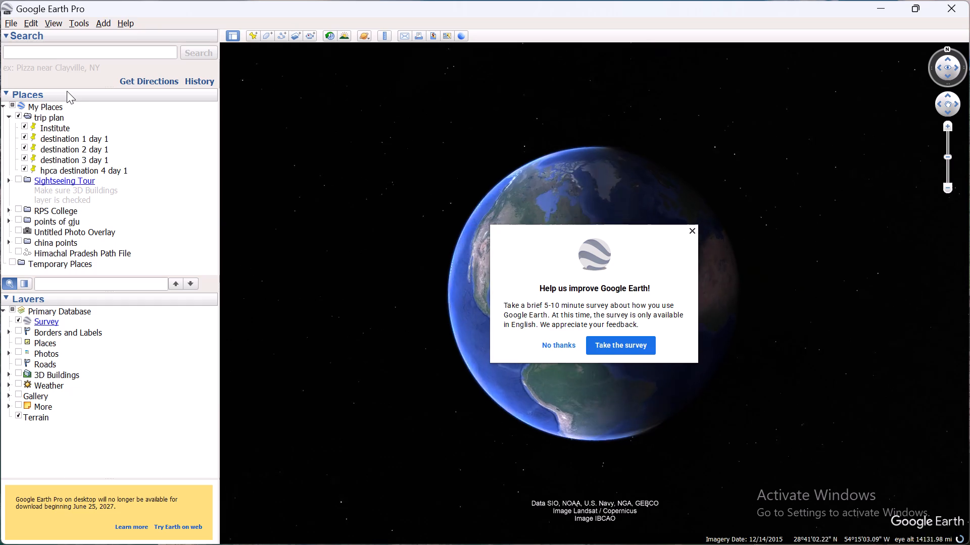
{"action": "left_click", "coordinate": [555, 336]}
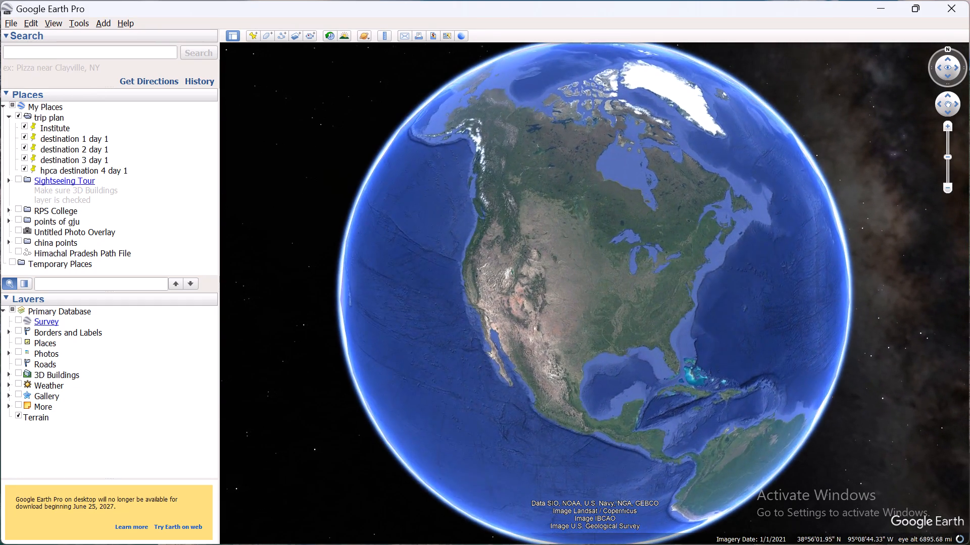
Search Google Earth Pro for mamanpura and frame the whole village closely.
{"action": "left_click", "coordinate": [27, 52]}
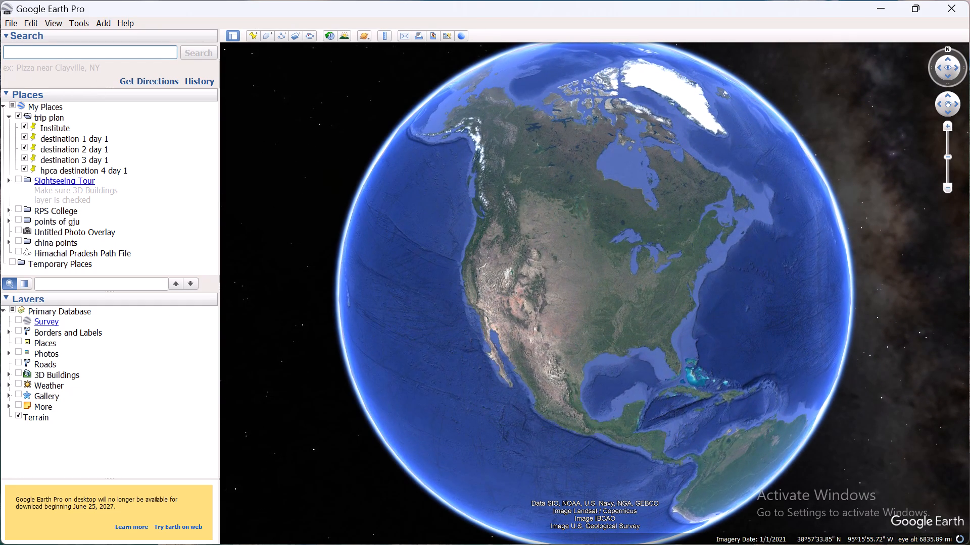
{"action": "type", "text": "mamanpura"}
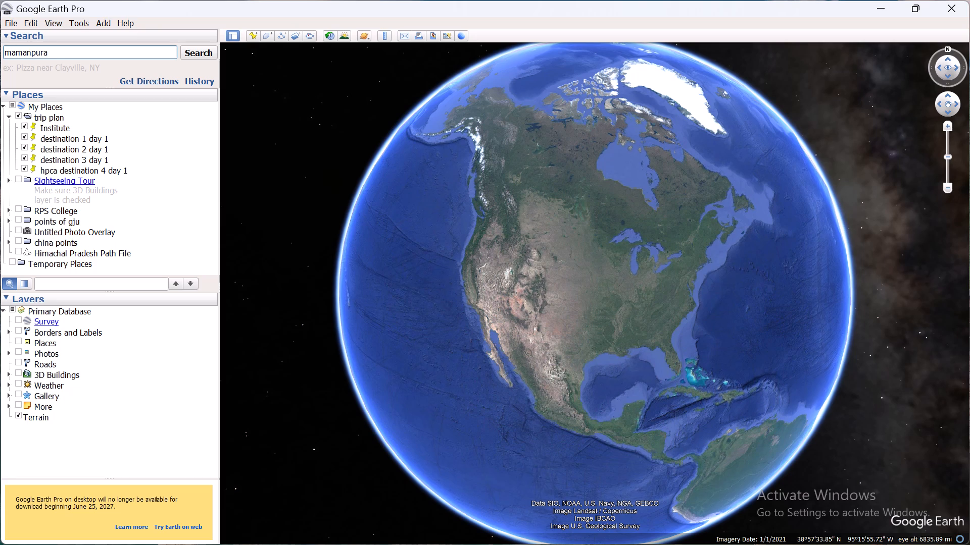
{"action": "key", "text": "Return"}
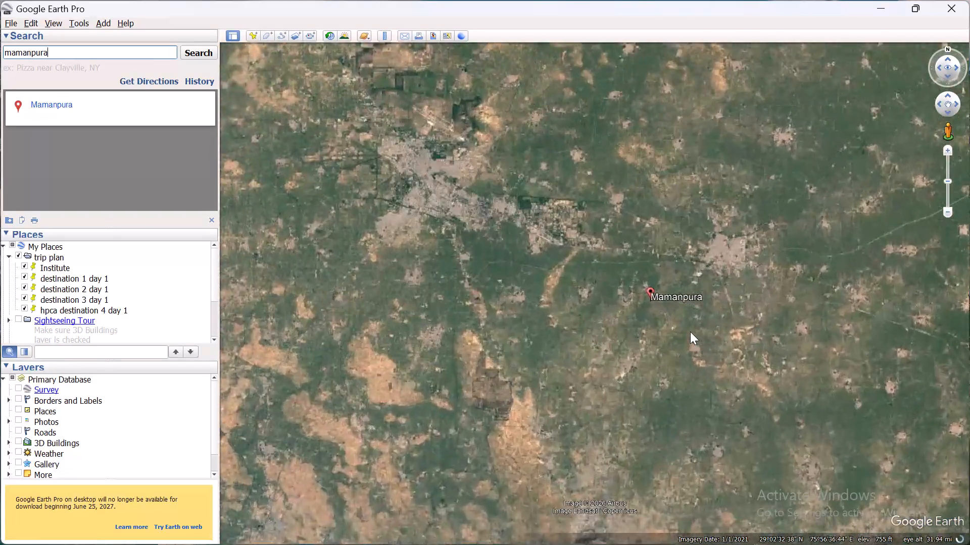
{"action": "scroll", "coordinate": [610, 310], "scroll_direction": "up", "scroll_amount": 1}
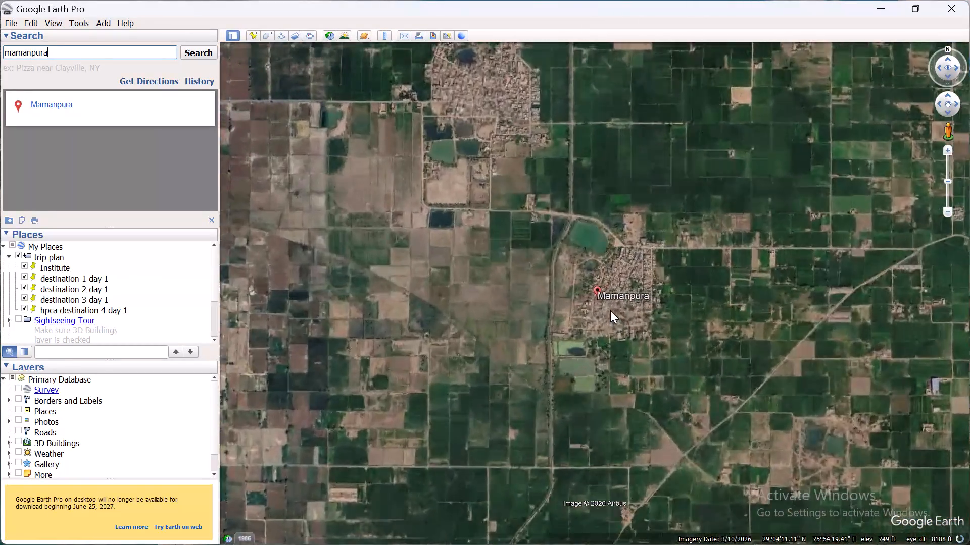
{"action": "scroll", "coordinate": [610, 310], "scroll_direction": "up", "scroll_amount": 5}
{"action": "scroll", "coordinate": [555, 195], "scroll_direction": "up", "scroll_amount": 1}
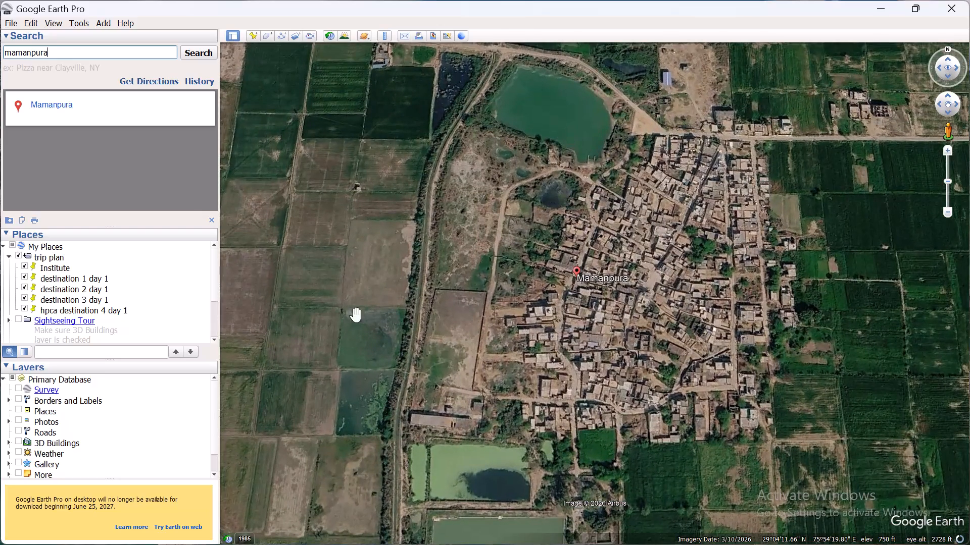
Create a new image overlay using GramManchitra Mamanpura All Together.png from the Raw Inputs folder.
{"action": "left_click", "coordinate": [95, 23]}
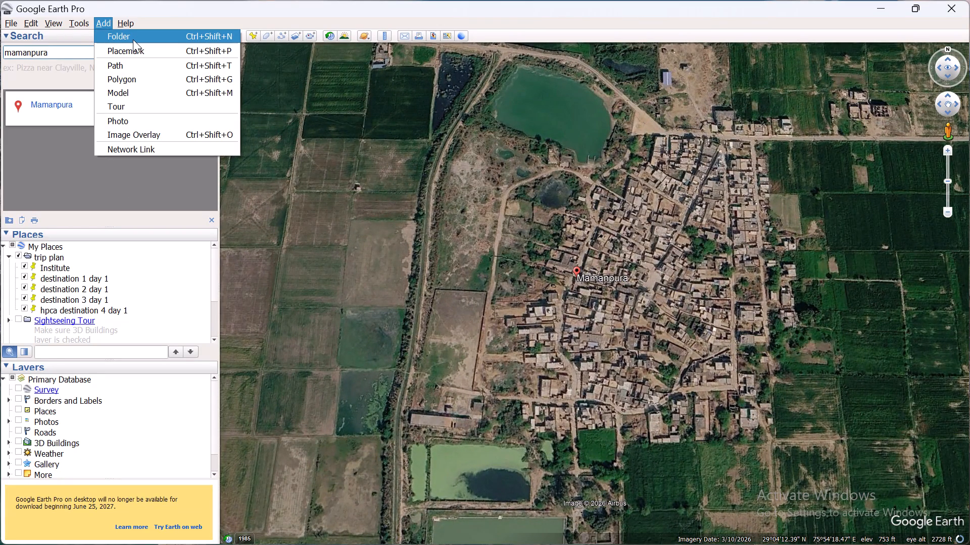
{"action": "left_click", "coordinate": [152, 132]}
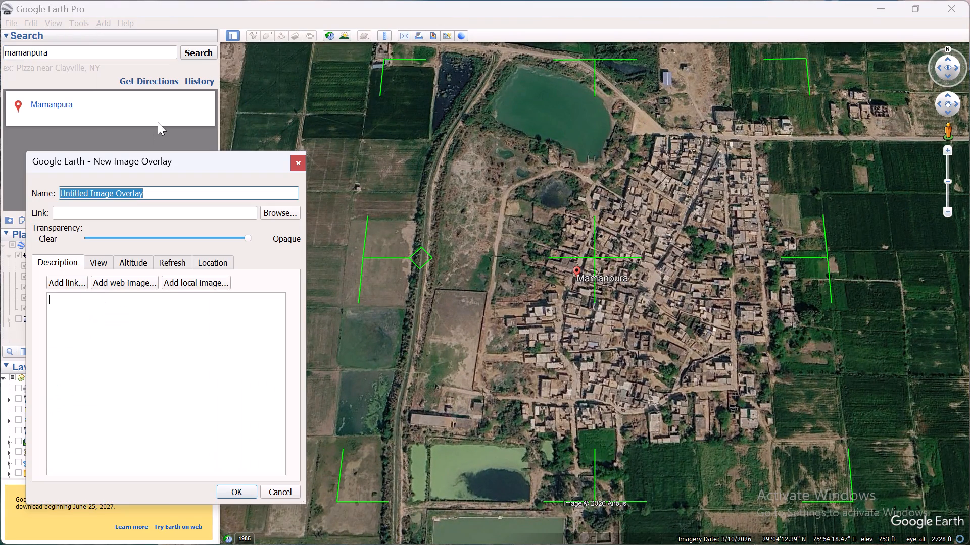
{"action": "left_click", "coordinate": [283, 214]}
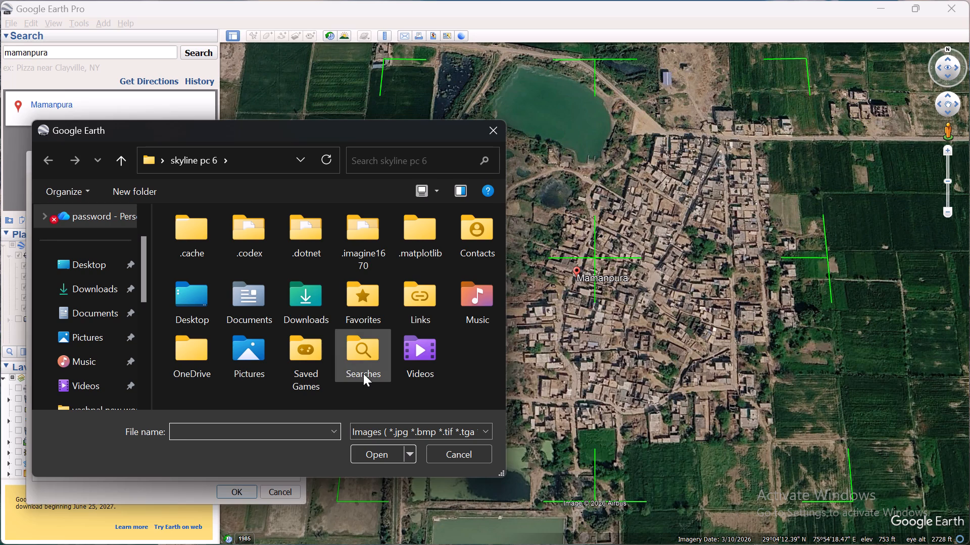
{"action": "scroll", "coordinate": [71, 357], "scroll_direction": "down", "scroll_amount": 4}
{"action": "left_click", "coordinate": [78, 343]}
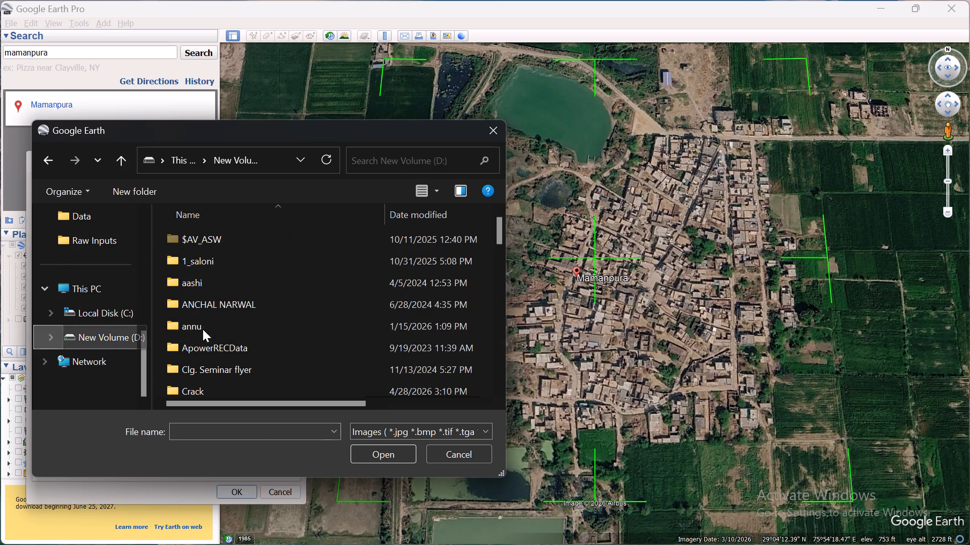
{"action": "double_click", "coordinate": [107, 248]}
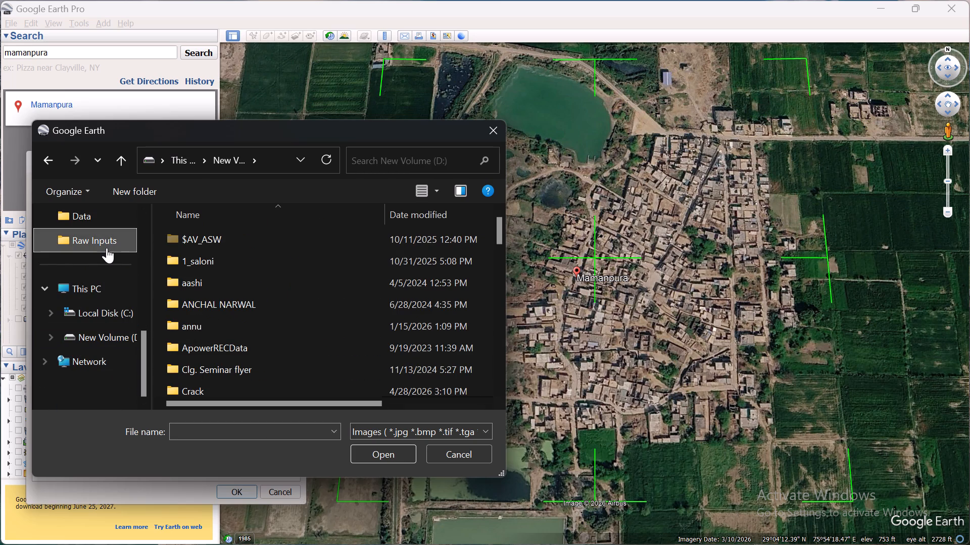
{"action": "left_click", "coordinate": [282, 263]}
{"action": "left_click", "coordinate": [382, 457]}
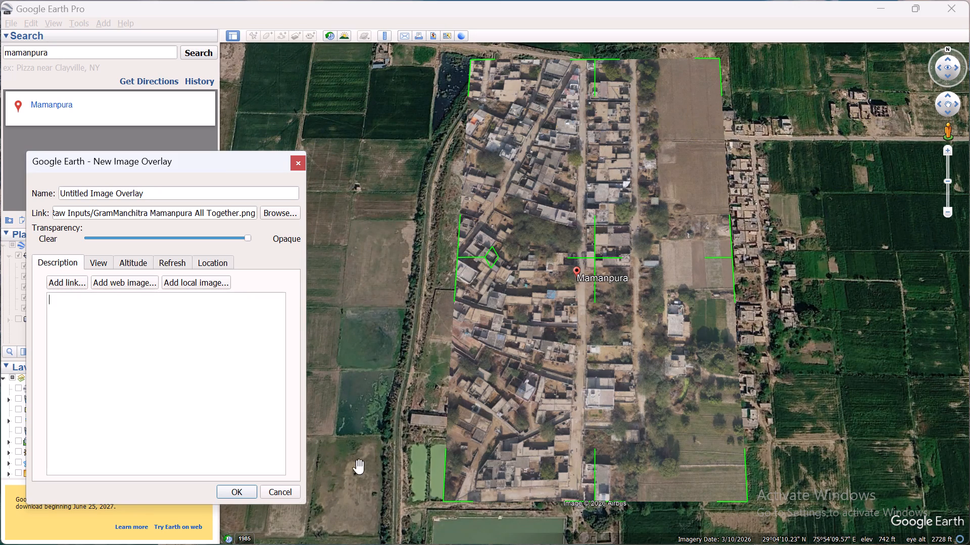
Shift the image overlay west so the village's eastern streets are uncovered, and save it as Untitled Image Overlay.
{"action": "left_click_drag", "start_coordinate": [220, 165], "coordinate": [169, 193]}
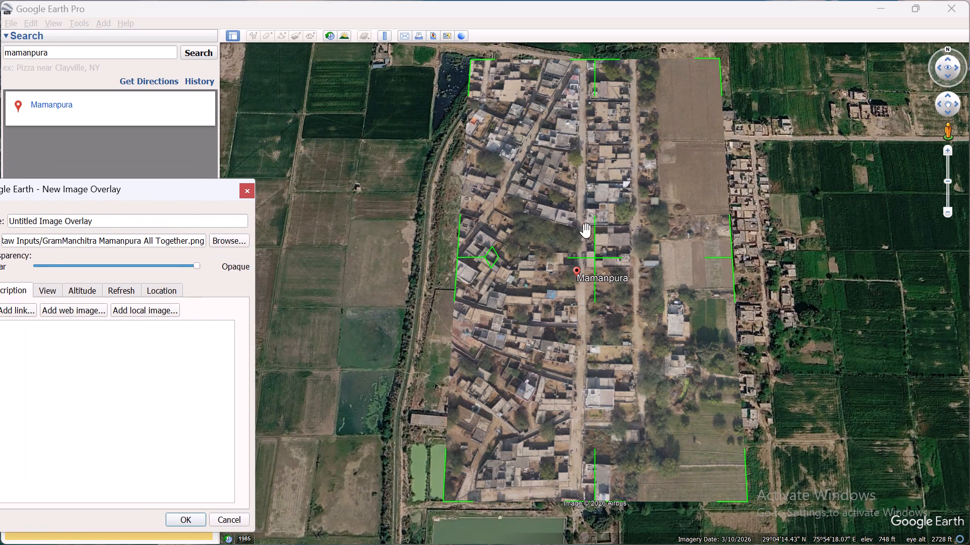
{"action": "left_click_drag", "start_coordinate": [594, 251], "coordinate": [373, 268]}
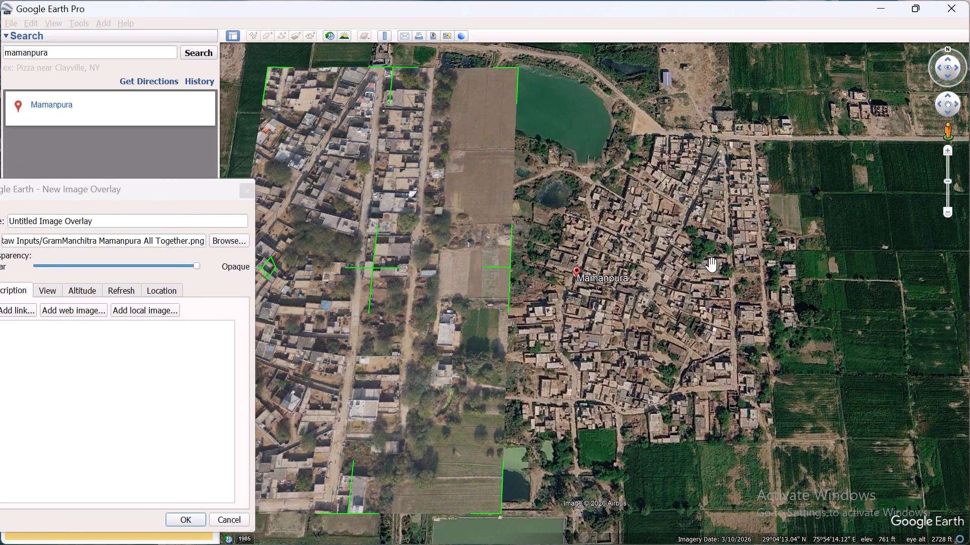
{"action": "scroll", "coordinate": [754, 249], "scroll_direction": "down", "scroll_amount": 1}
{"action": "scroll", "coordinate": [730, 261], "scroll_direction": "up", "scroll_amount": 2}
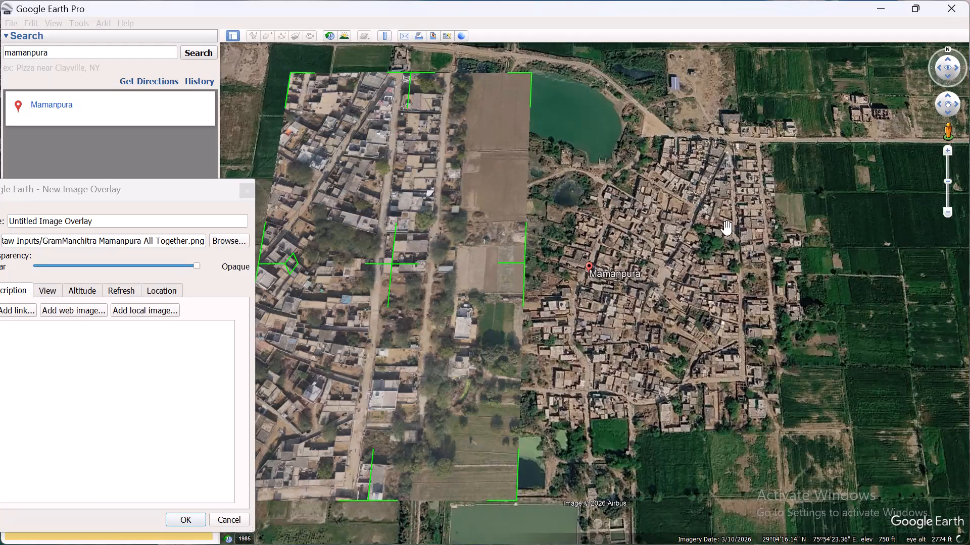
{"action": "left_click_drag", "start_coordinate": [385, 265], "coordinate": [529, 251]}
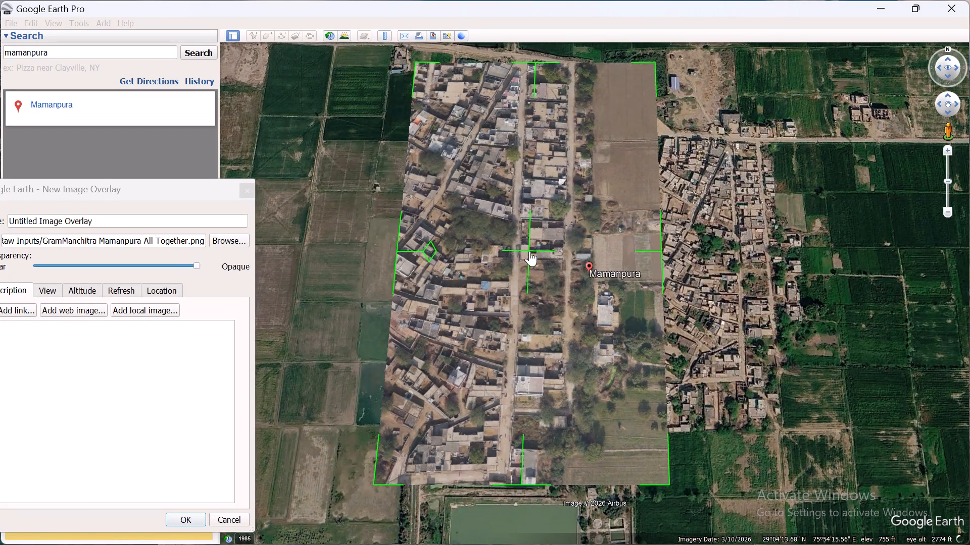
{"action": "left_click_drag", "start_coordinate": [529, 251], "coordinate": [540, 253]}
{"action": "scroll", "coordinate": [762, 192], "scroll_direction": "up", "scroll_amount": 4}
{"action": "scroll", "coordinate": [678, 276], "scroll_direction": "down", "scroll_amount": 2}
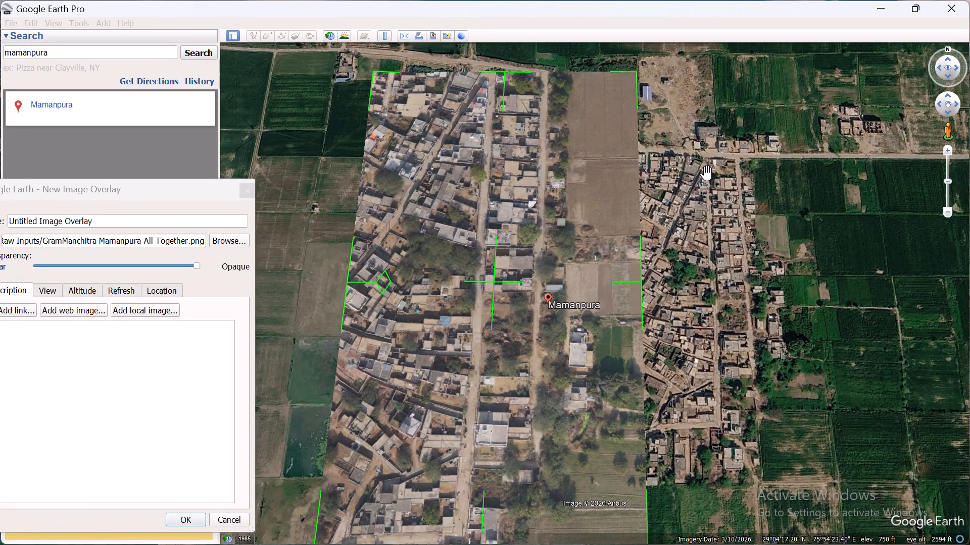
{"action": "scroll", "coordinate": [625, 150], "scroll_direction": "down", "scroll_amount": 2}
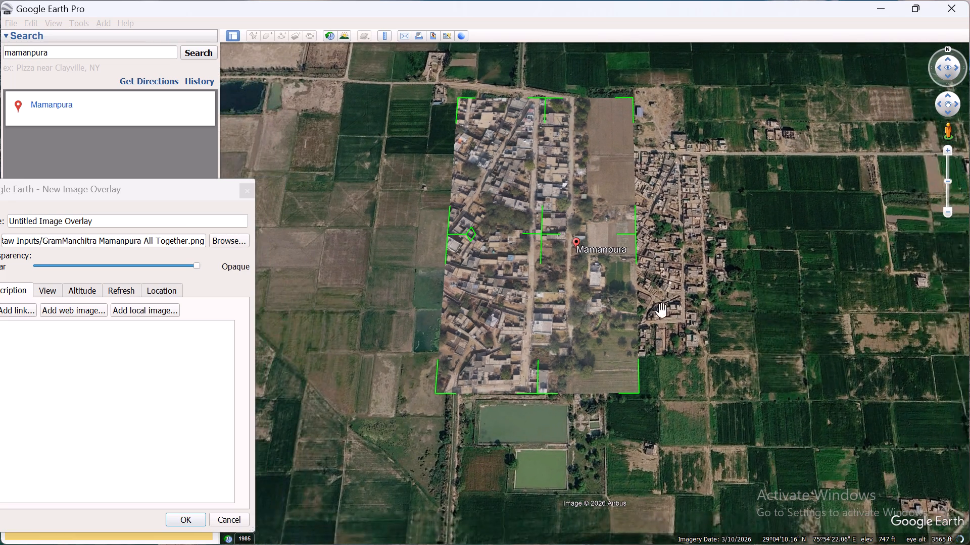
{"action": "scroll", "coordinate": [687, 323], "scroll_direction": "up", "scroll_amount": 2}
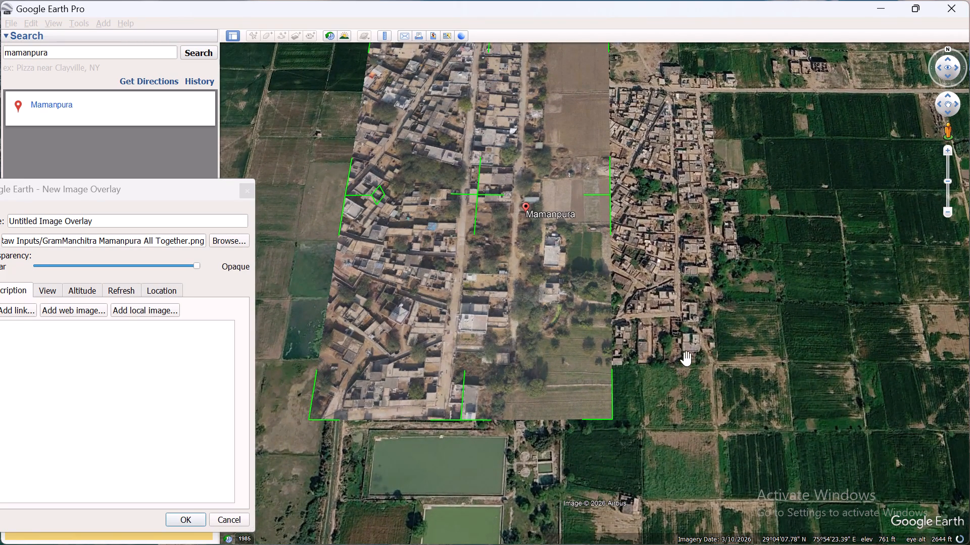
{"action": "scroll", "coordinate": [685, 341], "scroll_direction": "down", "scroll_amount": 2}
{"action": "scroll", "coordinate": [683, 210], "scroll_direction": "up", "scroll_amount": 3}
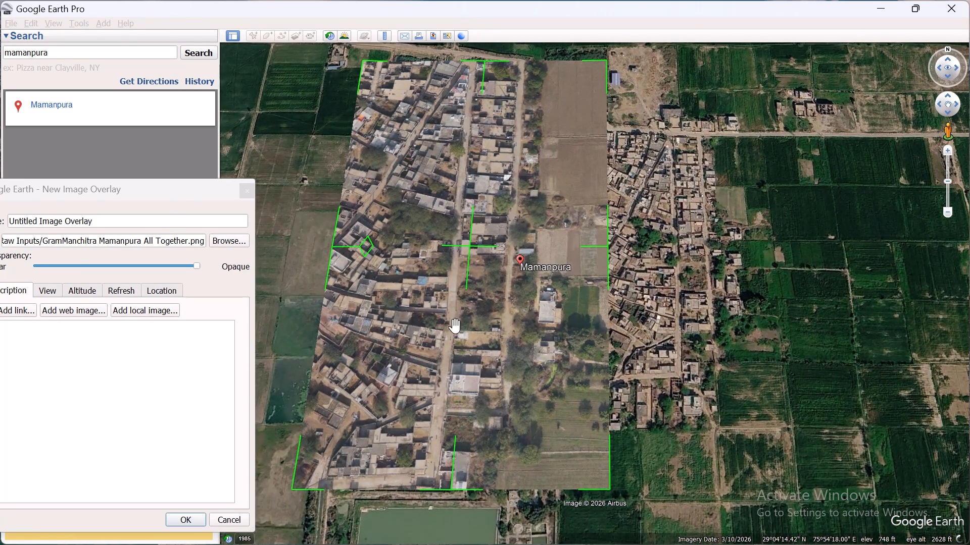
{"action": "left_click", "coordinate": [187, 517]}
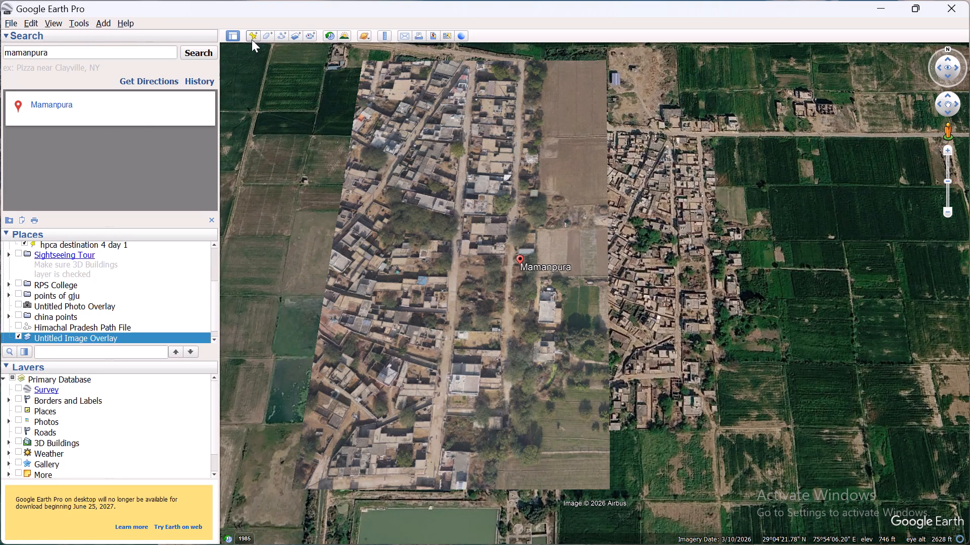
Add a new placemark and move it to the village's northern end, just south of the main east-west road.
{"action": "scroll", "coordinate": [143, 317], "scroll_direction": "down", "scroll_amount": 17}
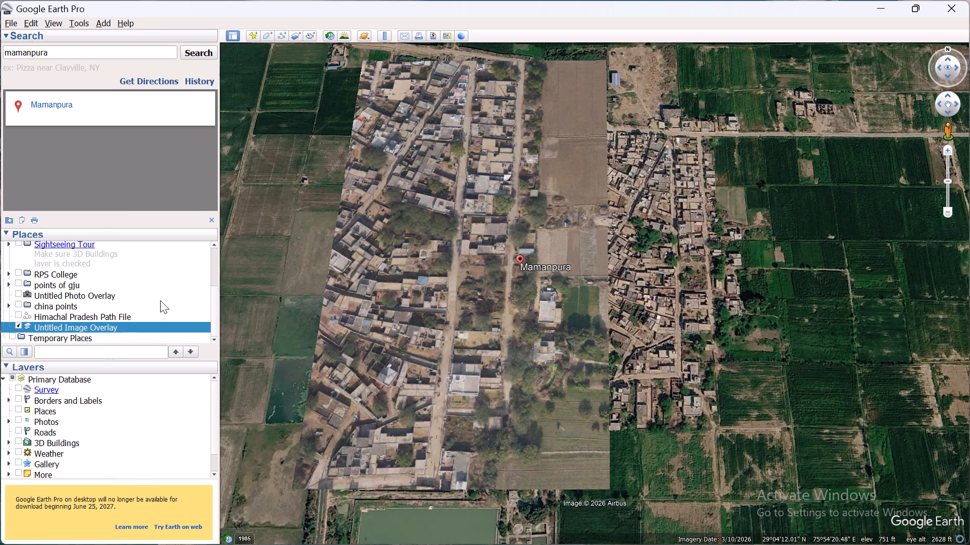
{"action": "left_click", "coordinate": [253, 41]}
{"action": "left_click", "coordinate": [255, 37]}
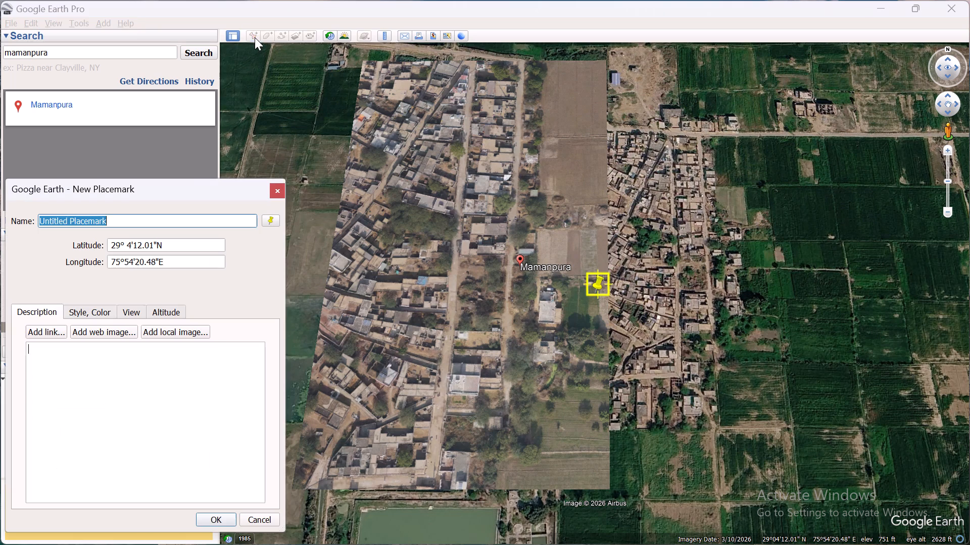
{"action": "scroll", "coordinate": [690, 141], "scroll_direction": "up", "scroll_amount": 2}
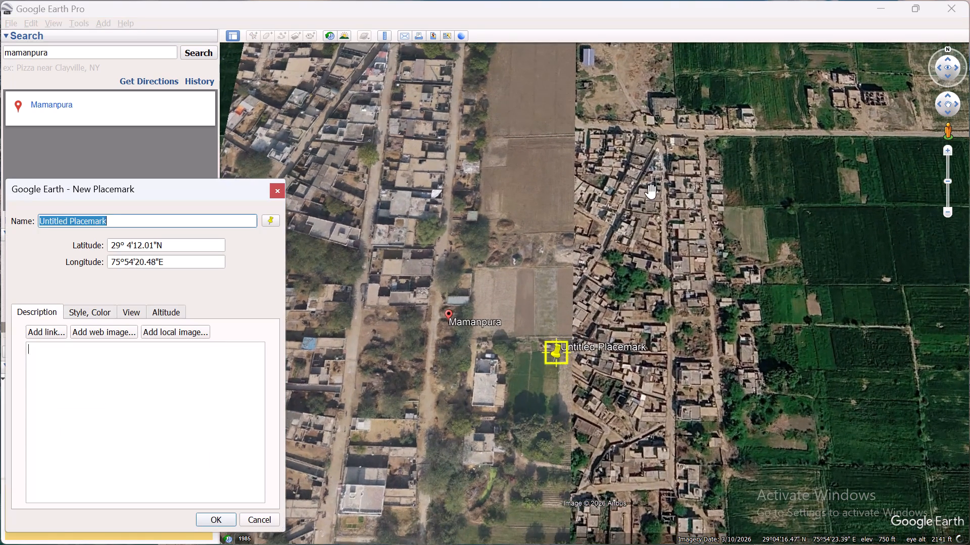
{"action": "scroll", "coordinate": [524, 272], "scroll_direction": "down", "scroll_amount": 2}
{"action": "scroll", "coordinate": [600, 118], "scroll_direction": "up", "scroll_amount": 2}
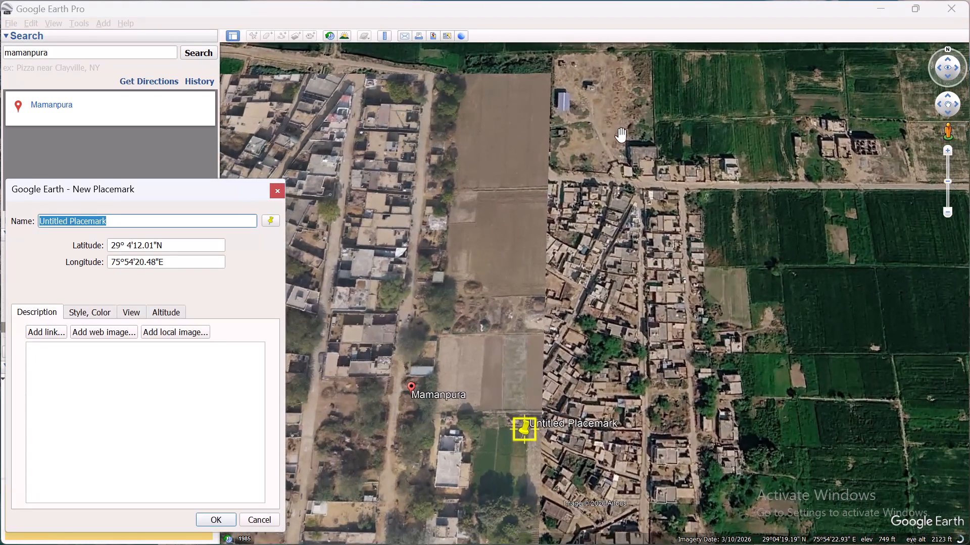
{"action": "scroll", "coordinate": [661, 224], "scroll_direction": "up", "scroll_amount": 3}
{"action": "scroll", "coordinate": [630, 307], "scroll_direction": "up", "scroll_amount": 1}
{"action": "scroll", "coordinate": [545, 324], "scroll_direction": "down", "scroll_amount": 3}
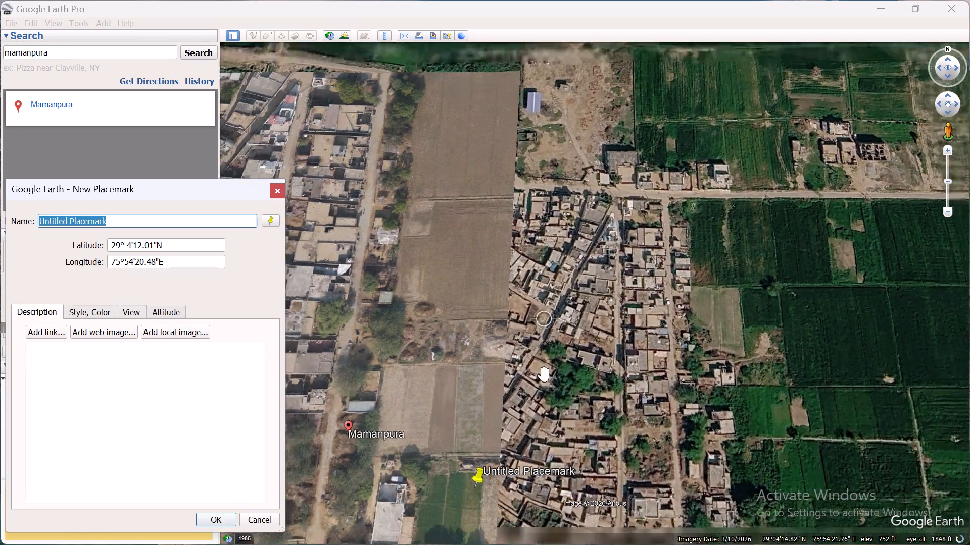
{"action": "left_click_drag", "start_coordinate": [489, 463], "coordinate": [620, 235]}
{"action": "scroll", "coordinate": [619, 233], "scroll_direction": "up", "scroll_amount": 5}
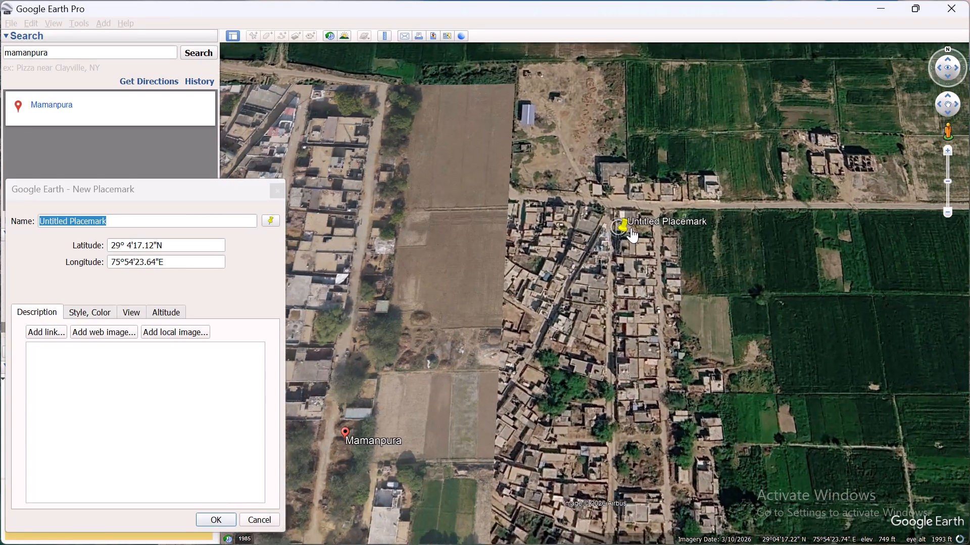
{"action": "scroll", "coordinate": [631, 228], "scroll_direction": "up", "scroll_amount": 20}
{"action": "scroll", "coordinate": [631, 228], "scroll_direction": "up", "scroll_amount": 15}
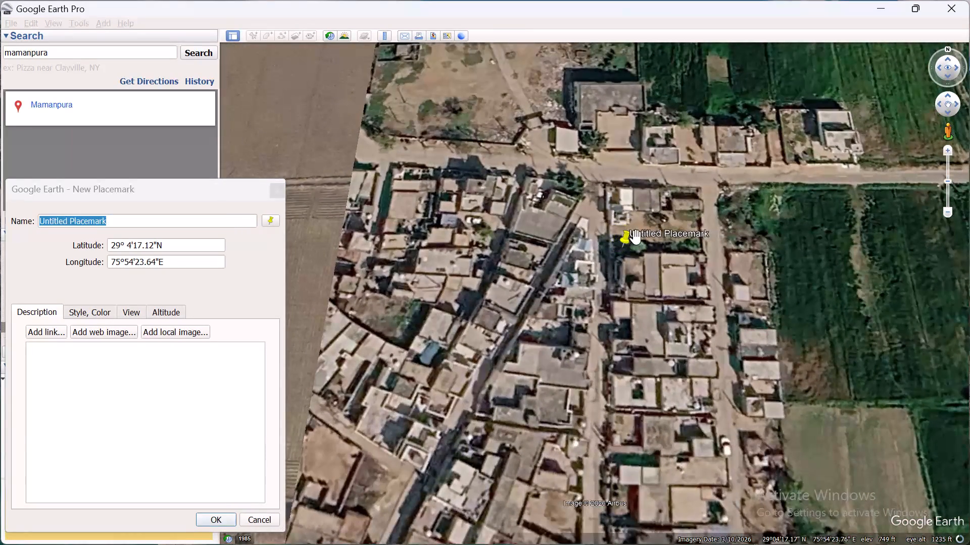
{"action": "left_click_drag", "start_coordinate": [629, 244], "coordinate": [651, 257]}
Reposition the placemark at the lane junction beside the main road, about 29°4'17.56"N, 75°54'23.22"E.
{"action": "scroll", "coordinate": [634, 279], "scroll_direction": "down", "scroll_amount": 5}
{"action": "scroll", "coordinate": [456, 244], "scroll_direction": "down", "scroll_amount": 1}
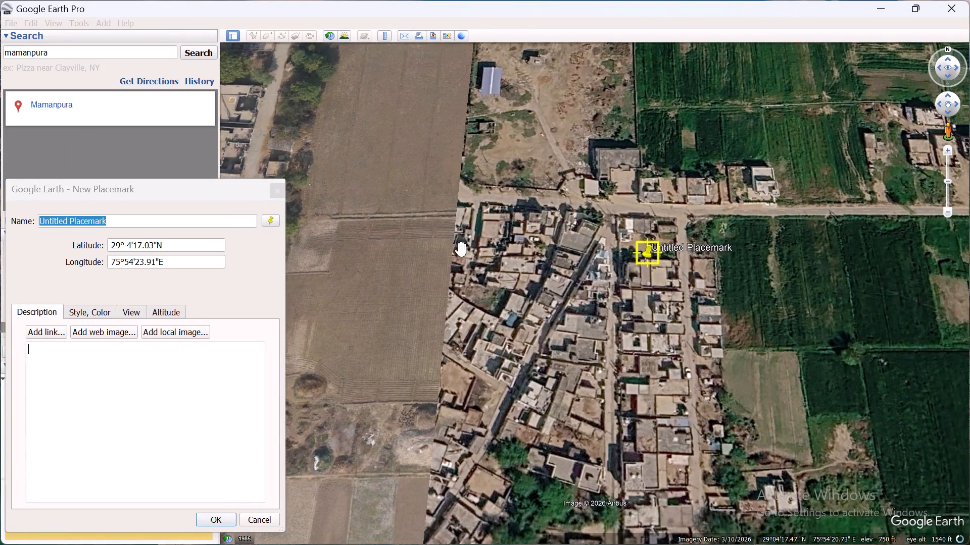
{"action": "scroll", "coordinate": [461, 249], "scroll_direction": "down", "scroll_amount": 2}
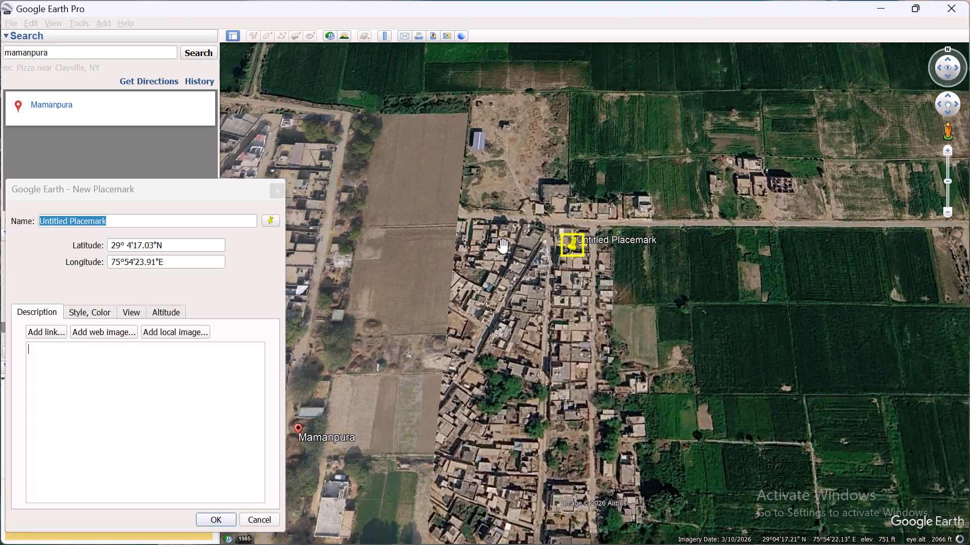
{"action": "scroll", "coordinate": [503, 246], "scroll_direction": "up", "scroll_amount": 20}
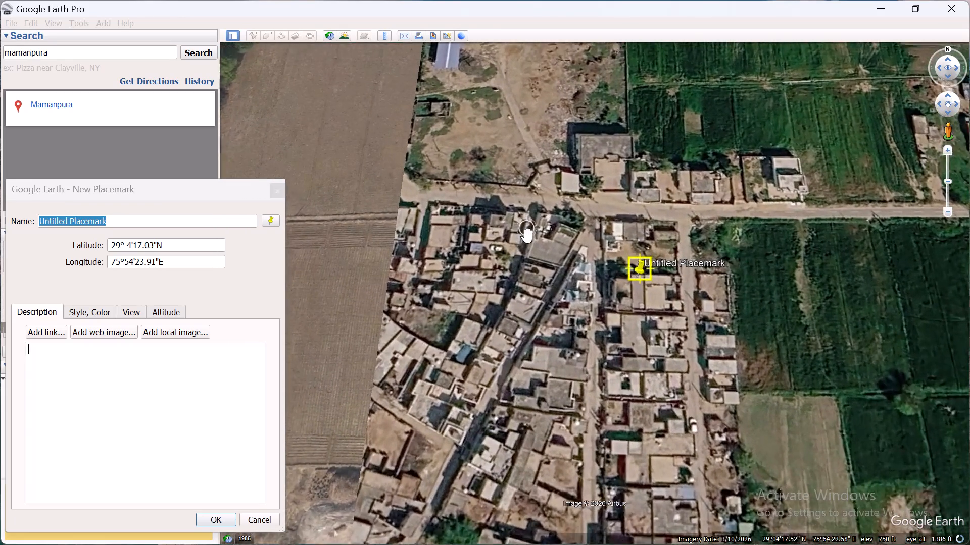
{"action": "left_click_drag", "start_coordinate": [651, 274], "coordinate": [583, 235]}
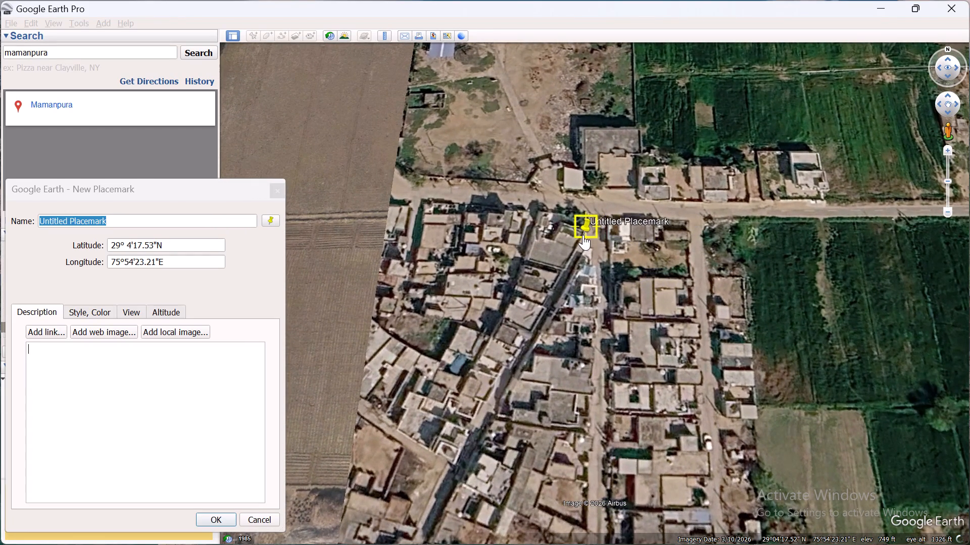
{"action": "left_click_drag", "start_coordinate": [583, 235], "coordinate": [583, 234]}
{"action": "scroll", "coordinate": [587, 239], "scroll_direction": "up", "scroll_amount": 20}
{"action": "scroll", "coordinate": [587, 239], "scroll_direction": "up", "scroll_amount": 5}
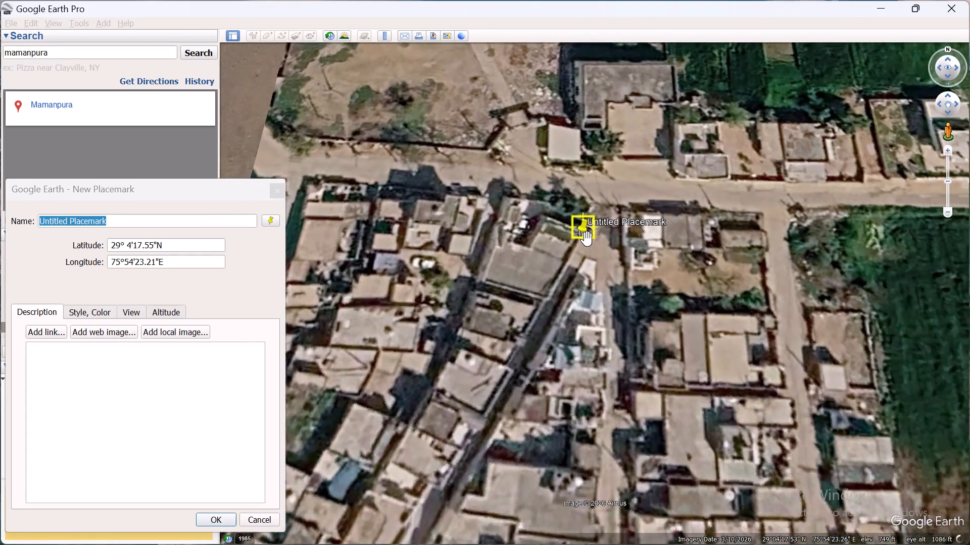
{"action": "scroll", "coordinate": [587, 239], "scroll_direction": "up", "scroll_amount": 2}
{"action": "left_click_drag", "start_coordinate": [585, 234], "coordinate": [591, 238]}
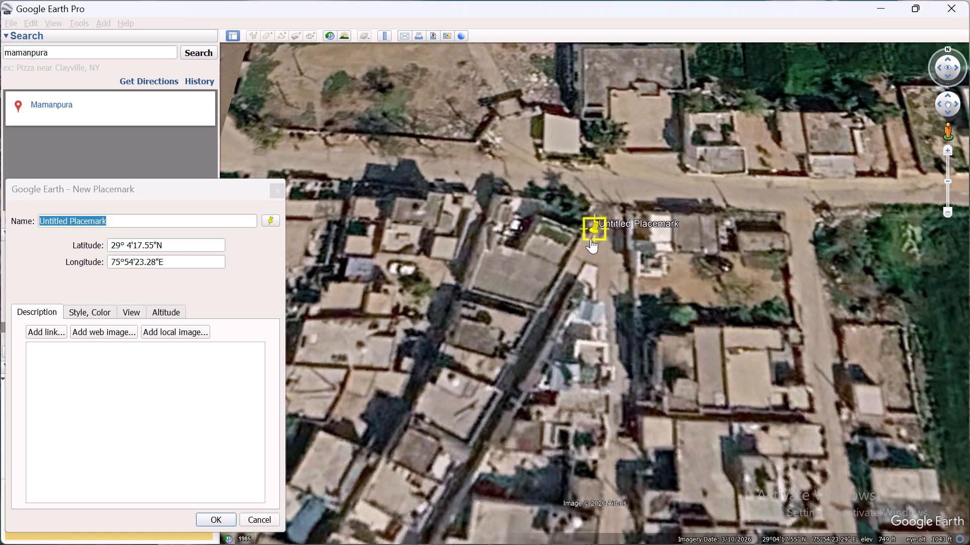
{"action": "left_click_drag", "start_coordinate": [591, 238], "coordinate": [580, 237]}
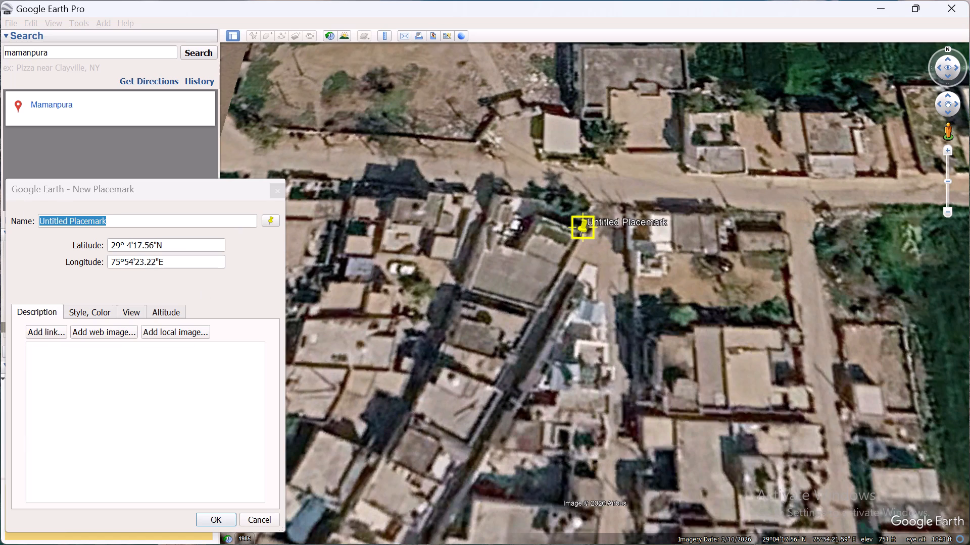
Name the placemark p1 and save it.
{"action": "left_click", "coordinate": [109, 221]}
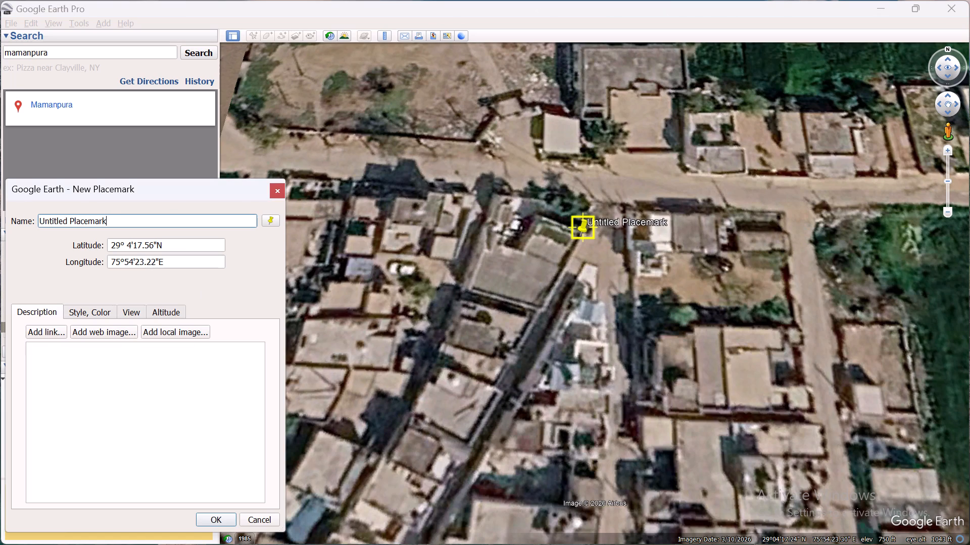
{"action": "key", "text": "ctrl+a"}
{"action": "type", "text": "pq"}
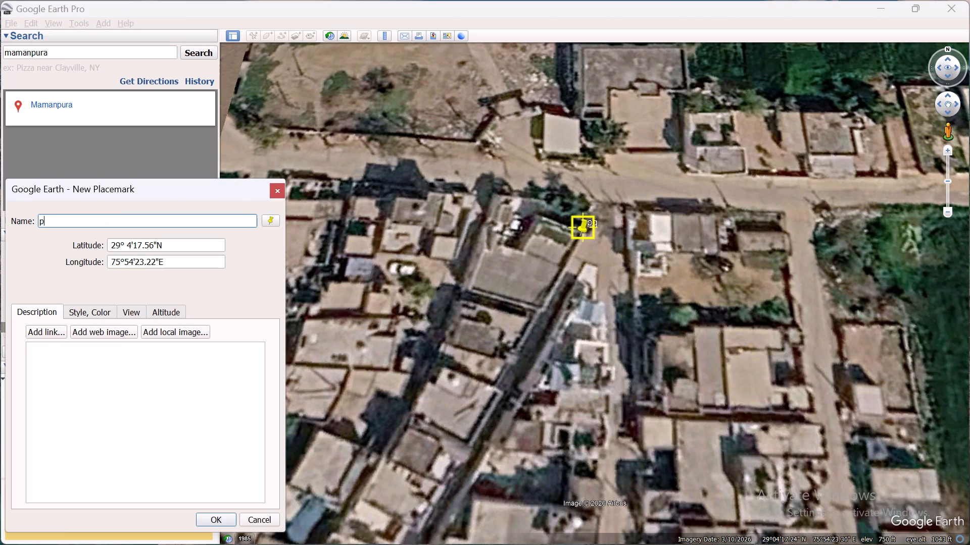
{"action": "key", "text": "BackSpace"}
{"action": "key", "text": "1"}
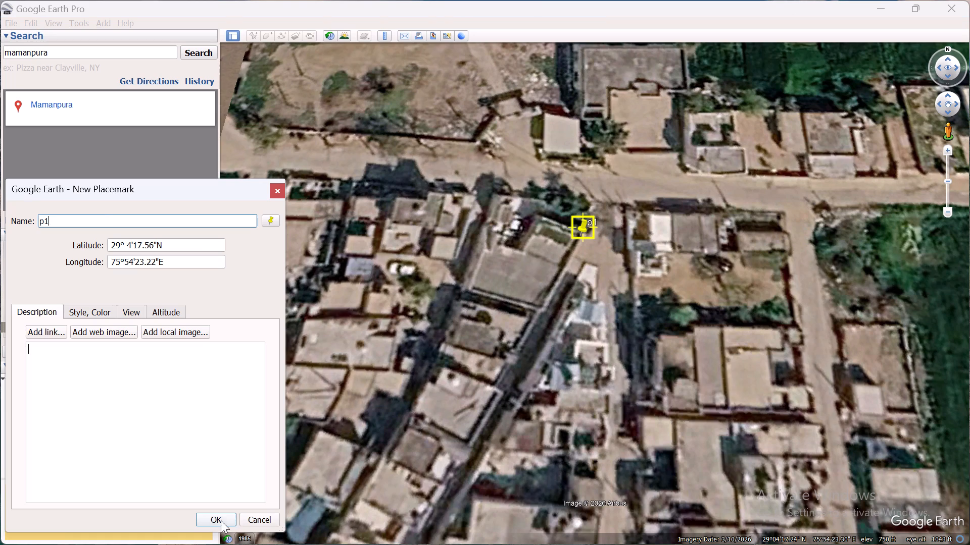
{"action": "left_click", "coordinate": [213, 516]}
Add a placemark named p2 on the houses at the village's eastern edge, about 29°4'12.01"N, 75°54'25.16"E, and save it.
{"action": "scroll", "coordinate": [524, 247], "scroll_direction": "down", "scroll_amount": 5}
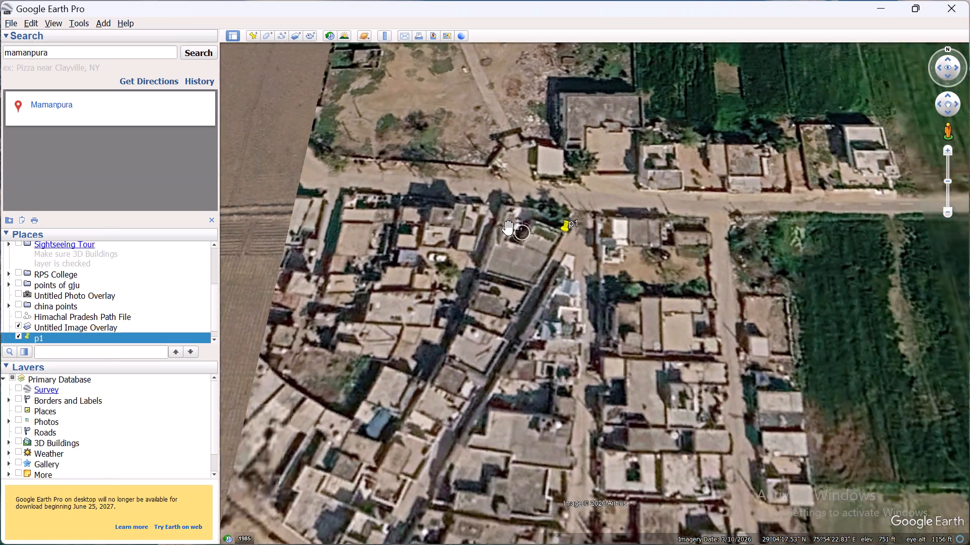
{"action": "scroll", "coordinate": [508, 228], "scroll_direction": "down", "scroll_amount": 13}
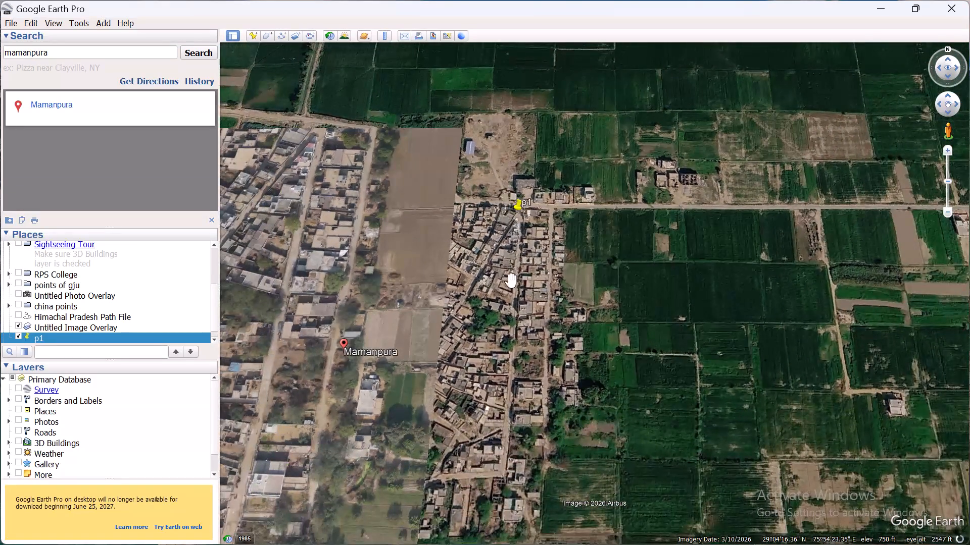
{"action": "scroll", "coordinate": [507, 276], "scroll_direction": "down", "scroll_amount": 1}
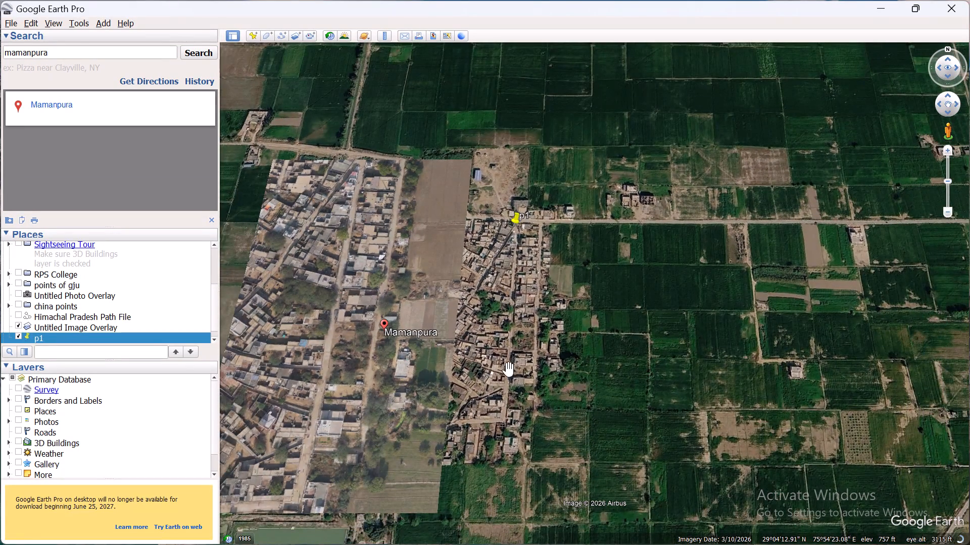
{"action": "scroll", "coordinate": [526, 440], "scroll_direction": "up", "scroll_amount": 1}
{"action": "scroll", "coordinate": [544, 387], "scroll_direction": "down", "scroll_amount": 1}
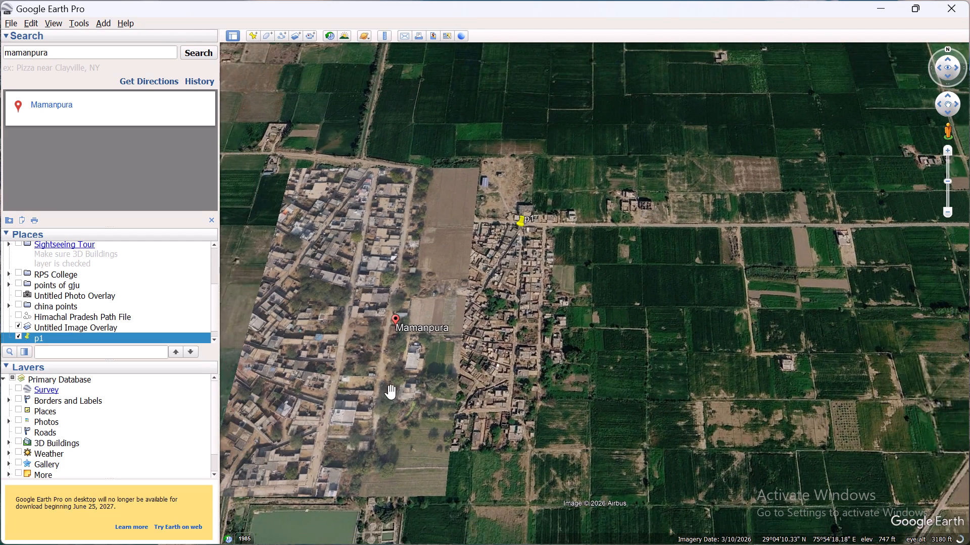
{"action": "scroll", "coordinate": [385, 405], "scroll_direction": "up", "scroll_amount": 3}
{"action": "scroll", "coordinate": [574, 324], "scroll_direction": "down", "scroll_amount": 1}
{"action": "scroll", "coordinate": [460, 352], "scroll_direction": "up", "scroll_amount": 2}
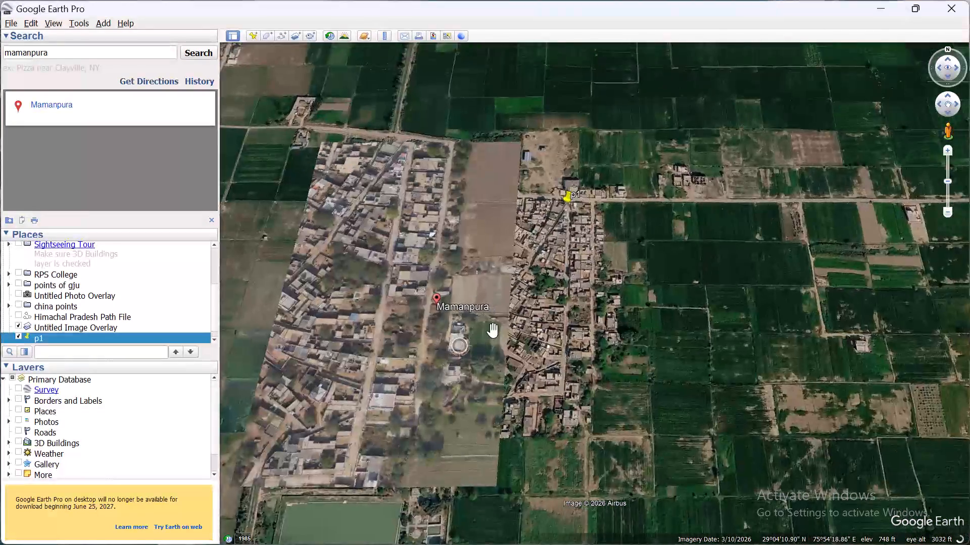
{"action": "scroll", "coordinate": [493, 331], "scroll_direction": "up", "scroll_amount": 7}
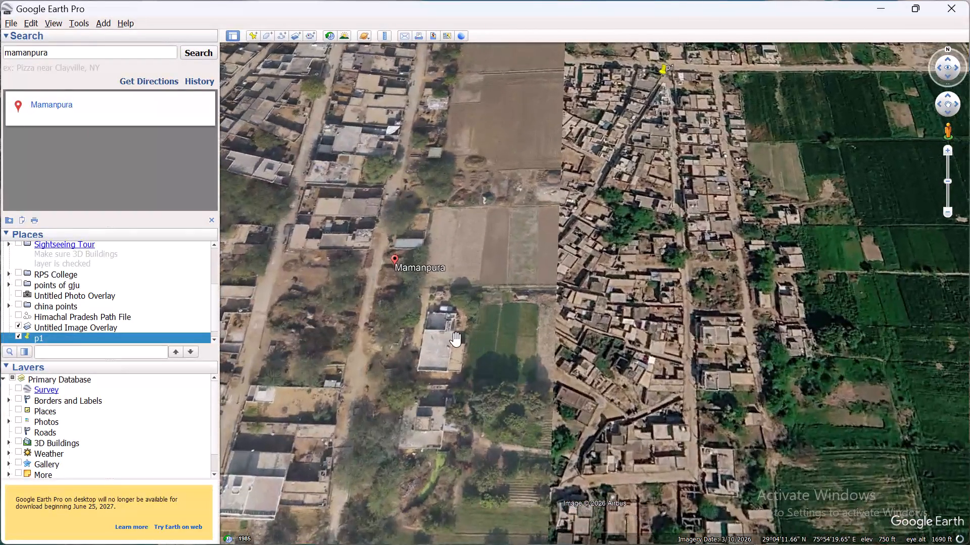
{"action": "scroll", "coordinate": [487, 346], "scroll_direction": "up", "scroll_amount": 9}
{"action": "scroll", "coordinate": [442, 334], "scroll_direction": "down", "scroll_amount": 2}
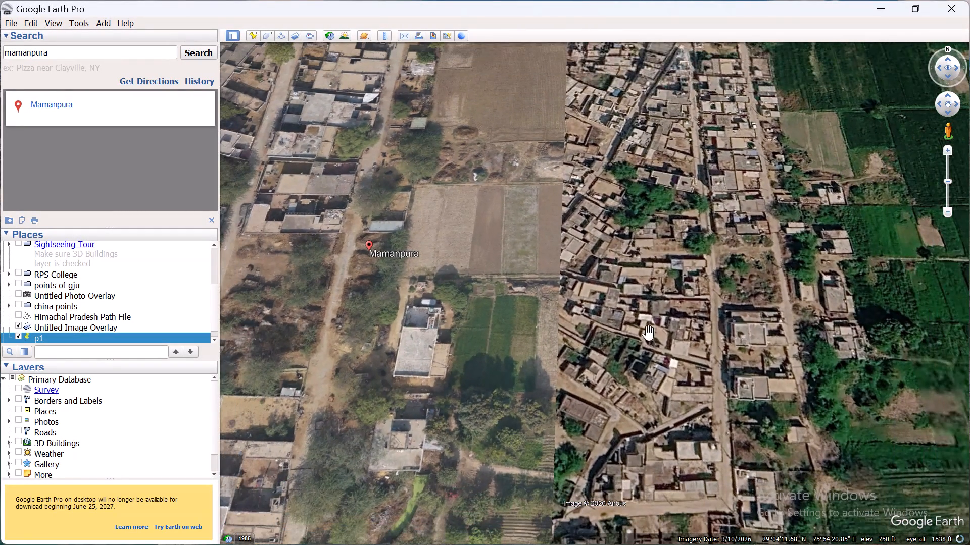
{"action": "left_click_drag", "start_coordinate": [705, 351], "coordinate": [641, 368]}
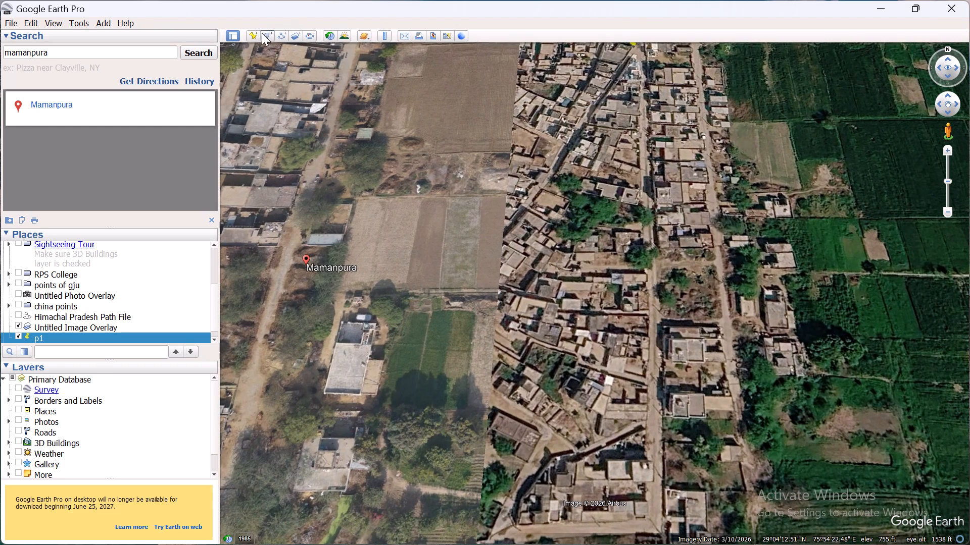
{"action": "left_click", "coordinate": [250, 37]}
{"action": "type", "text": "p2"}
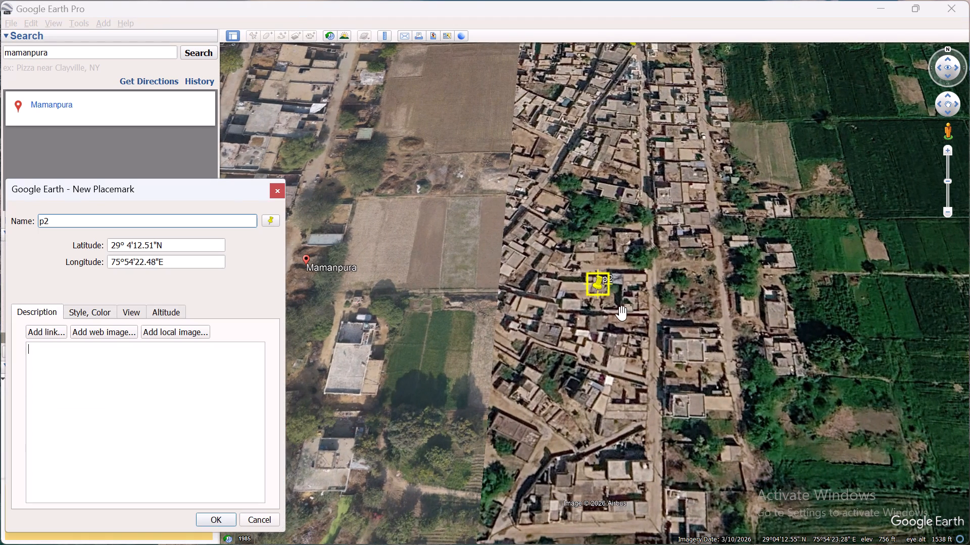
{"action": "left_click_drag", "start_coordinate": [599, 287], "coordinate": [782, 326]}
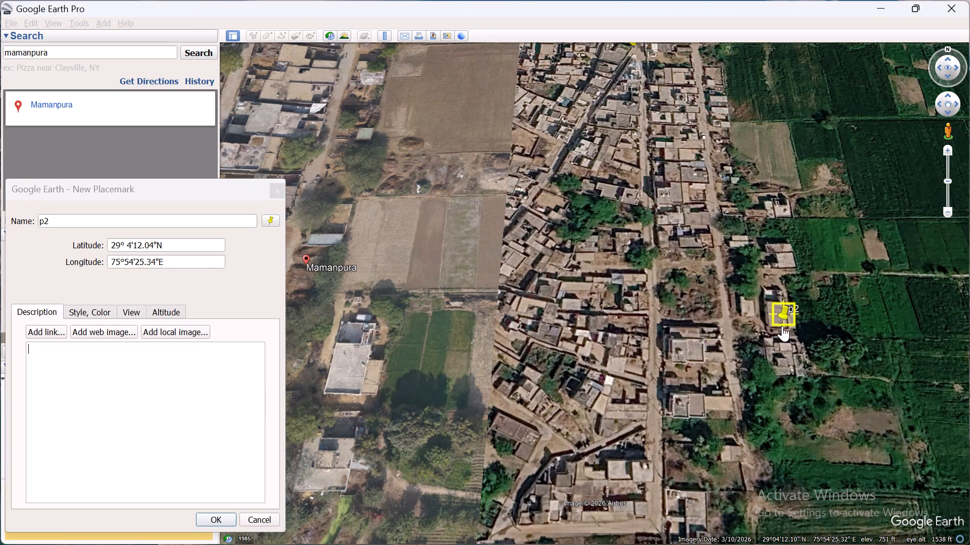
{"action": "left_click_drag", "start_coordinate": [782, 326], "coordinate": [770, 328]}
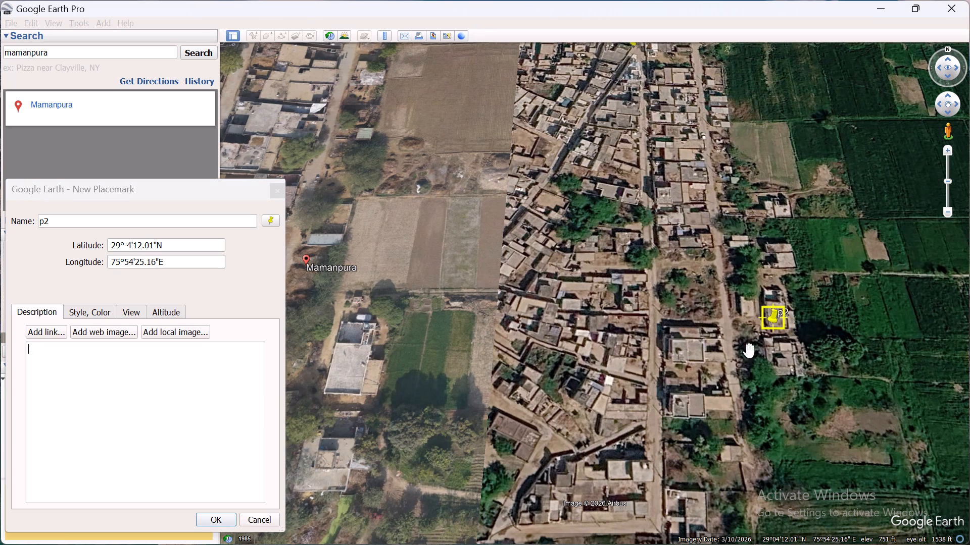
{"action": "left_click", "coordinate": [217, 517]}
Compare the southwestern lanes in the image overlay with the satellite imagery of the village to look for another reference point.
{"action": "scroll", "coordinate": [549, 301], "scroll_direction": "down", "scroll_amount": 6}
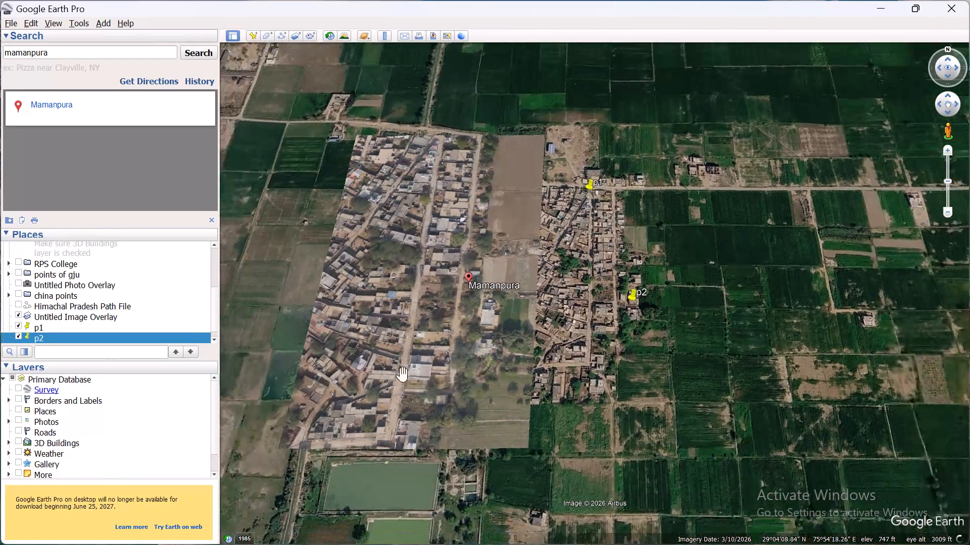
{"action": "scroll", "coordinate": [322, 339], "scroll_direction": "up", "scroll_amount": 4}
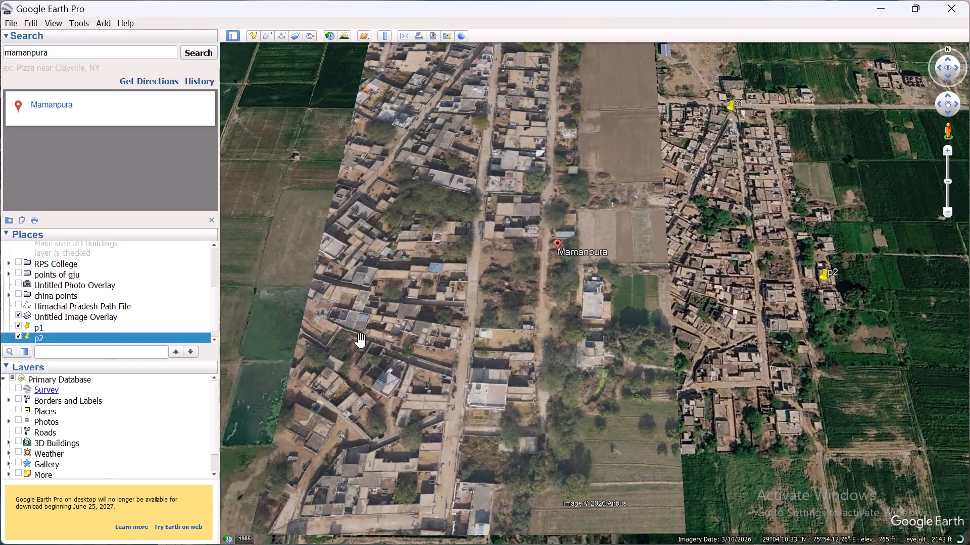
{"action": "scroll", "coordinate": [490, 331], "scroll_direction": "down", "scroll_amount": 2}
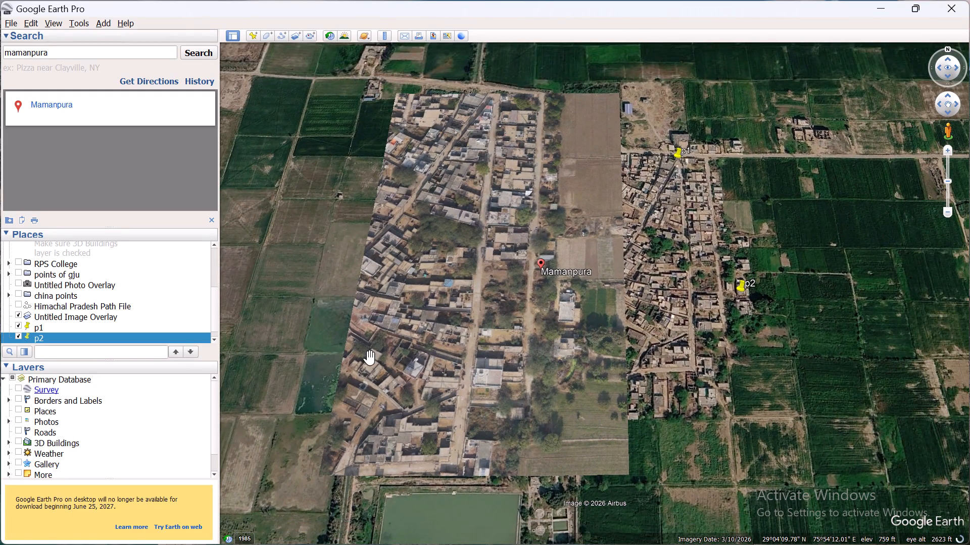
{"action": "scroll", "coordinate": [354, 395], "scroll_direction": "up", "scroll_amount": 4}
{"action": "scroll", "coordinate": [407, 318], "scroll_direction": "up", "scroll_amount": 2}
{"action": "scroll", "coordinate": [420, 276], "scroll_direction": "up", "scroll_amount": 5}
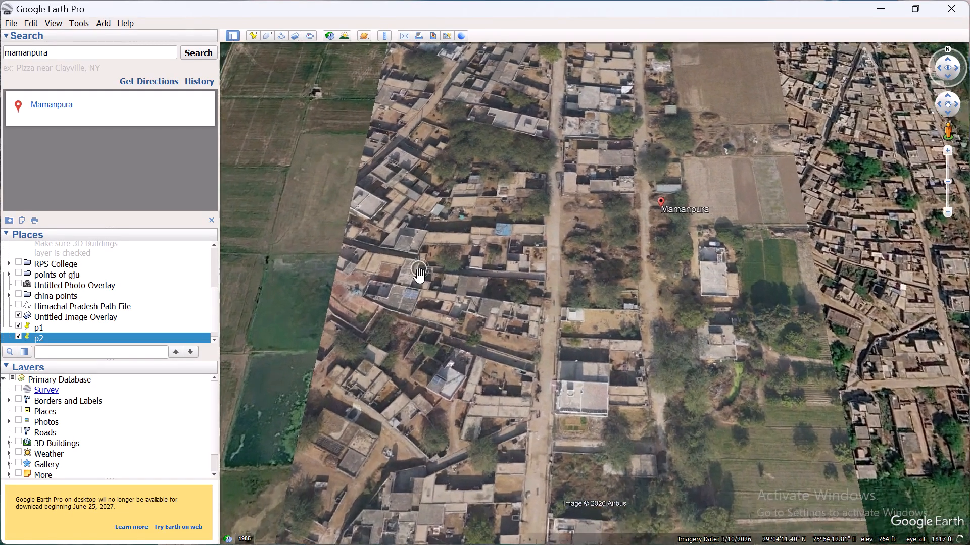
{"action": "scroll", "coordinate": [420, 276], "scroll_direction": "up", "scroll_amount": 7}
{"action": "scroll", "coordinate": [297, 324], "scroll_direction": "down", "scroll_amount": 8}
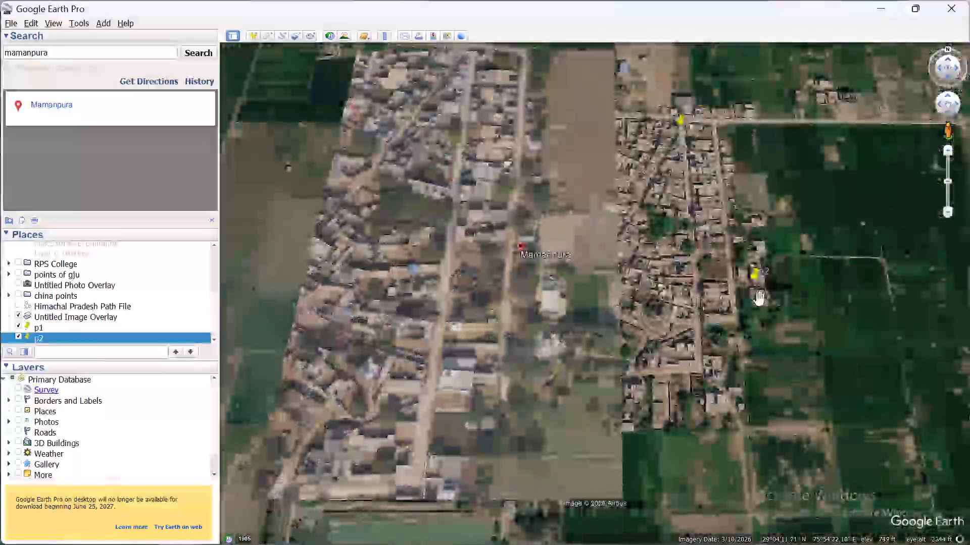
{"action": "scroll", "coordinate": [599, 282], "scroll_direction": "down", "scroll_amount": 1}
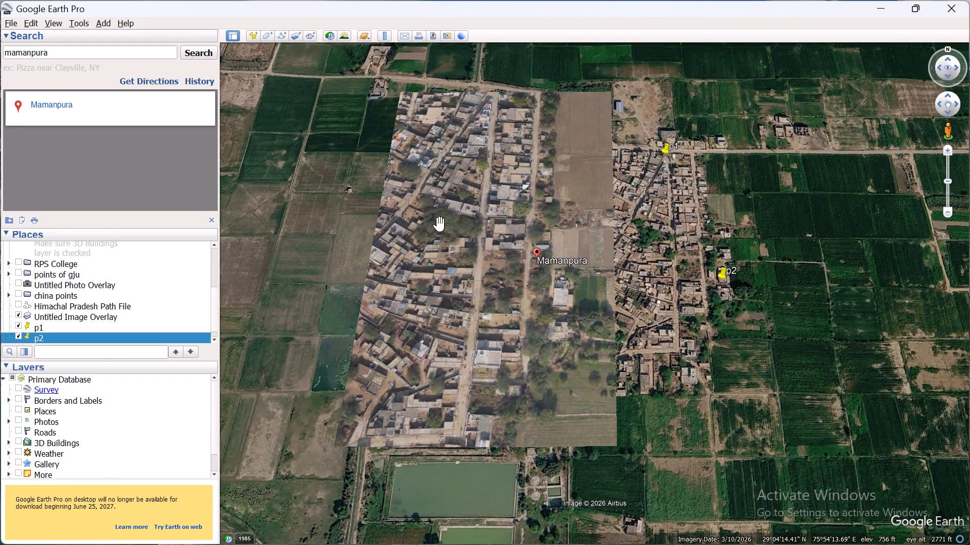
Open Untitled Image Overlay for editing and shift it farther west so the village's western lanes are uncovered.
{"action": "left_click", "coordinate": [108, 316]}
{"action": "scroll", "coordinate": [637, 269], "scroll_direction": "down", "scroll_amount": 2}
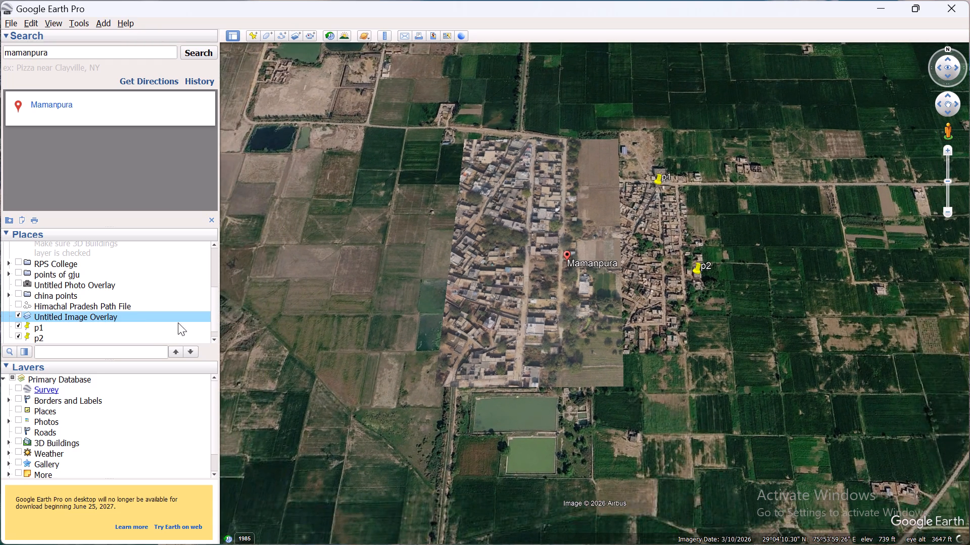
{"action": "double_click", "coordinate": [157, 319]}
{"action": "left_click_drag", "start_coordinate": [517, 286], "coordinate": [506, 290]}
{"action": "right_click", "coordinate": [157, 317]}
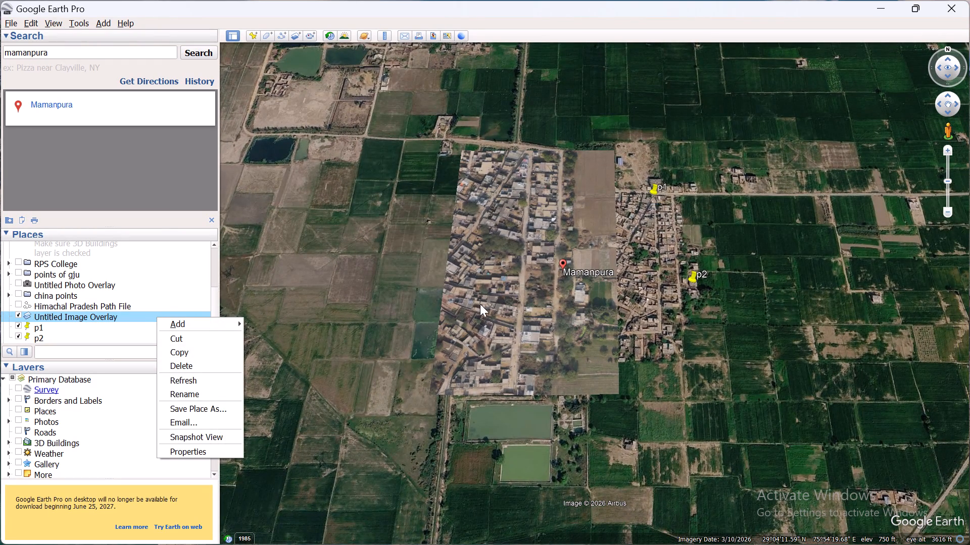
{"action": "left_click", "coordinate": [170, 454]}
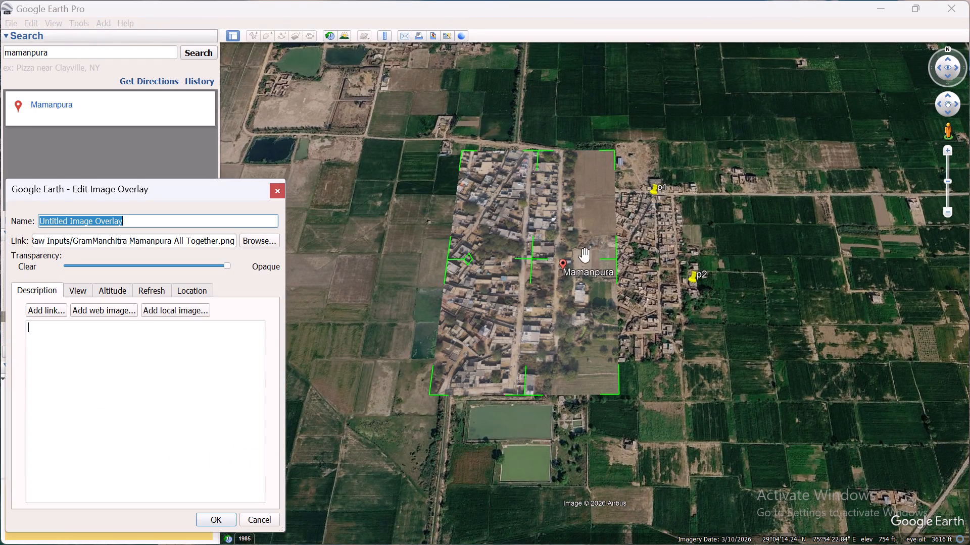
{"action": "left_click_drag", "start_coordinate": [535, 262], "coordinate": [470, 270]}
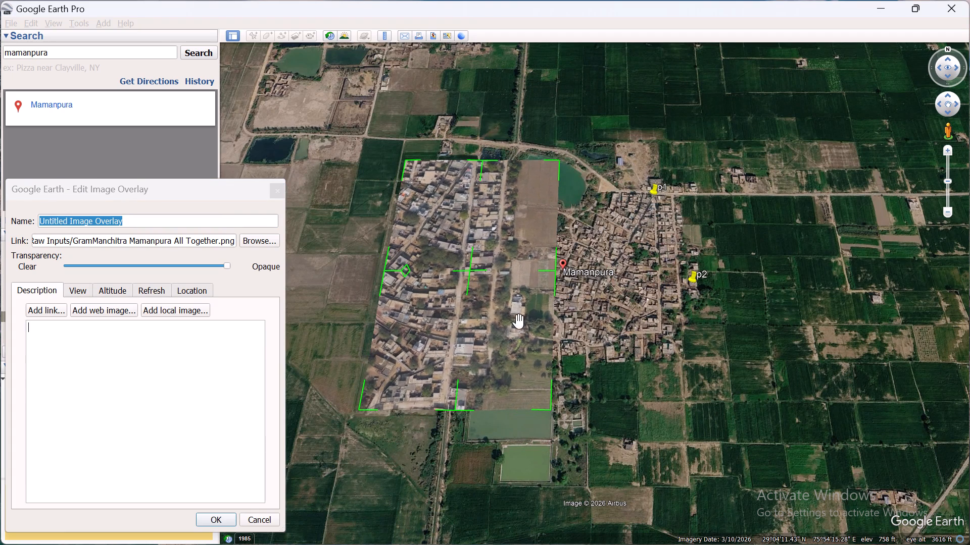
Nudge the image overlay slightly northeast, inspect the village's southern lane junctions, and save the overlay's position.
{"action": "scroll", "coordinate": [445, 371], "scroll_direction": "up", "scroll_amount": 2}
{"action": "scroll", "coordinate": [715, 306], "scroll_direction": "up", "scroll_amount": 4}
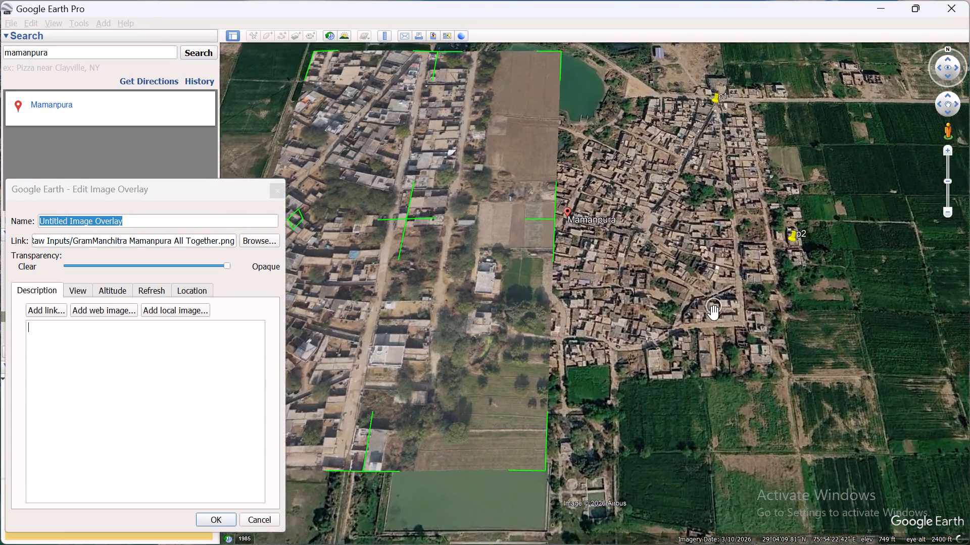
{"action": "scroll", "coordinate": [711, 261], "scroll_direction": "down", "scroll_amount": 1}
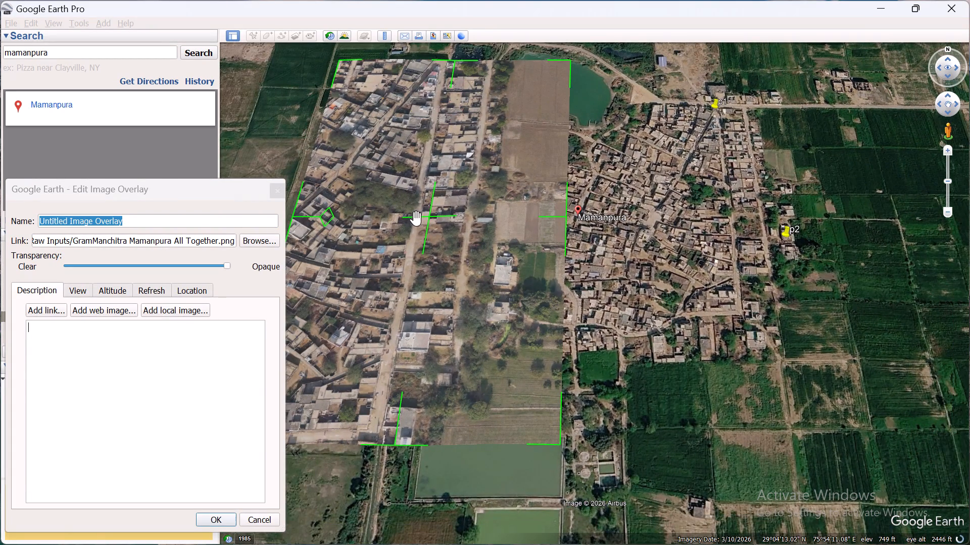
{"action": "left_click_drag", "start_coordinate": [423, 223], "coordinate": [464, 205]}
{"action": "scroll", "coordinate": [687, 308], "scroll_direction": "up", "scroll_amount": 2}
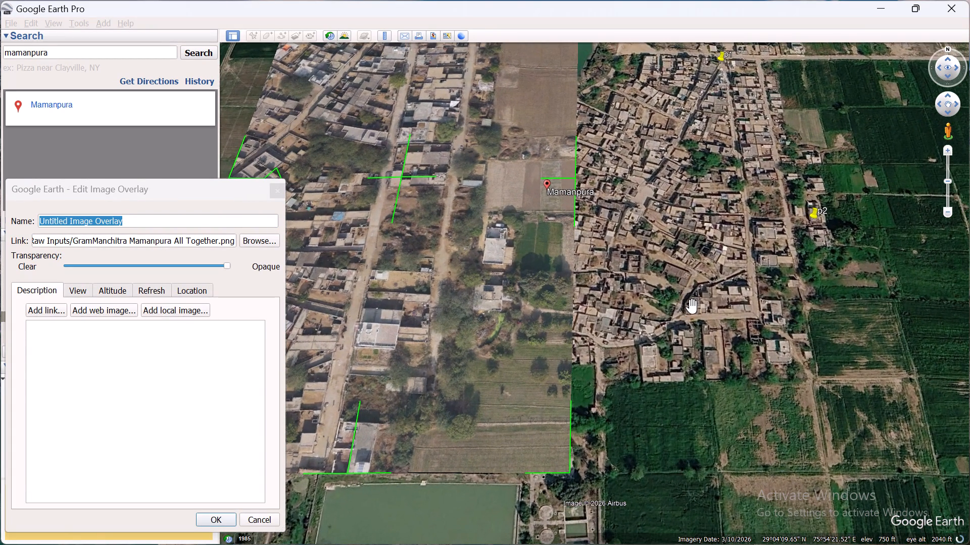
{"action": "scroll", "coordinate": [722, 309], "scroll_direction": "down", "scroll_amount": 1}
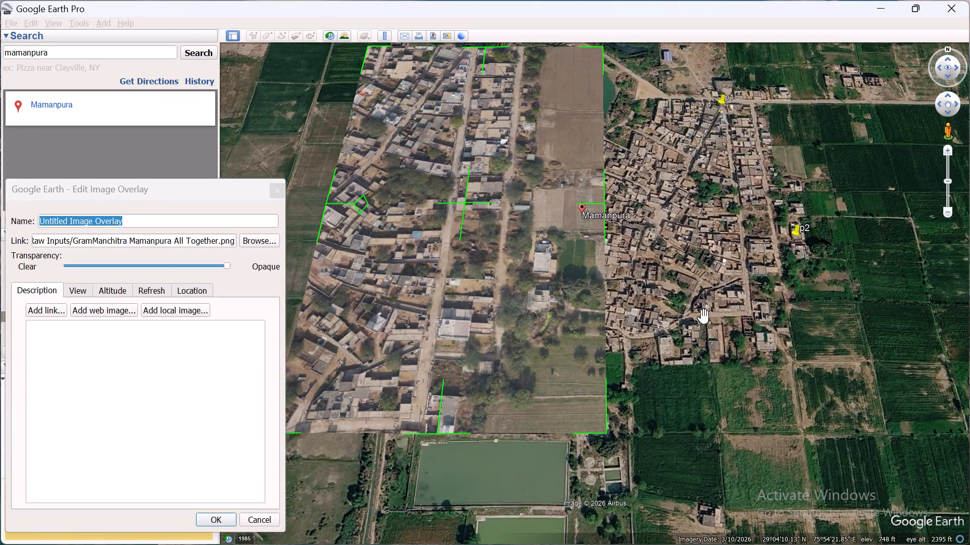
{"action": "scroll", "coordinate": [688, 300], "scroll_direction": "up", "scroll_amount": 2}
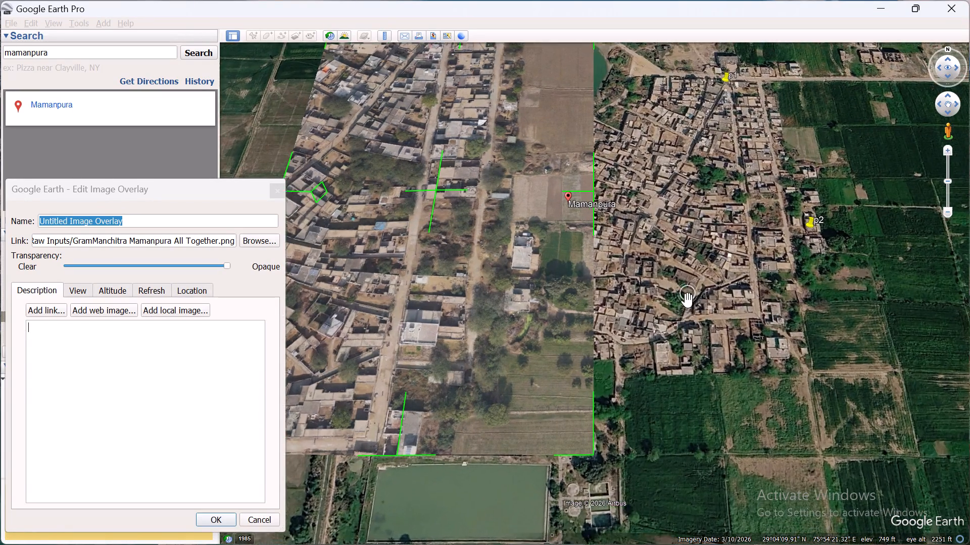
{"action": "scroll", "coordinate": [688, 300], "scroll_direction": "up", "scroll_amount": 1}
{"action": "left_click_drag", "start_coordinate": [698, 309], "coordinate": [771, 303]}
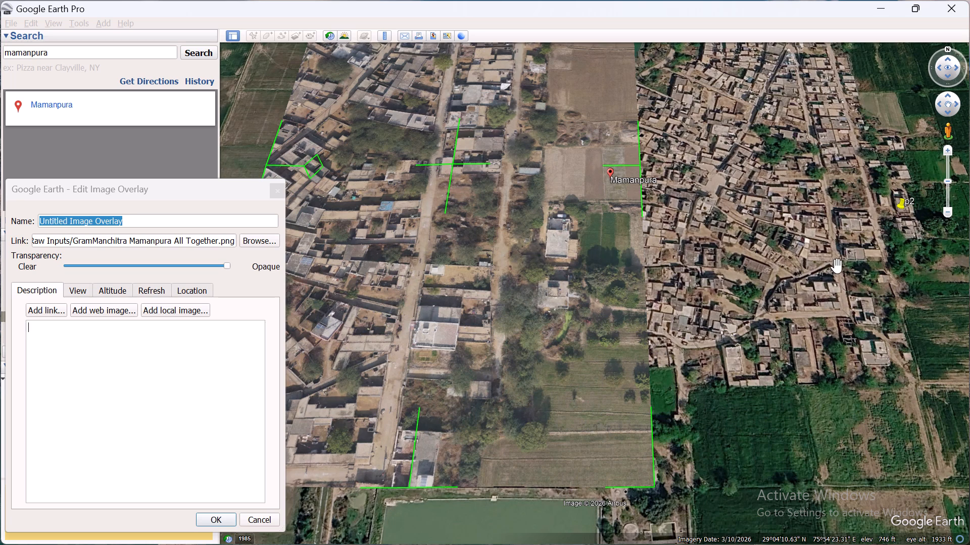
{"action": "scroll", "coordinate": [765, 284], "scroll_direction": "down", "scroll_amount": 1}
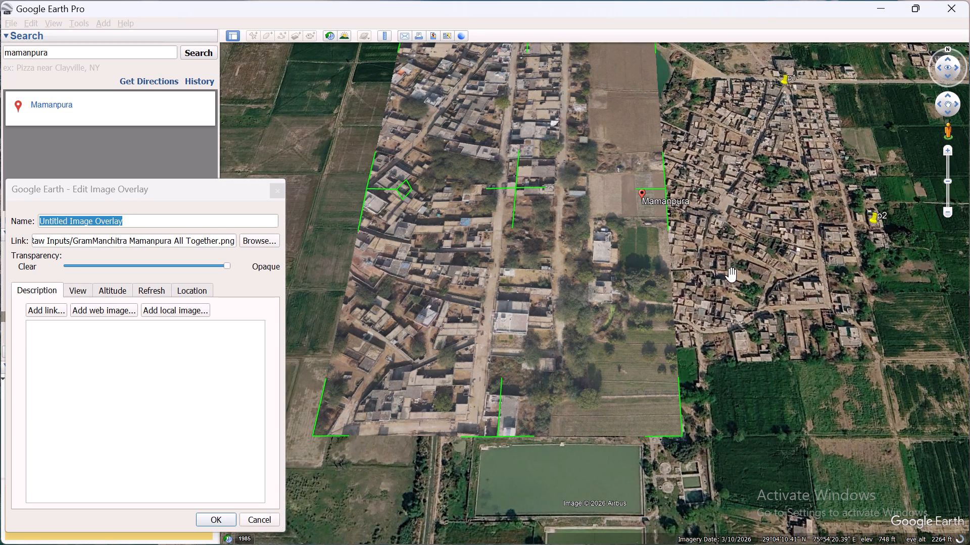
{"action": "scroll", "coordinate": [768, 294], "scroll_direction": "up", "scroll_amount": 1}
{"action": "scroll", "coordinate": [777, 295], "scroll_direction": "down", "scroll_amount": 1}
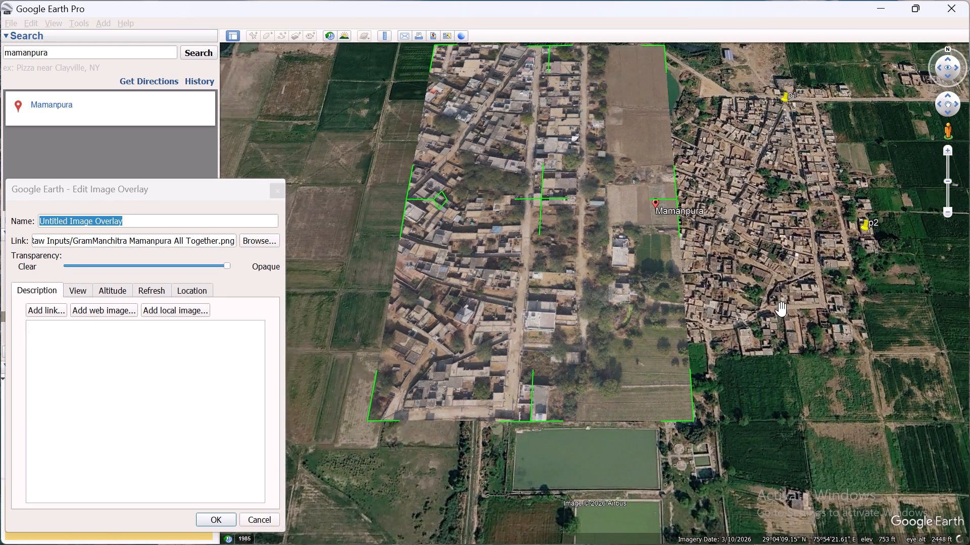
{"action": "scroll", "coordinate": [770, 308], "scroll_direction": "up", "scroll_amount": 4}
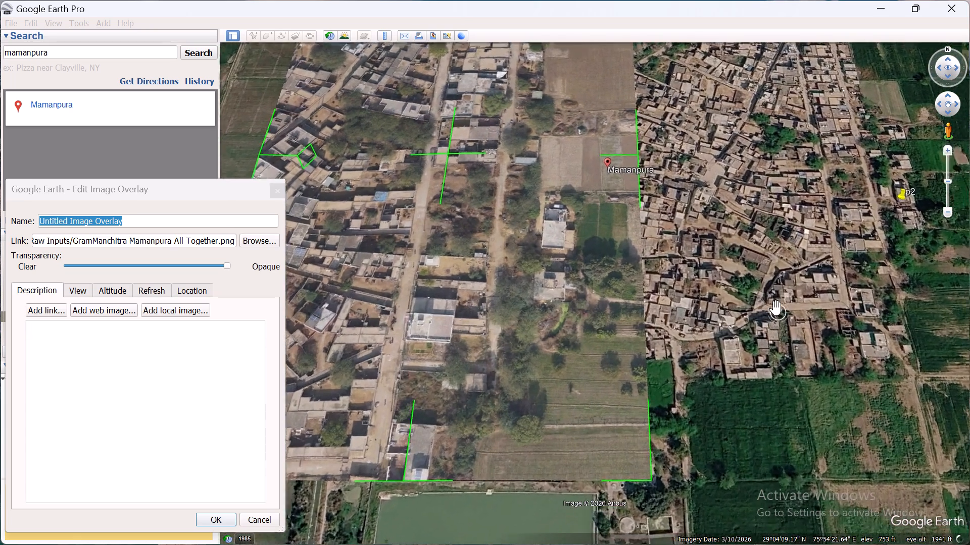
{"action": "scroll", "coordinate": [776, 307], "scroll_direction": "up", "scroll_amount": 13}
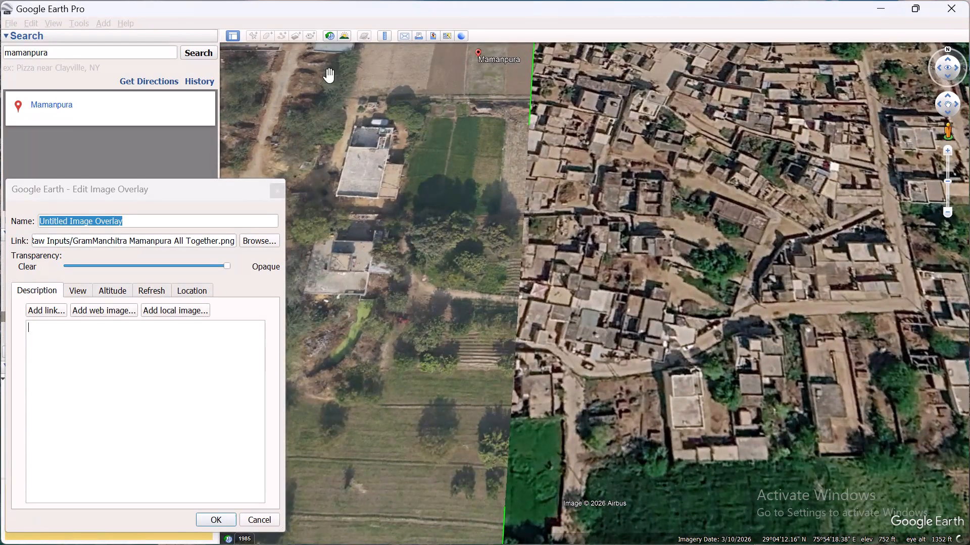
{"action": "left_click", "coordinate": [211, 518]}
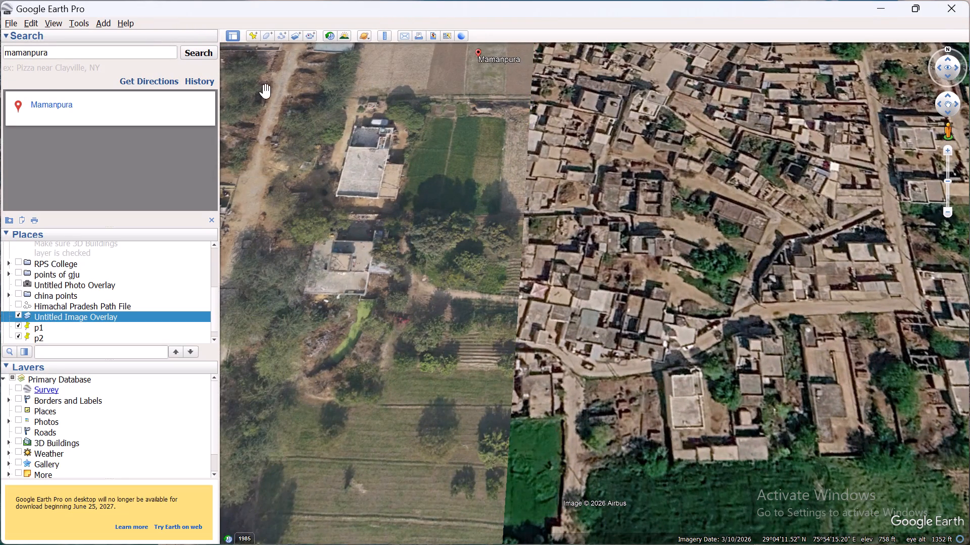
Add a placemark named p3 at the lane junction in the southern part of the village and save it.
{"action": "left_click", "coordinate": [251, 39]}
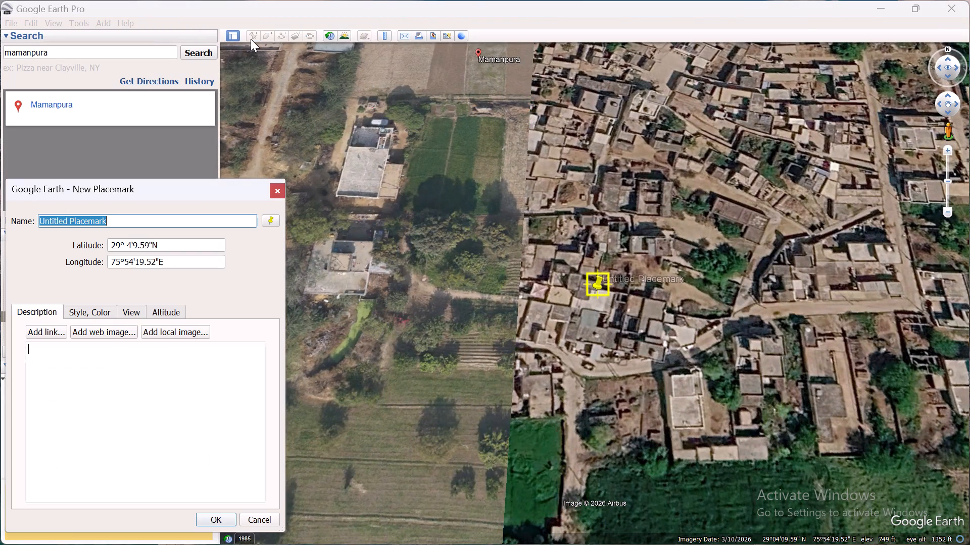
{"action": "type", "text": "p3"}
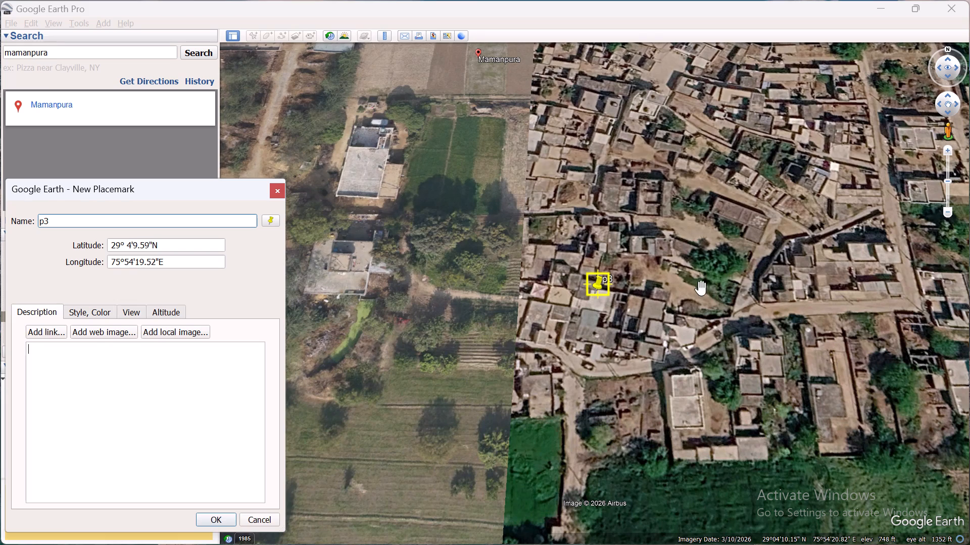
{"action": "left_click_drag", "start_coordinate": [598, 286], "coordinate": [720, 303]}
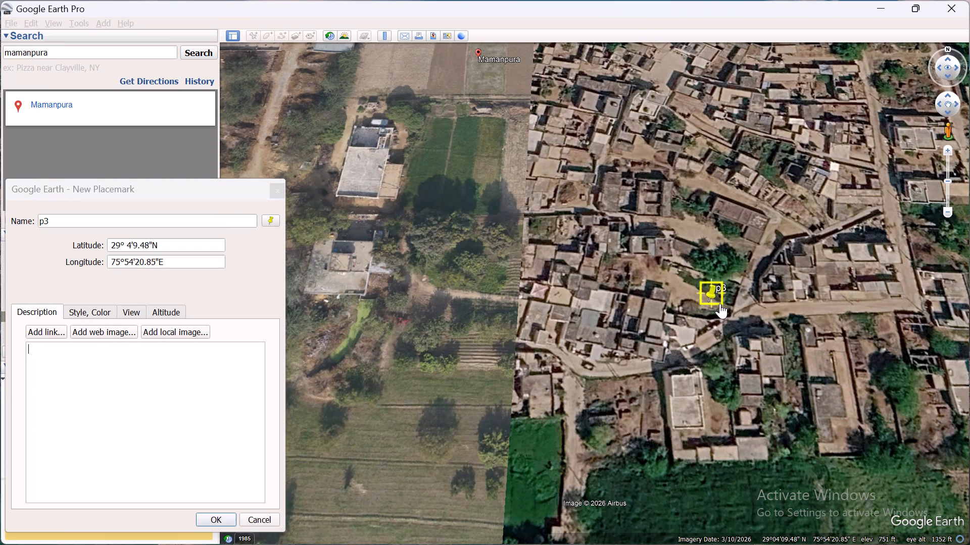
{"action": "left_click_drag", "start_coordinate": [720, 303], "coordinate": [762, 302]}
{"action": "left_click", "coordinate": [218, 518]}
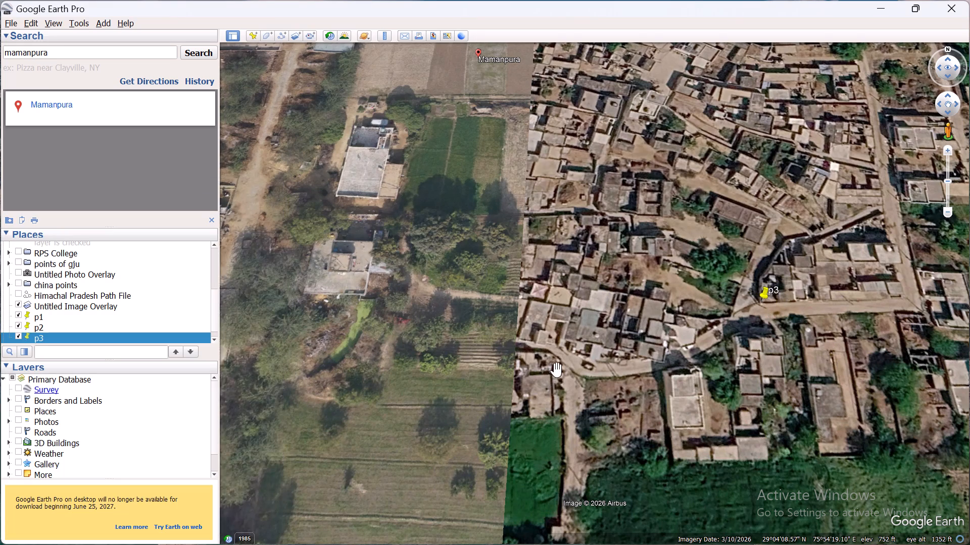
Add a placemark named p4 at the lane junction southwest of p1, about 29°4'15.31"N, 75°54'21.97"E, and save it.
{"action": "scroll", "coordinate": [560, 367], "scroll_direction": "down", "scroll_amount": 13}
{"action": "scroll", "coordinate": [380, 467], "scroll_direction": "down", "scroll_amount": 2}
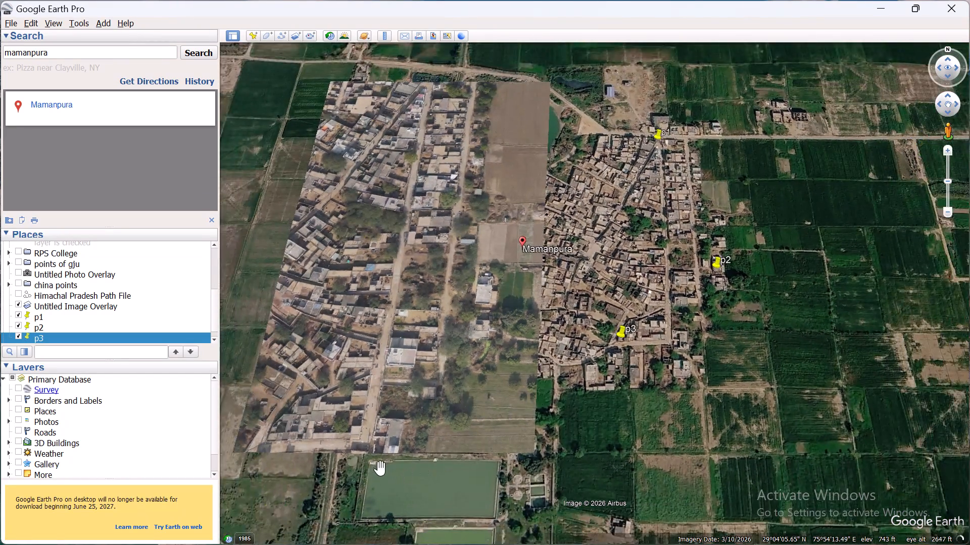
{"action": "scroll", "coordinate": [385, 224], "scroll_direction": "up", "scroll_amount": 3}
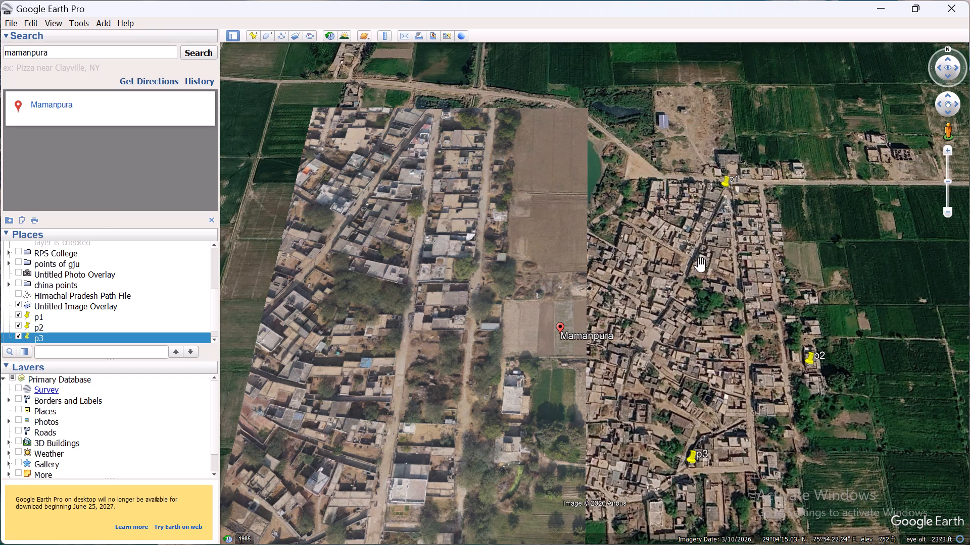
{"action": "scroll", "coordinate": [691, 257], "scroll_direction": "up", "scroll_amount": 2}
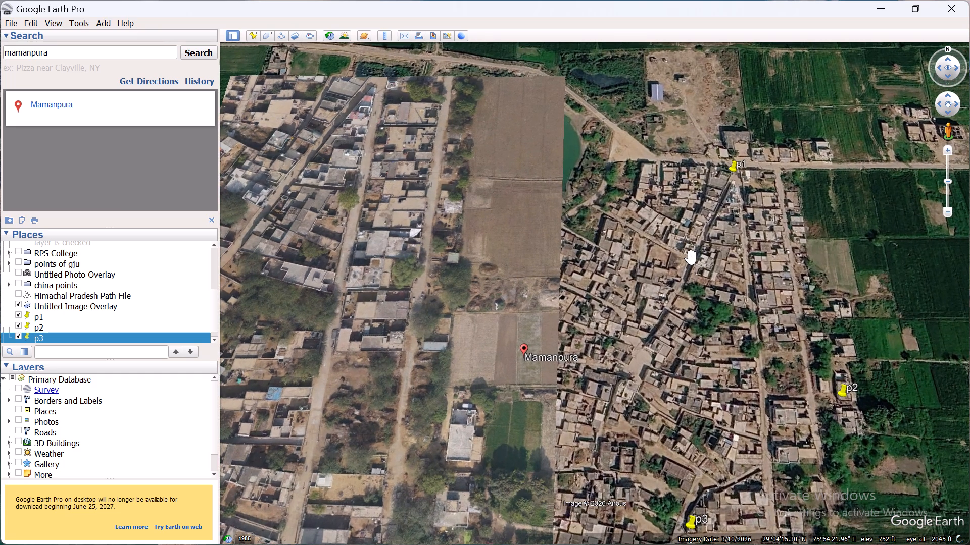
{"action": "scroll", "coordinate": [693, 257], "scroll_direction": "down", "scroll_amount": 2}
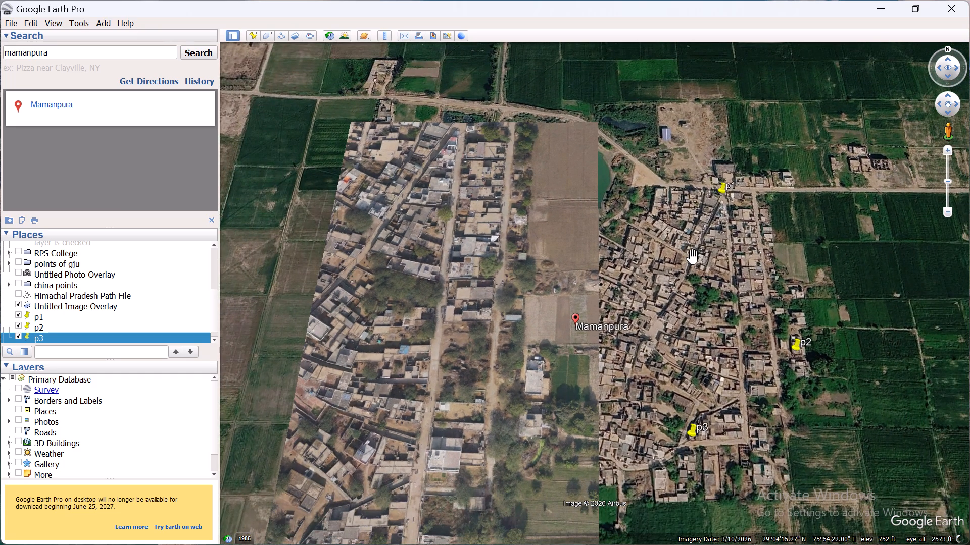
{"action": "scroll", "coordinate": [684, 258], "scroll_direction": "up", "scroll_amount": 3}
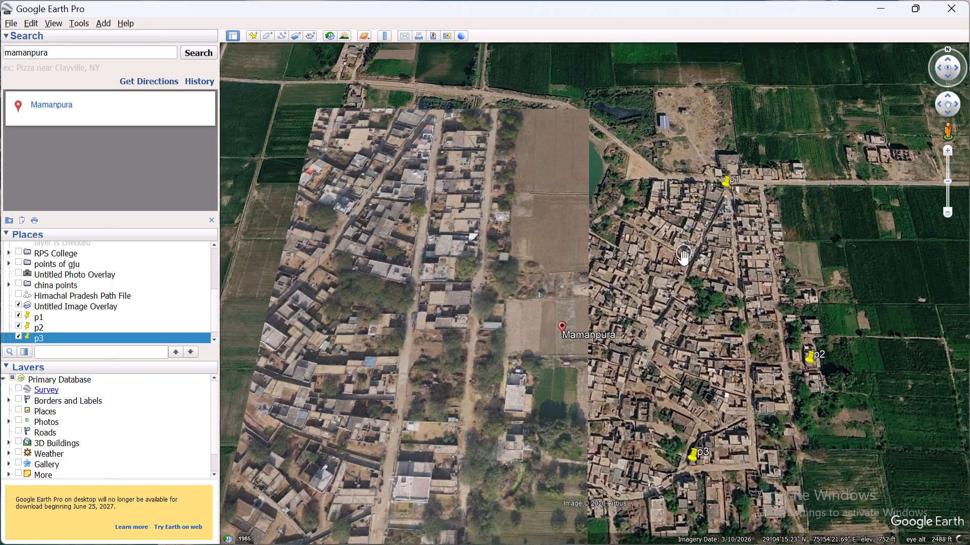
{"action": "scroll", "coordinate": [684, 258], "scroll_direction": "up", "scroll_amount": 7}
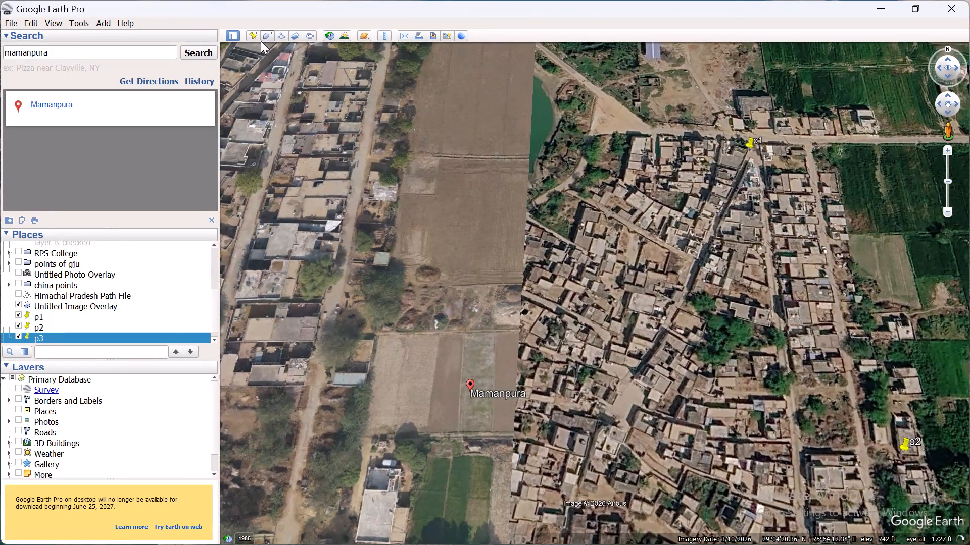
{"action": "left_click", "coordinate": [253, 37]}
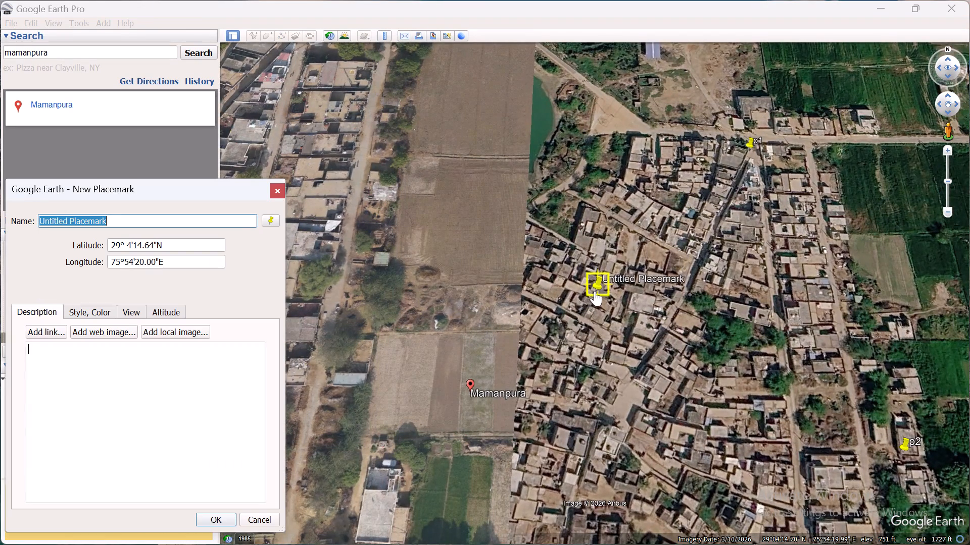
{"action": "type", "text": "p4"}
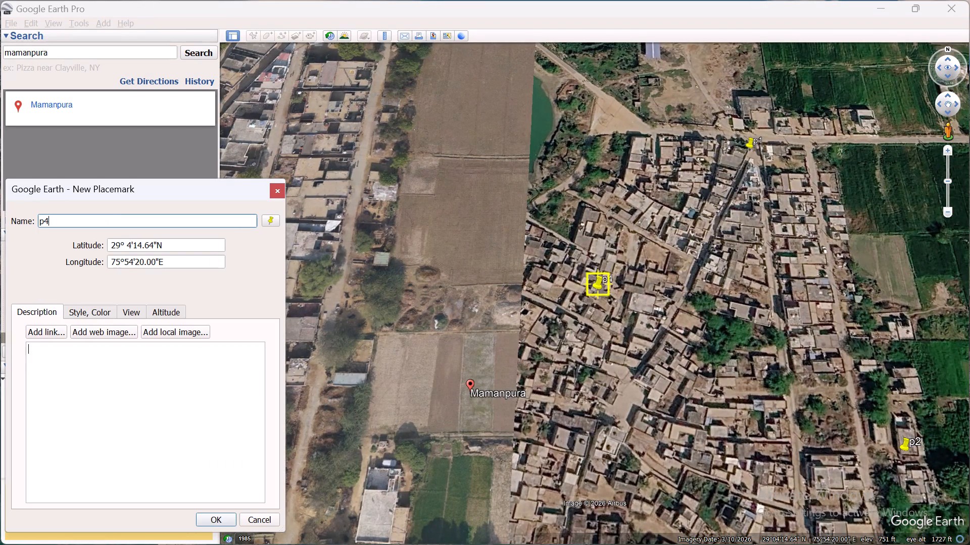
{"action": "scroll", "coordinate": [713, 254], "scroll_direction": "up", "scroll_amount": 9}
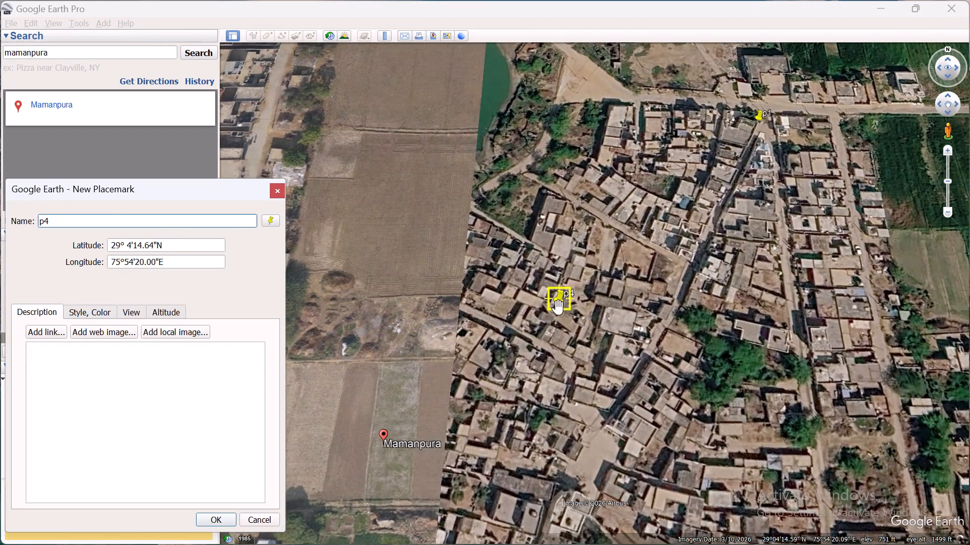
{"action": "left_click_drag", "start_coordinate": [563, 306], "coordinate": [693, 260]}
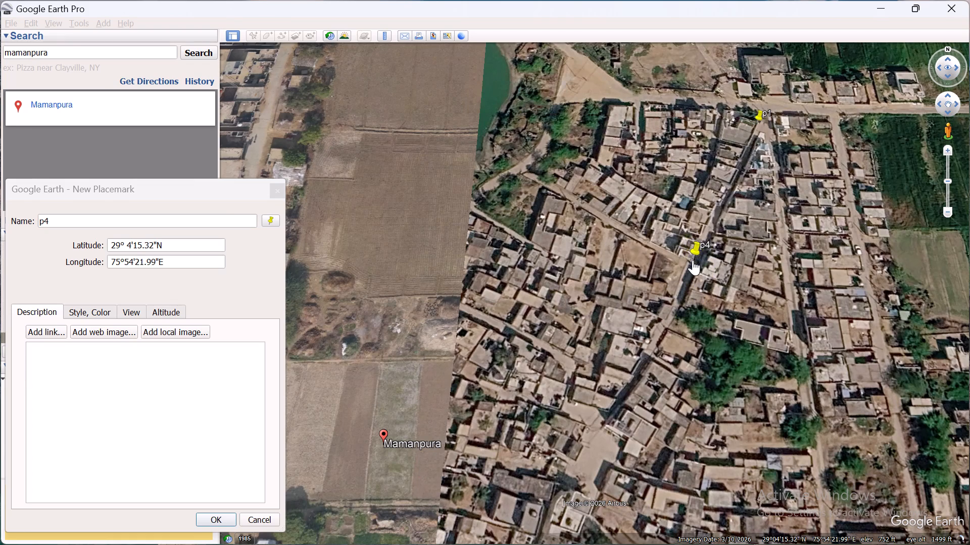
{"action": "left_click_drag", "start_coordinate": [693, 260], "coordinate": [691, 260]}
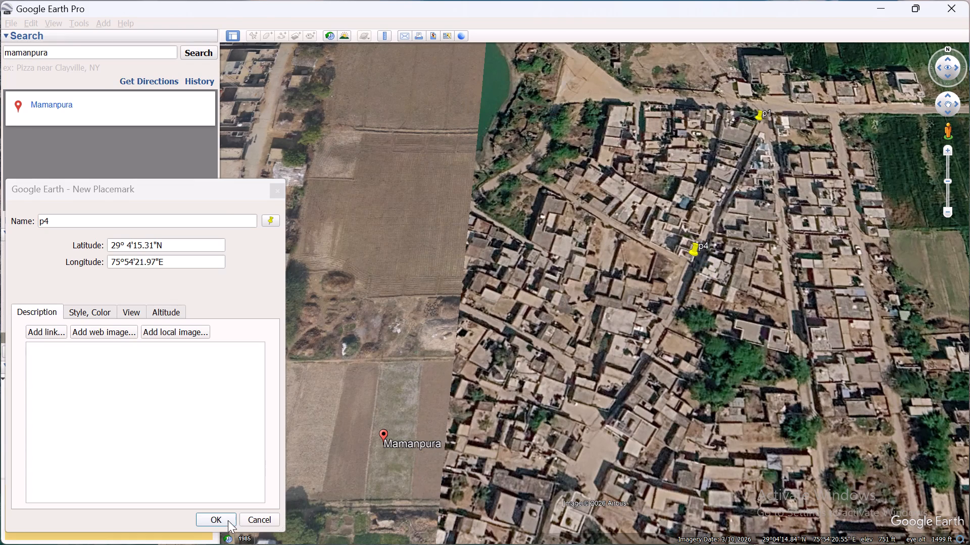
{"action": "left_click", "coordinate": [228, 520]}
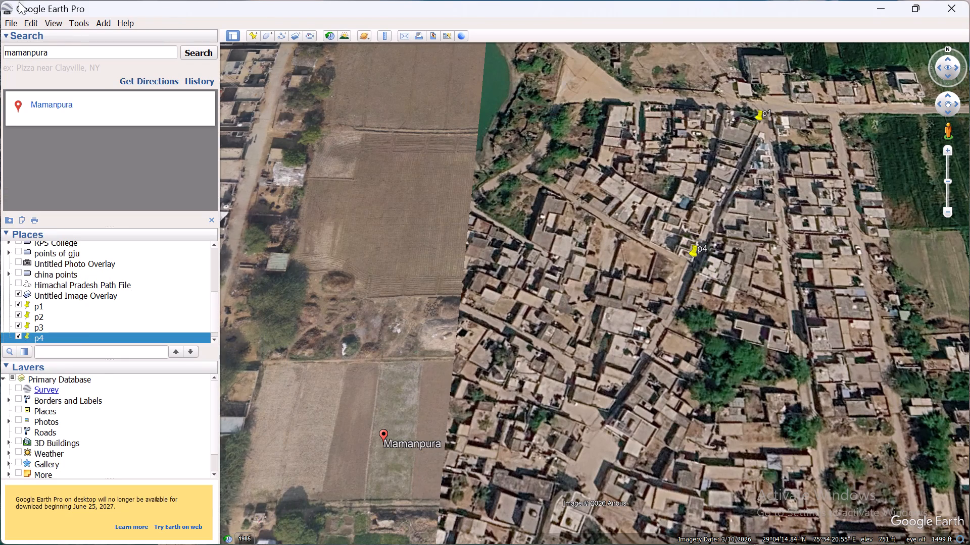
Create a new folder named mamanpura in the saved places.
{"action": "left_click", "coordinate": [98, 20]}
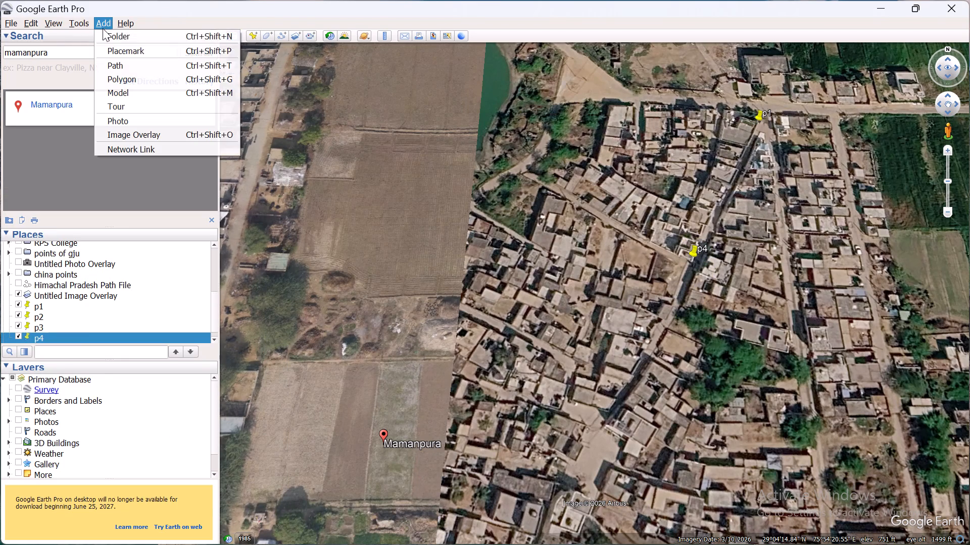
{"action": "left_click", "coordinate": [111, 36]}
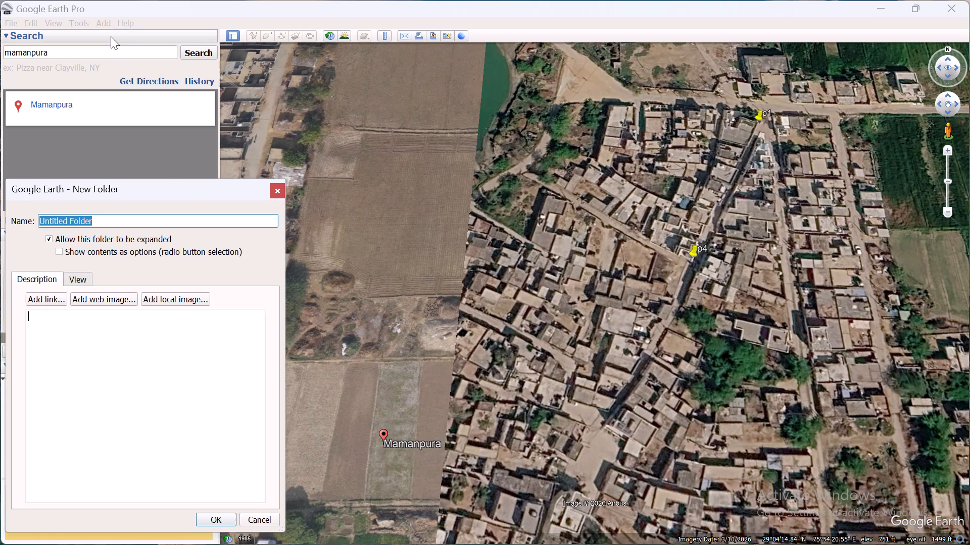
{"action": "type", "text": "mam"}
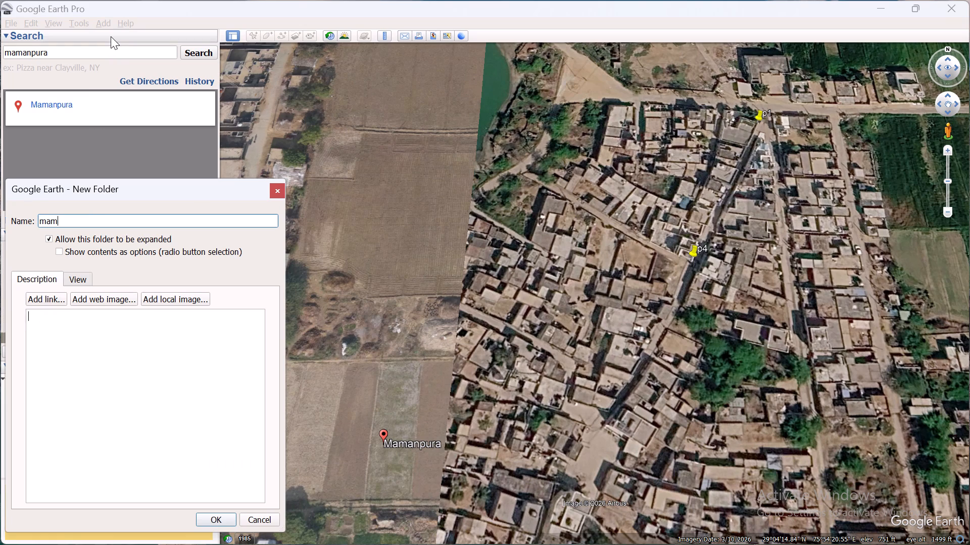
{"action": "type", "text": "anpura"}
{"action": "scroll", "coordinate": [111, 36], "scroll_direction": "up", "scroll_amount": 1}
{"action": "left_click", "coordinate": [219, 522]}
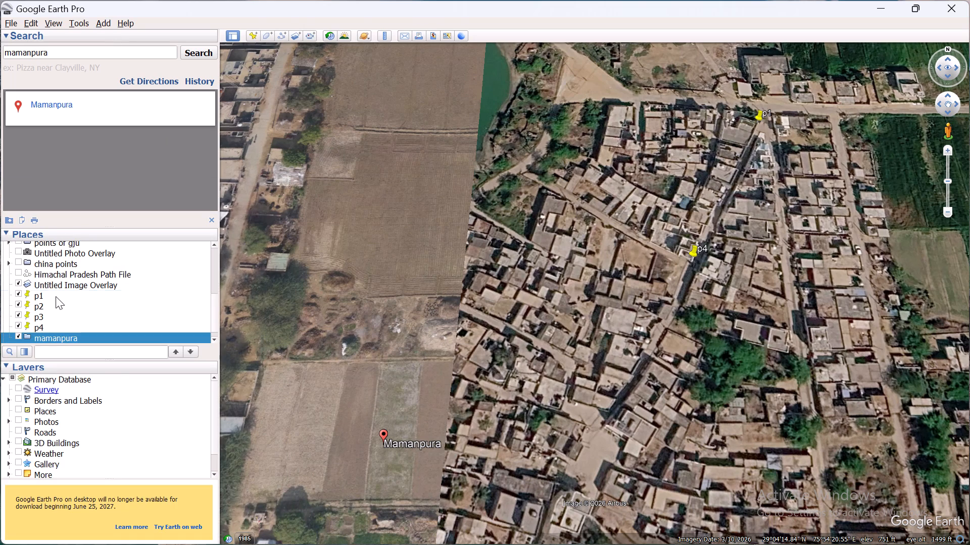
Move the placemarks p1, p2, p3 and p4 together into the mamanpura folder.
{"action": "left_click", "coordinate": [56, 296]}
{"action": "left_click", "coordinate": [55, 329], "text": "shift"}
{"action": "left_click_drag", "start_coordinate": [72, 297], "coordinate": [102, 312]}
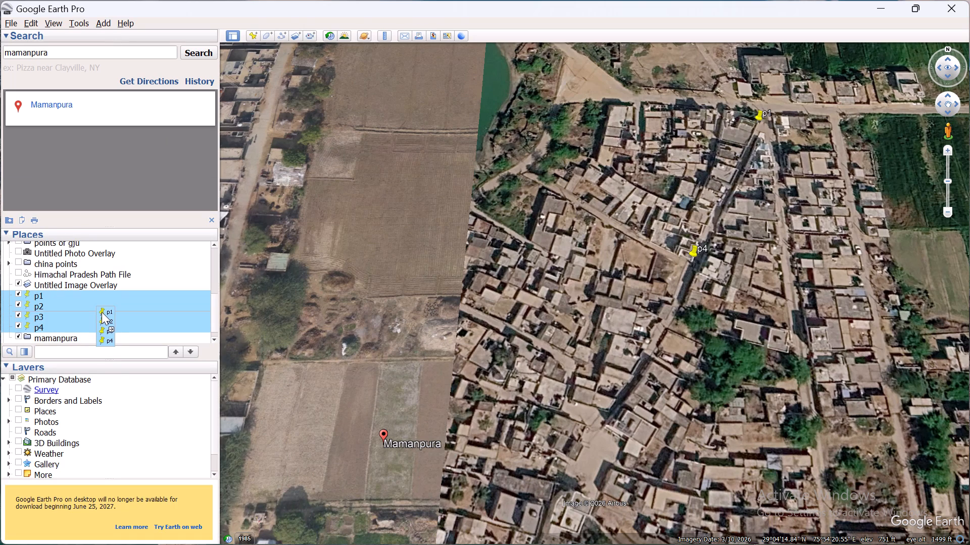
{"action": "left_click_drag", "start_coordinate": [102, 312], "coordinate": [98, 325]}
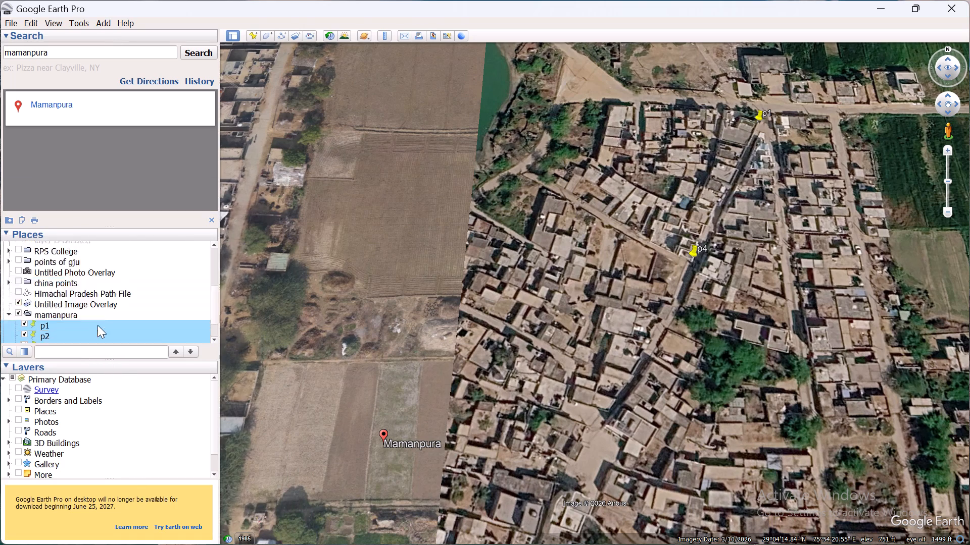
Save the mamanpura folder as a KML file named mamanpura in the Raw Inputs folder.
{"action": "scroll", "coordinate": [88, 307], "scroll_direction": "down", "scroll_amount": 3}
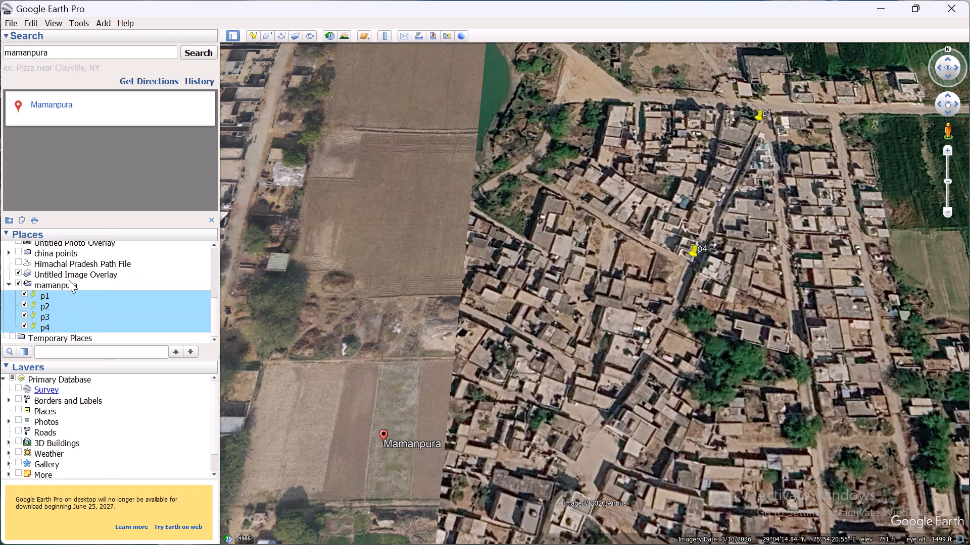
{"action": "right_click", "coordinate": [69, 284]}
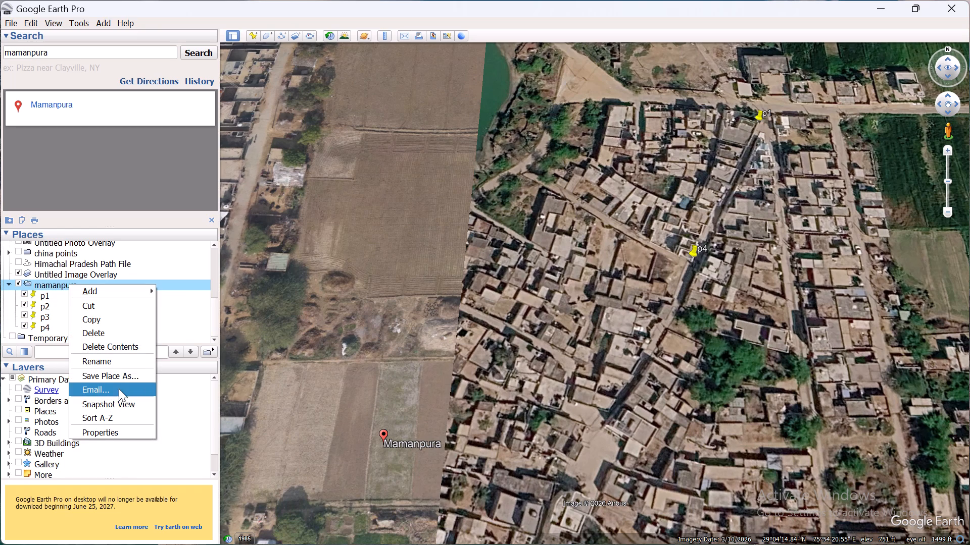
{"action": "left_click", "coordinate": [123, 381]}
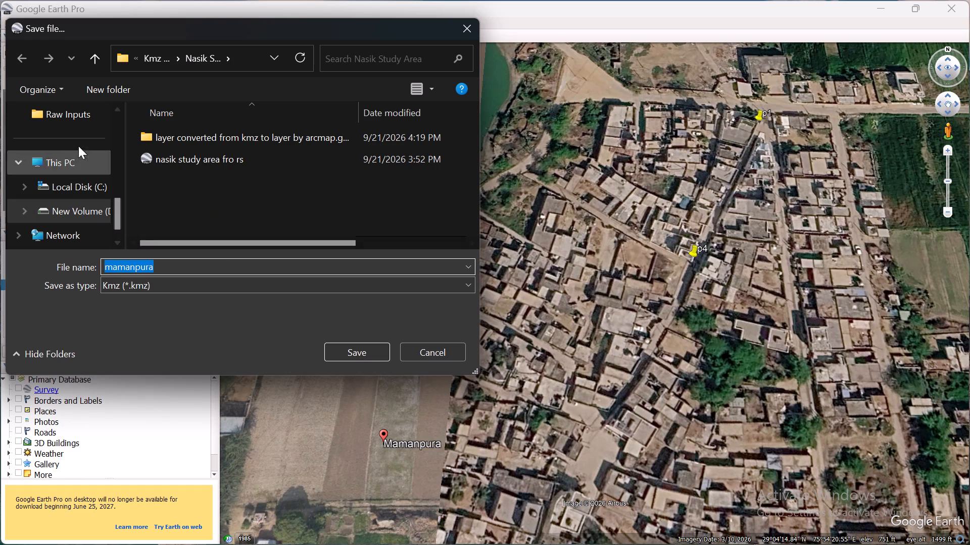
{"action": "left_click", "coordinate": [70, 116]}
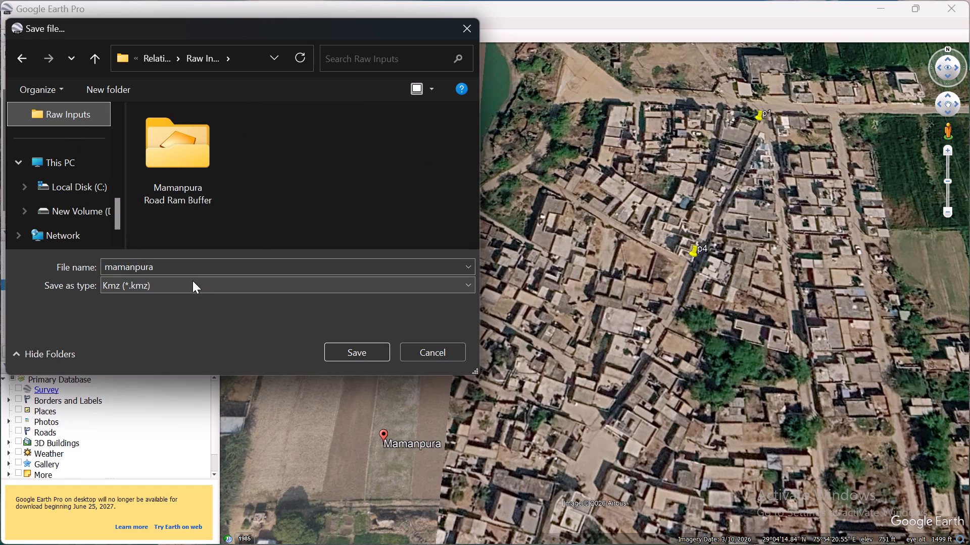
{"action": "left_click", "coordinate": [192, 282]}
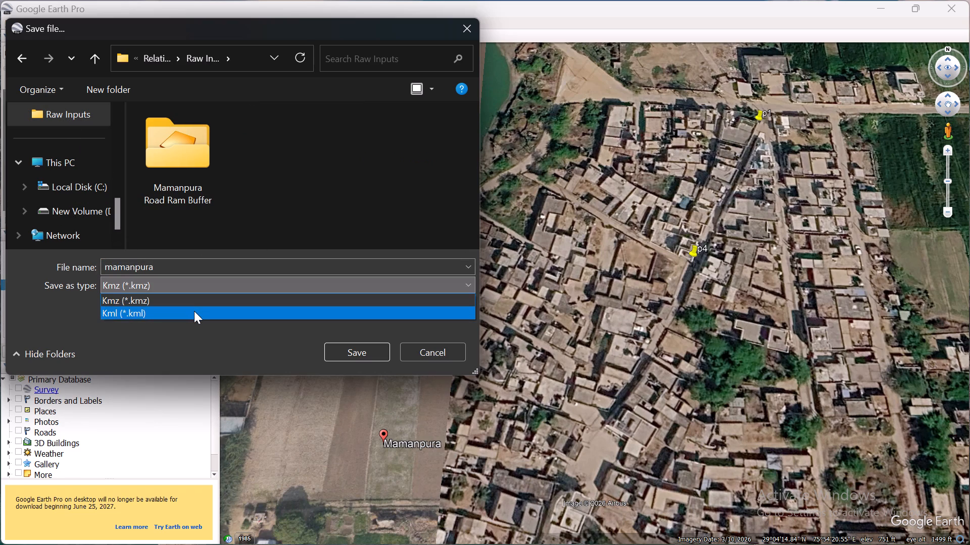
{"action": "left_click", "coordinate": [194, 311]}
{"action": "left_click", "coordinate": [357, 351]}
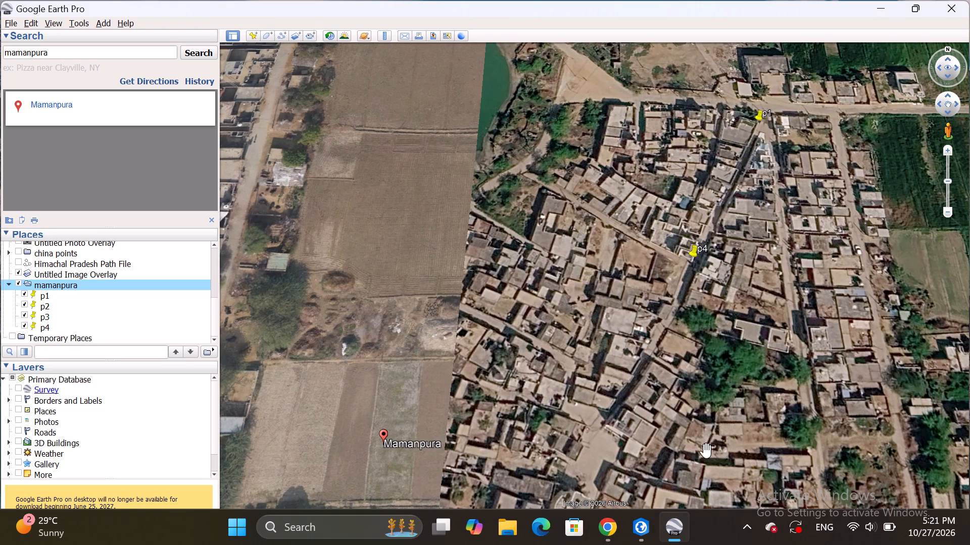
Switch to ArcGIS Pro and add mamanpura.kml from the GIS Relative Georefrencing Raw Inputs folder to the map.
{"action": "left_click", "coordinate": [635, 473]}
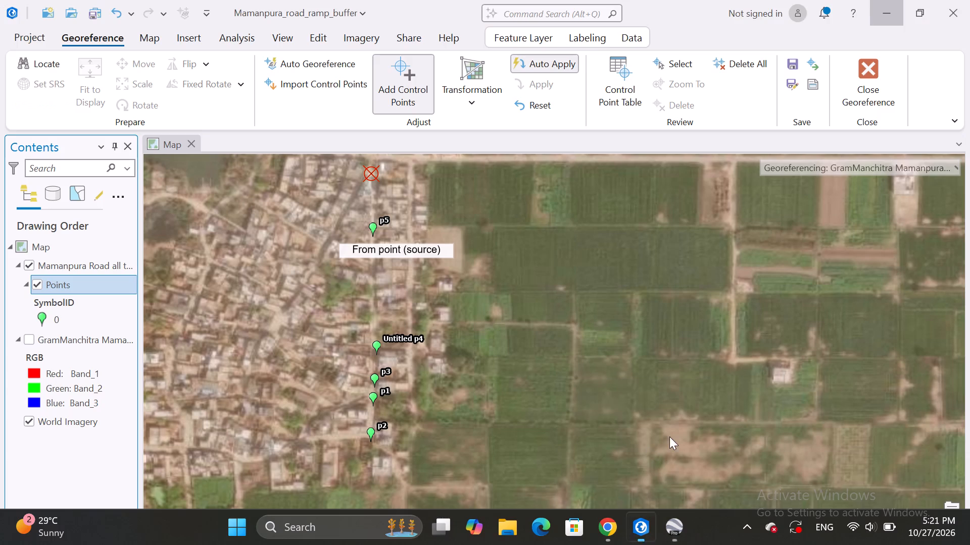
{"action": "right_click", "coordinate": [43, 250]}
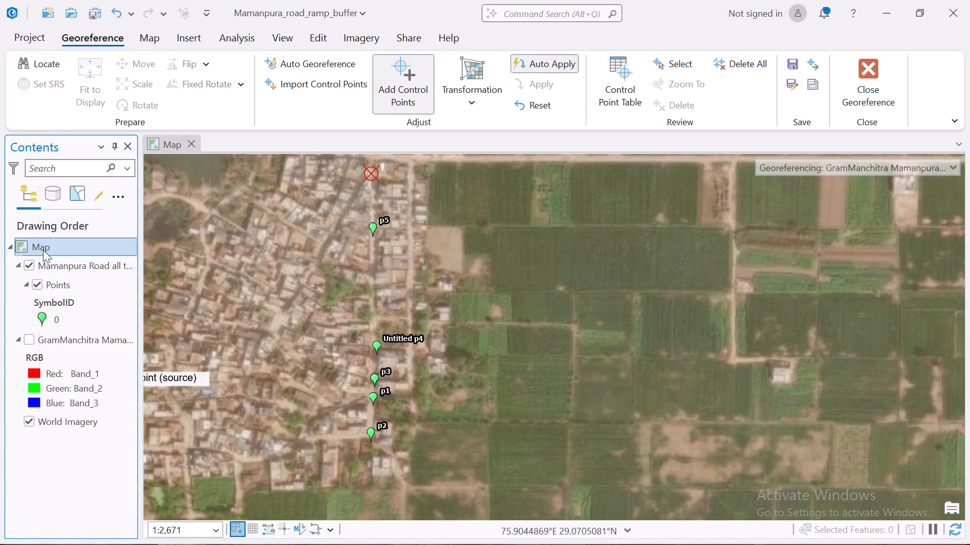
{"action": "left_click", "coordinate": [134, 137]}
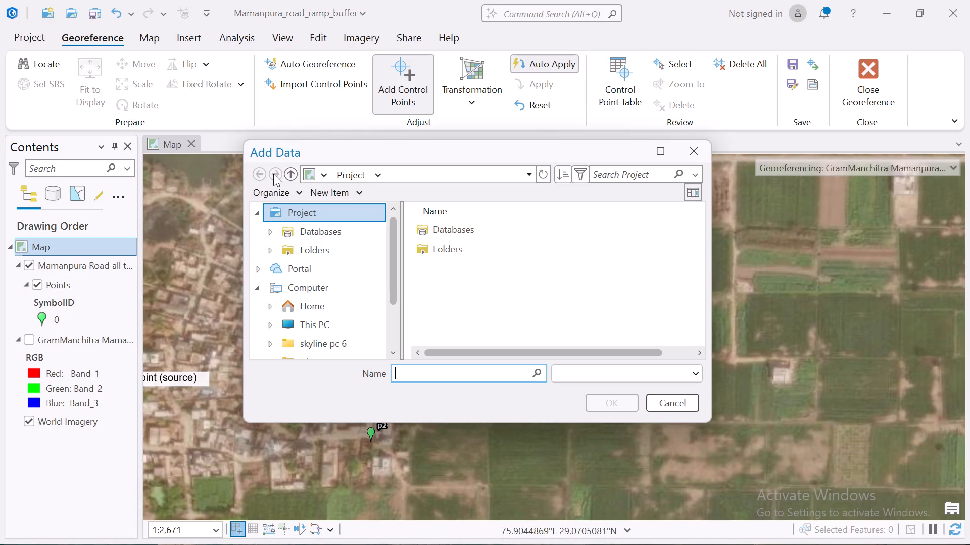
{"action": "scroll", "coordinate": [329, 296], "scroll_direction": "down", "scroll_amount": 5}
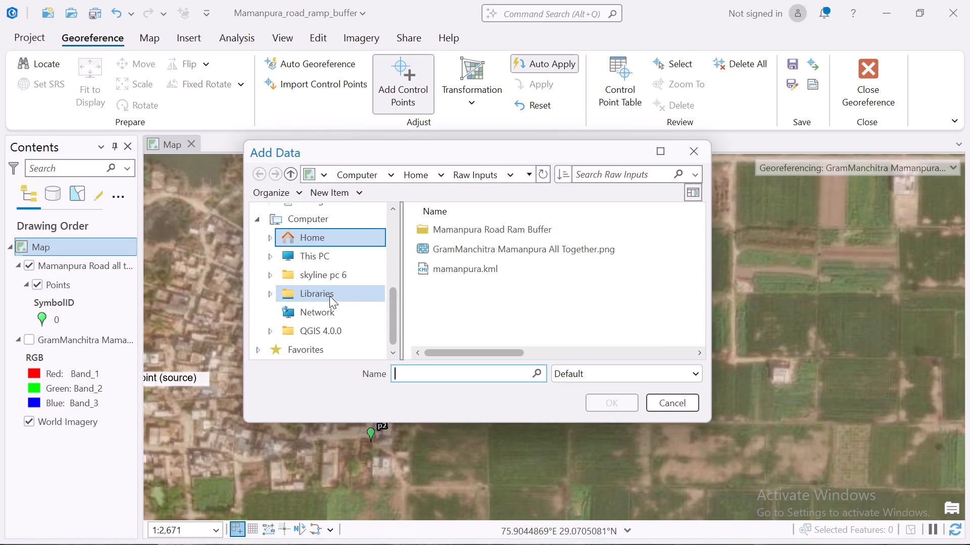
{"action": "scroll", "coordinate": [329, 296], "scroll_direction": "down", "scroll_amount": 1}
{"action": "double_click", "coordinate": [338, 251]}
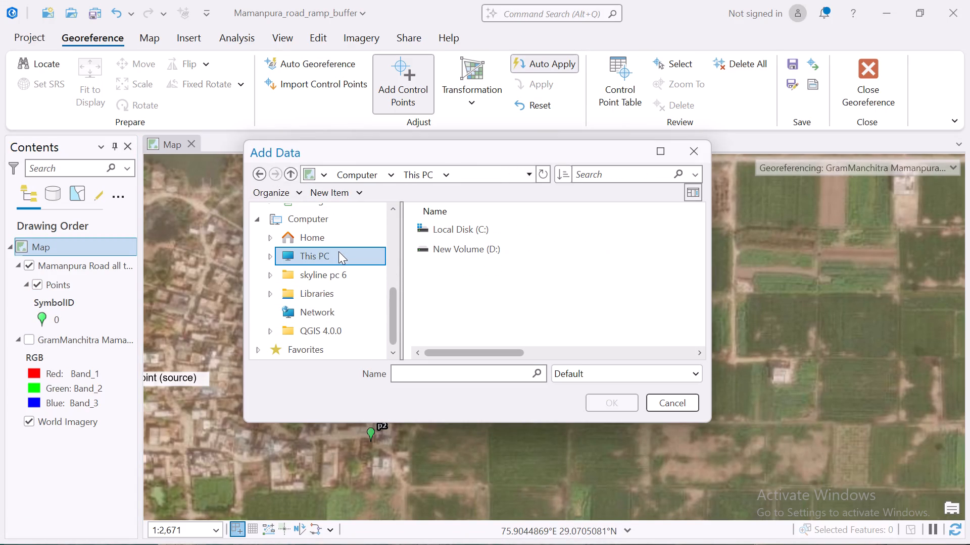
{"action": "scroll", "coordinate": [351, 298], "scroll_direction": "up", "scroll_amount": 2}
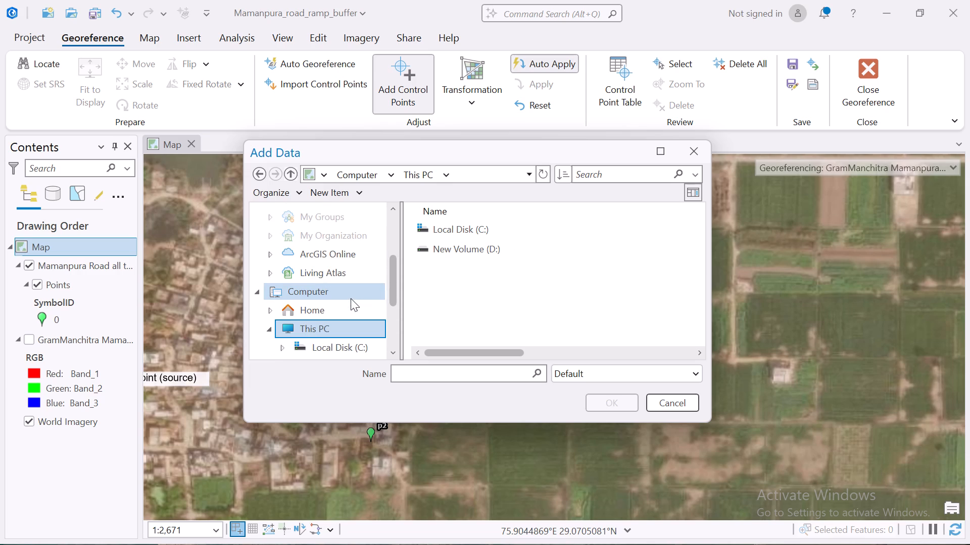
{"action": "scroll", "coordinate": [351, 298], "scroll_direction": "down", "scroll_amount": 2}
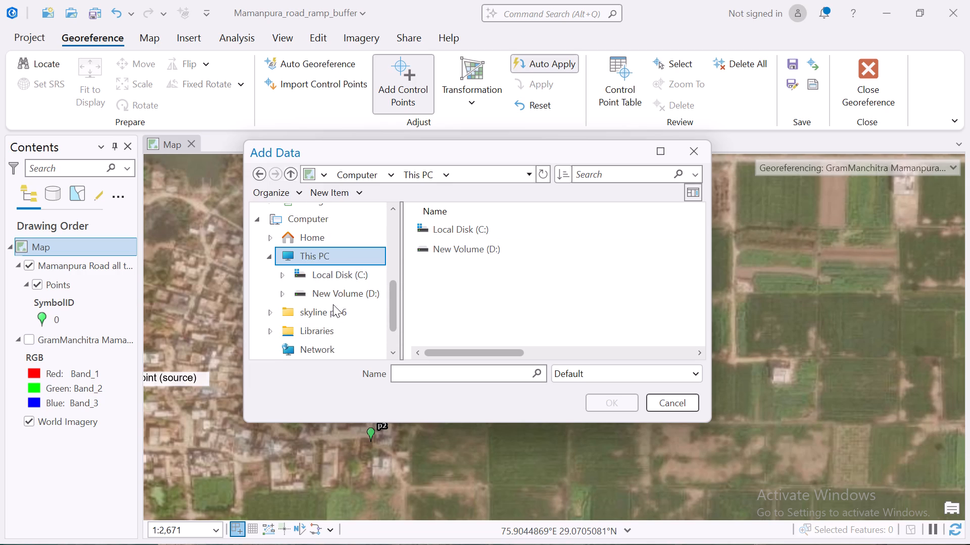
{"action": "scroll", "coordinate": [334, 308], "scroll_direction": "up", "scroll_amount": 2}
{"action": "scroll", "coordinate": [339, 305], "scroll_direction": "down", "scroll_amount": 2}
{"action": "double_click", "coordinate": [346, 293]}
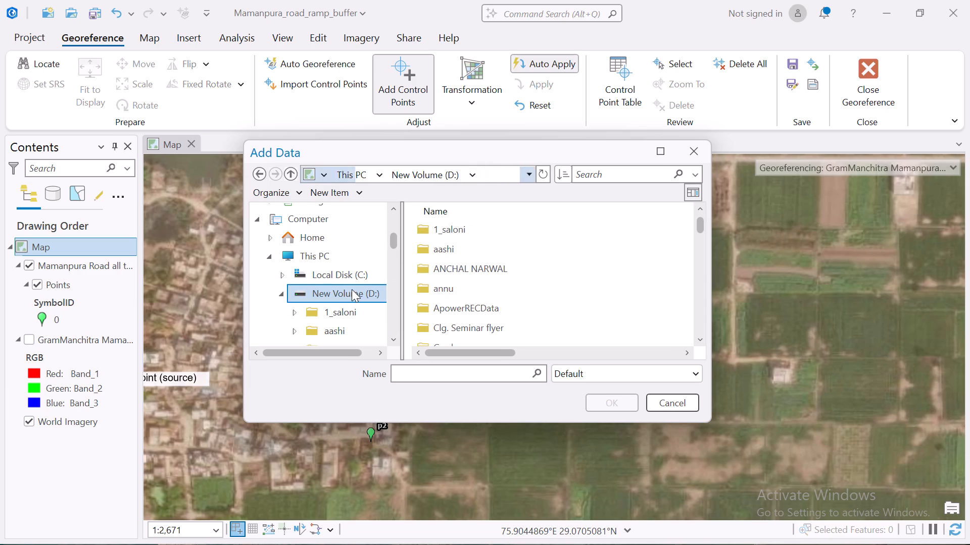
{"action": "scroll", "coordinate": [478, 290], "scroll_direction": "down", "scroll_amount": 7}
{"action": "scroll", "coordinate": [478, 290], "scroll_direction": "up", "scroll_amount": 3}
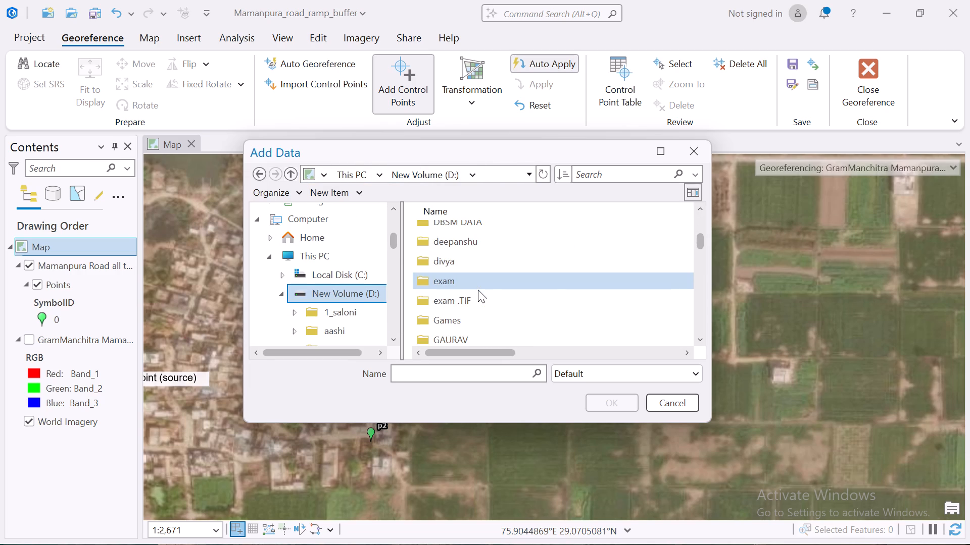
{"action": "scroll", "coordinate": [478, 290], "scroll_direction": "down", "scroll_amount": 18}
{"action": "scroll", "coordinate": [478, 290], "scroll_direction": "down", "scroll_amount": 6}
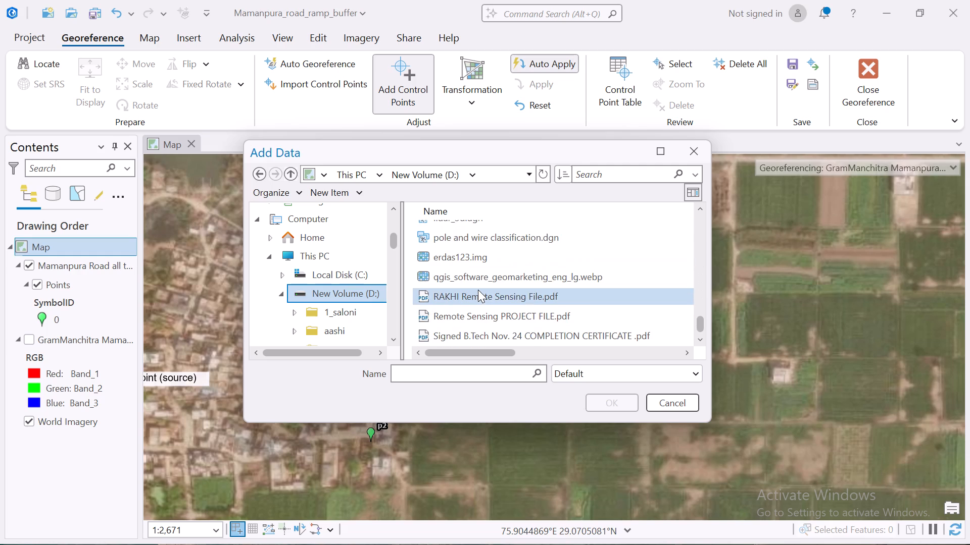
{"action": "scroll", "coordinate": [478, 290], "scroll_direction": "up", "scroll_amount": 4}
{"action": "scroll", "coordinate": [478, 290], "scroll_direction": "down", "scroll_amount": 1}
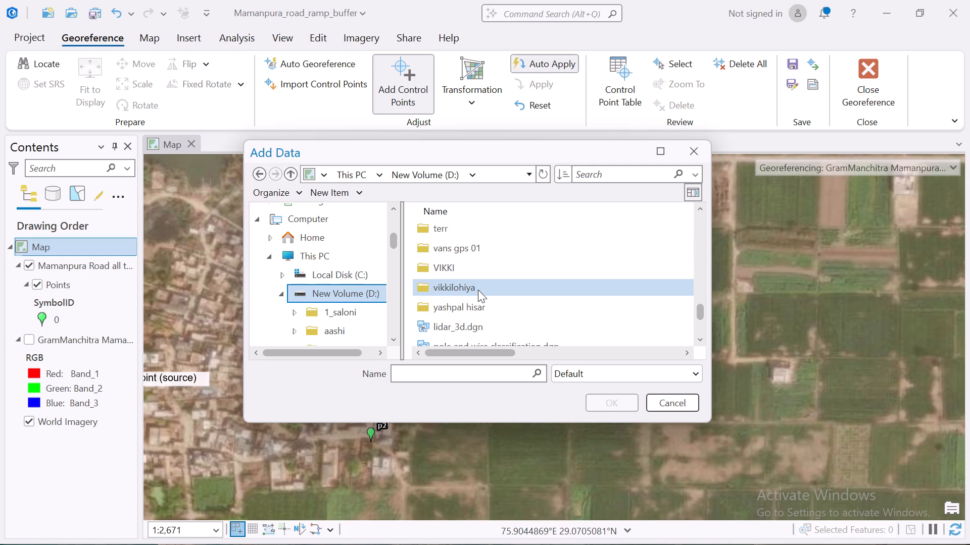
{"action": "double_click", "coordinate": [504, 306]}
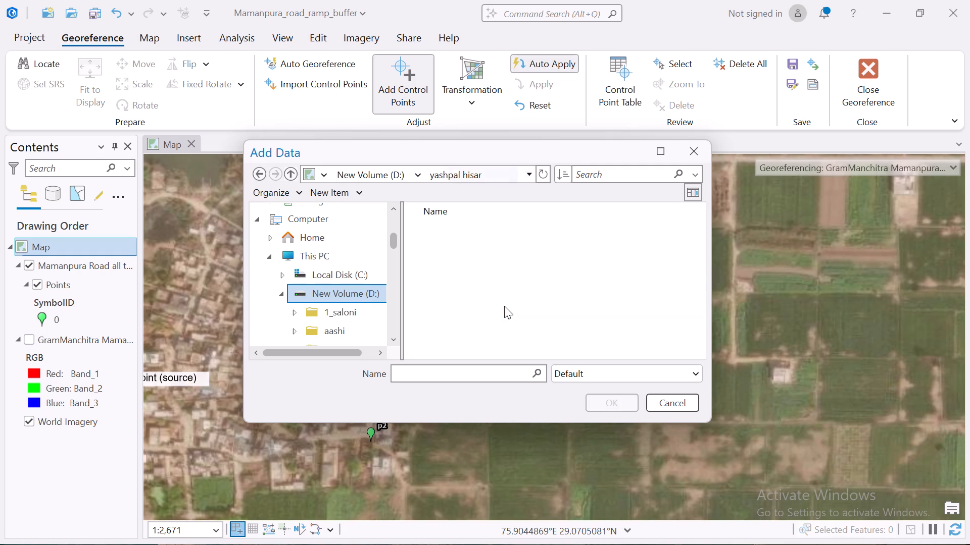
{"action": "double_click", "coordinate": [504, 232]}
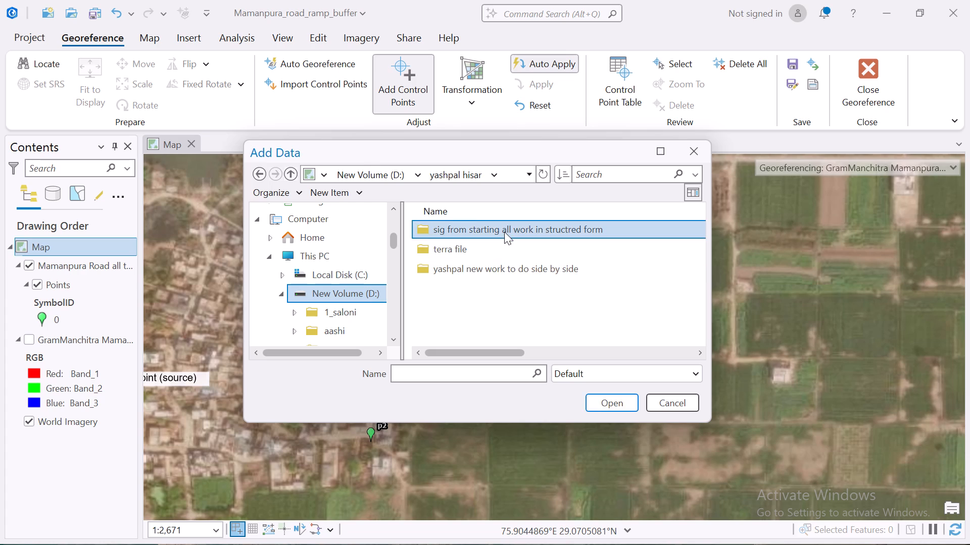
{"action": "double_click", "coordinate": [507, 234]}
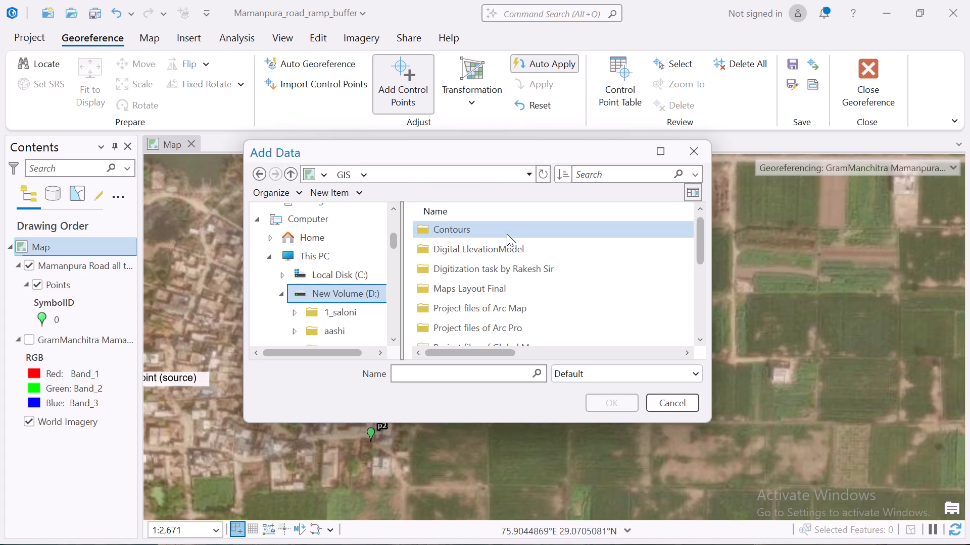
{"action": "scroll", "coordinate": [510, 254], "scroll_direction": "down", "scroll_amount": 7}
{"action": "scroll", "coordinate": [511, 257], "scroll_direction": "up", "scroll_amount": 1}
{"action": "scroll", "coordinate": [512, 258], "scroll_direction": "down", "scroll_amount": 11}
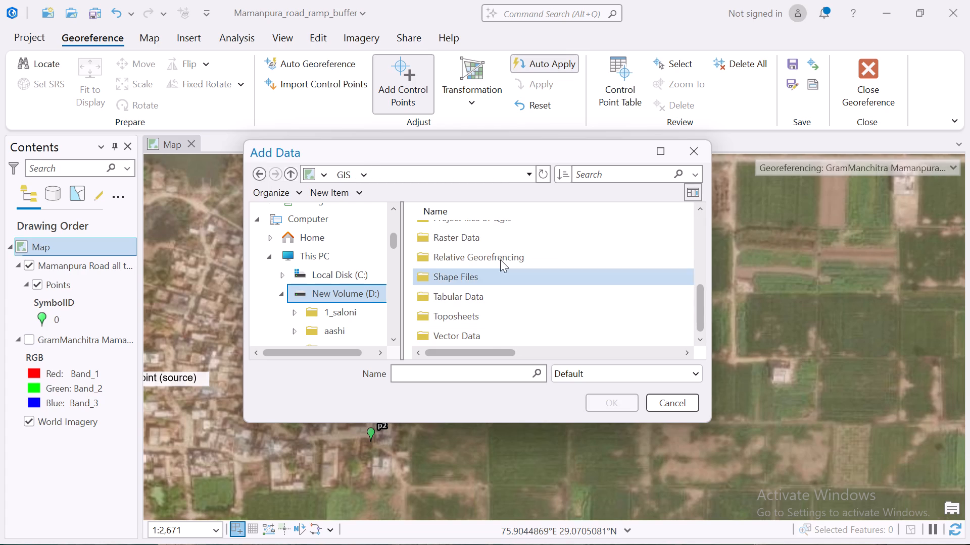
{"action": "left_click", "coordinate": [500, 255]}
{"action": "left_click", "coordinate": [500, 255]}
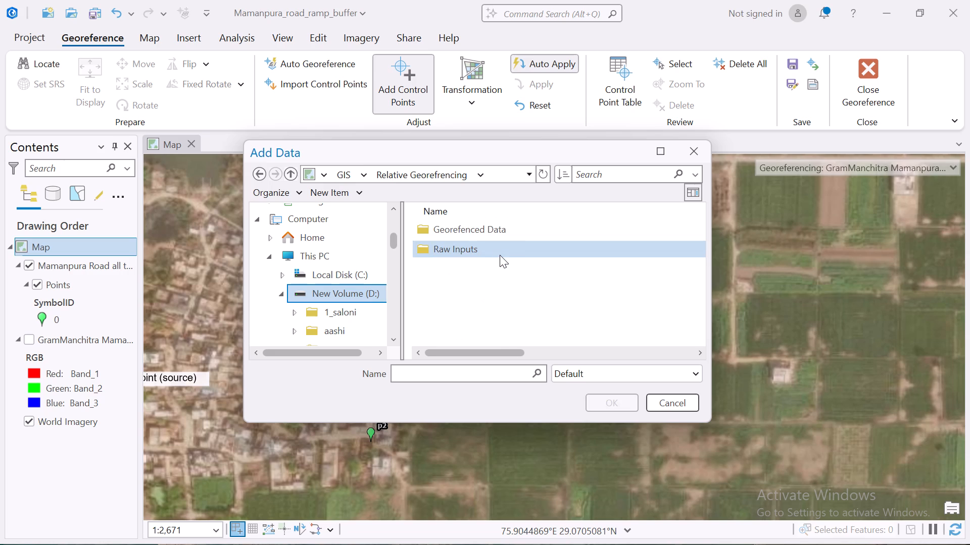
{"action": "double_click", "coordinate": [502, 246]}
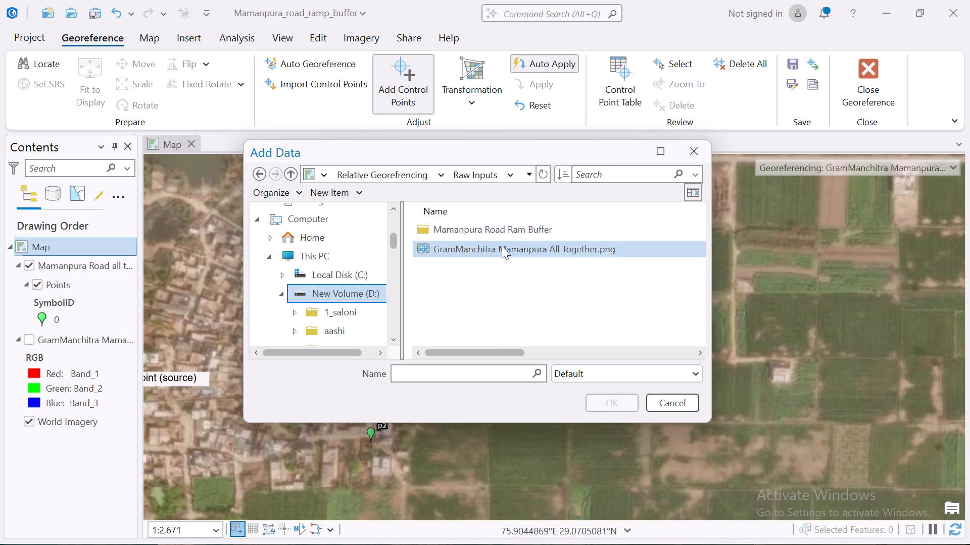
{"action": "left_click", "coordinate": [545, 177]}
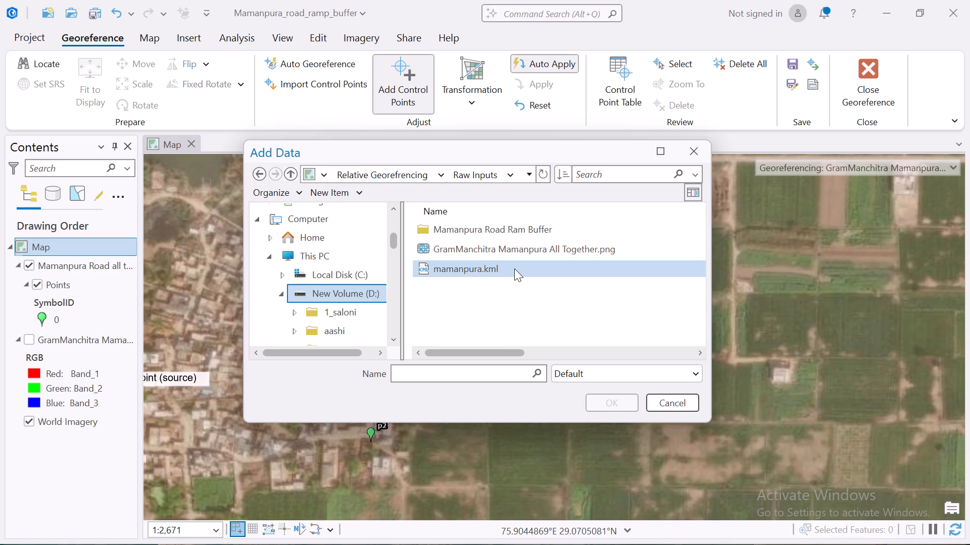
{"action": "left_click", "coordinate": [514, 268]}
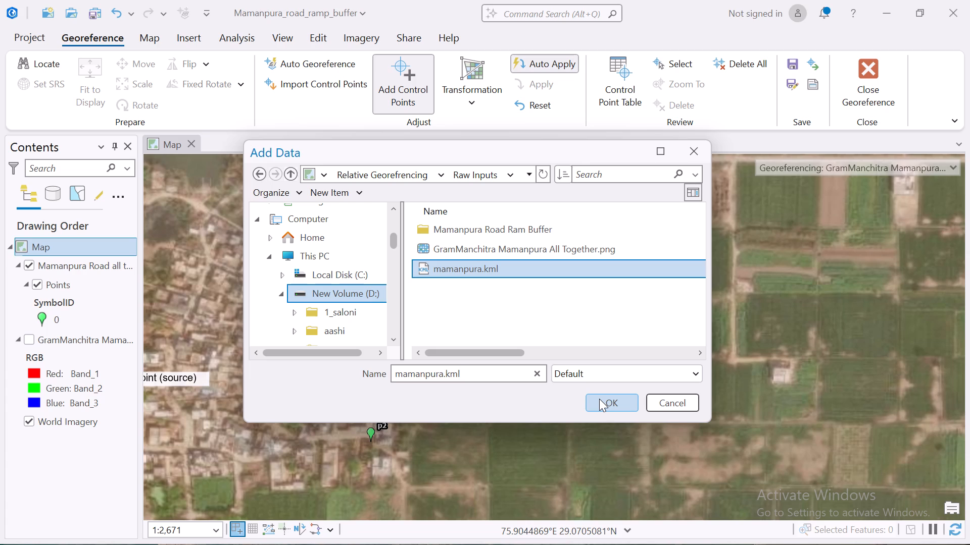
{"action": "left_click", "coordinate": [599, 399]}
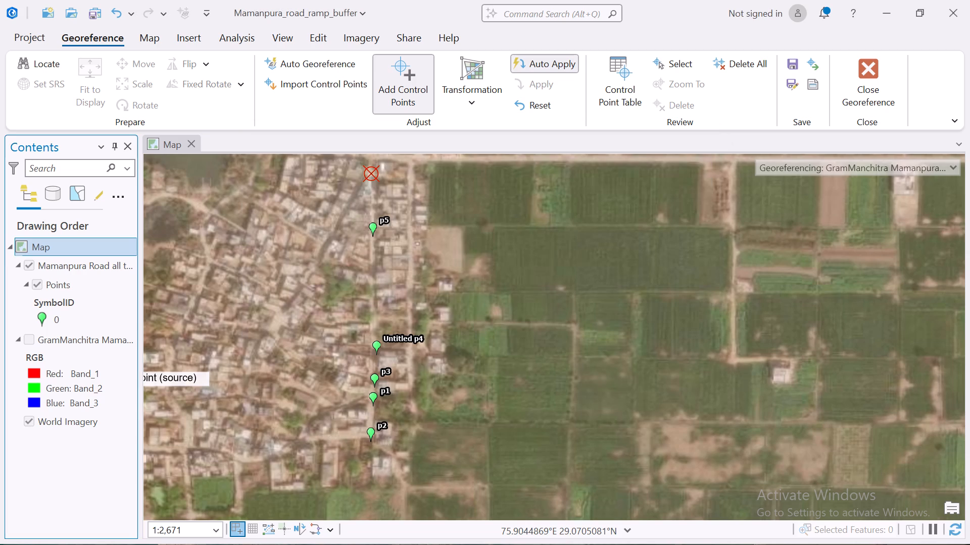
Hide the Points layer and the World Imagery basemap, and make the GramManchitra Mamanpura image visible.
{"action": "scroll", "coordinate": [549, 389], "scroll_direction": "down", "scroll_amount": 1}
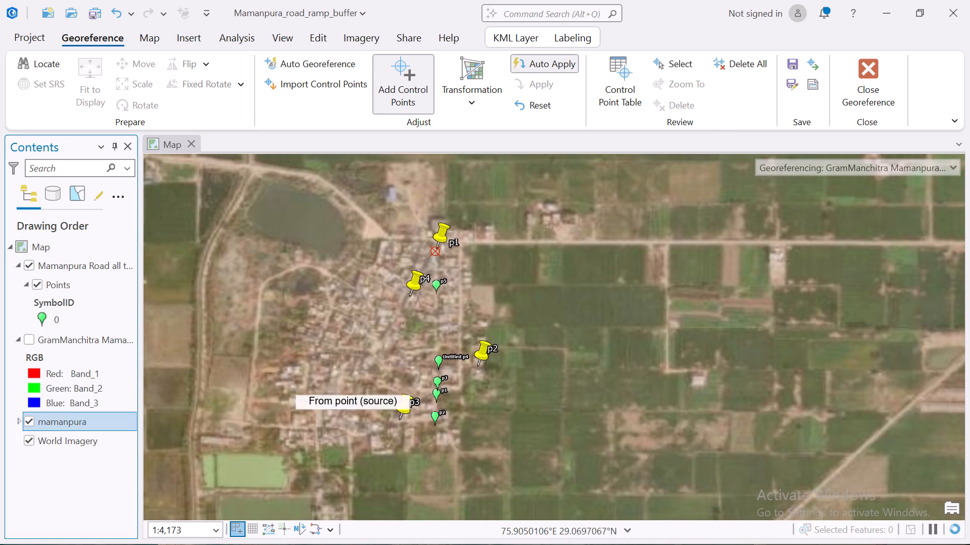
{"action": "left_click", "coordinate": [39, 282]}
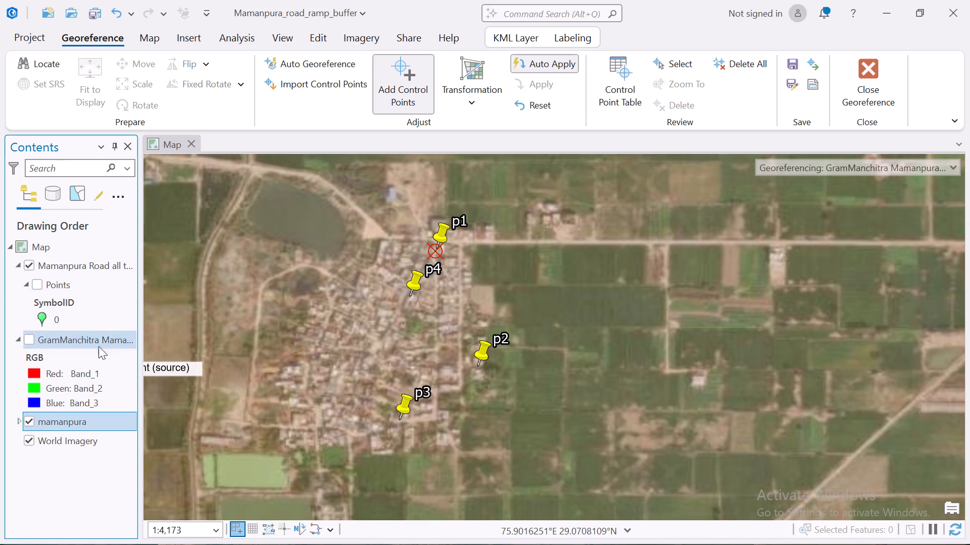
{"action": "left_click", "coordinate": [32, 439]}
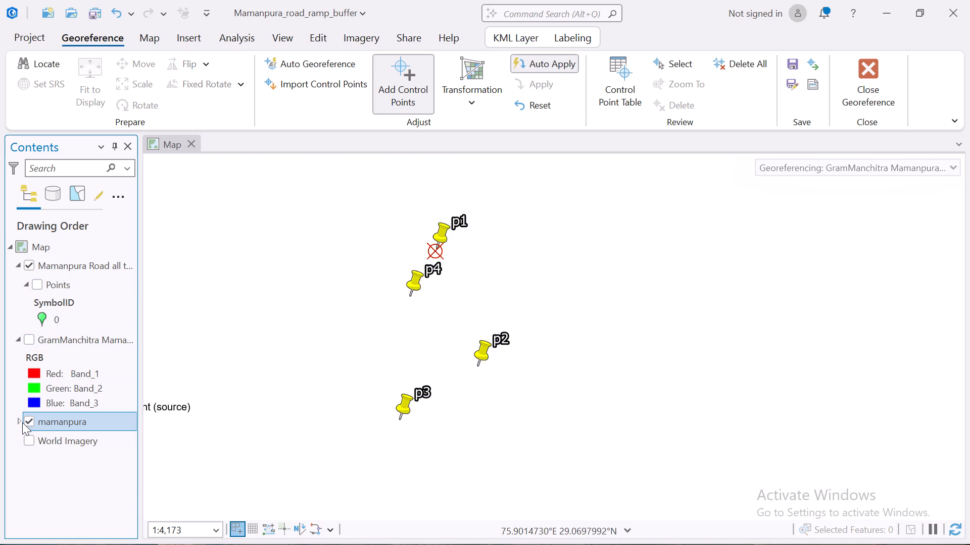
{"action": "left_click", "coordinate": [18, 420]}
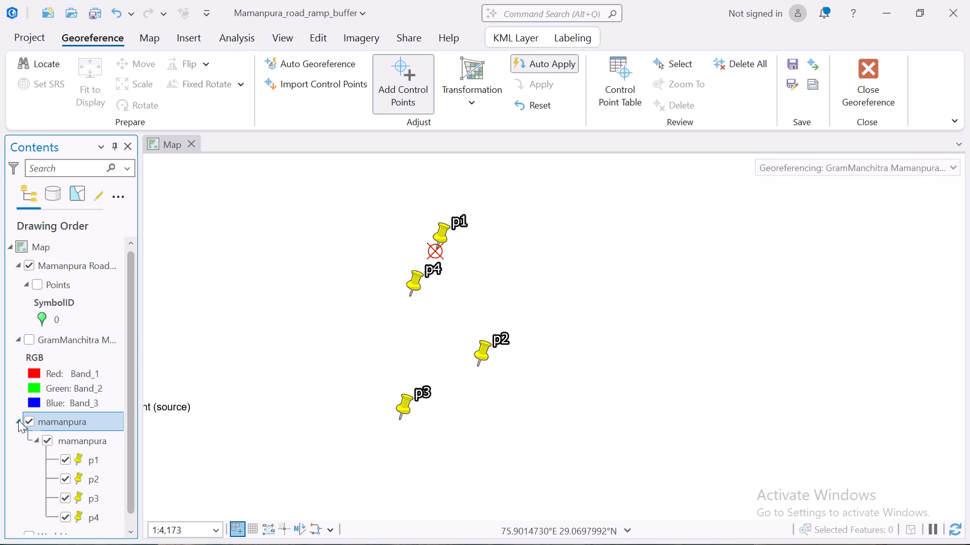
{"action": "left_click", "coordinate": [18, 420]}
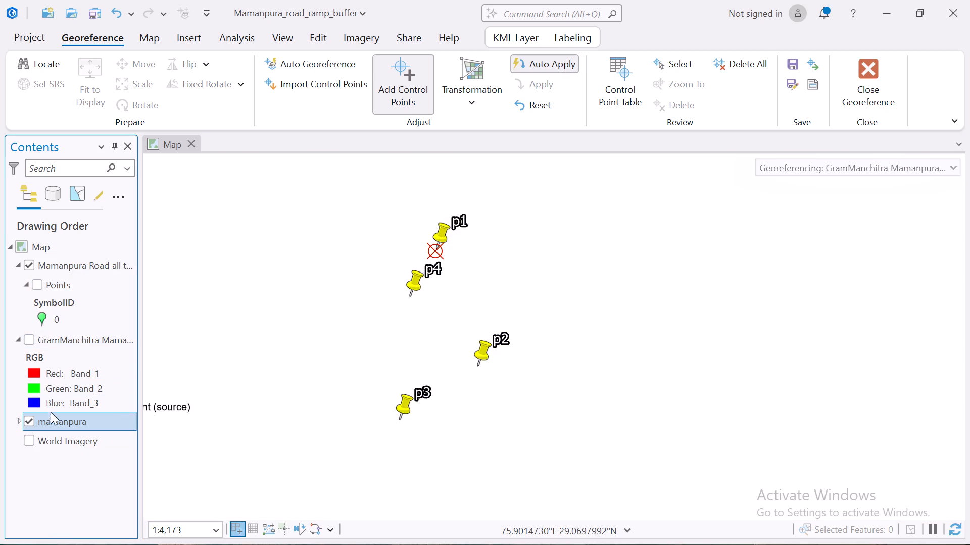
{"action": "left_click", "coordinate": [25, 338]}
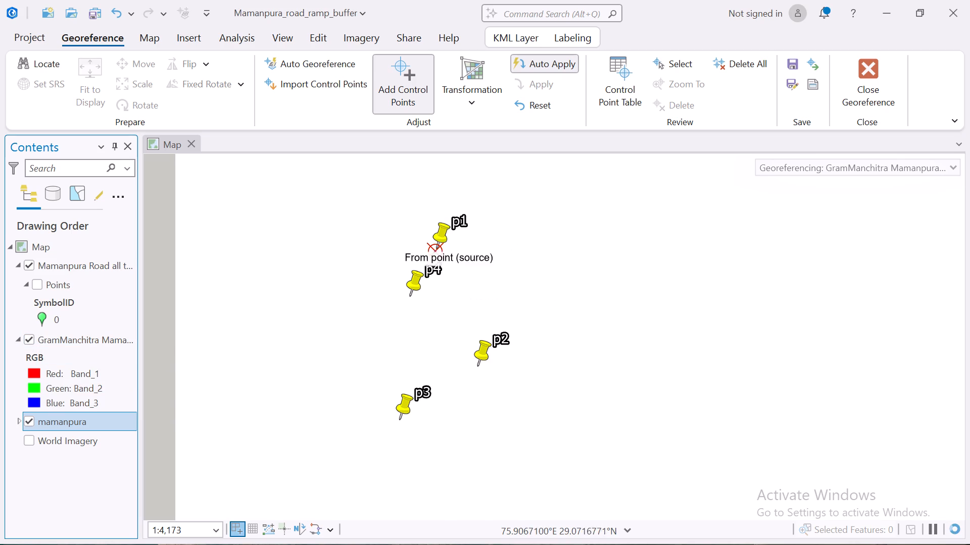
Close the georeferencing session for the GramManchitra Mamanpura image, discarding its unsaved edits.
{"action": "left_click", "coordinate": [870, 79]}
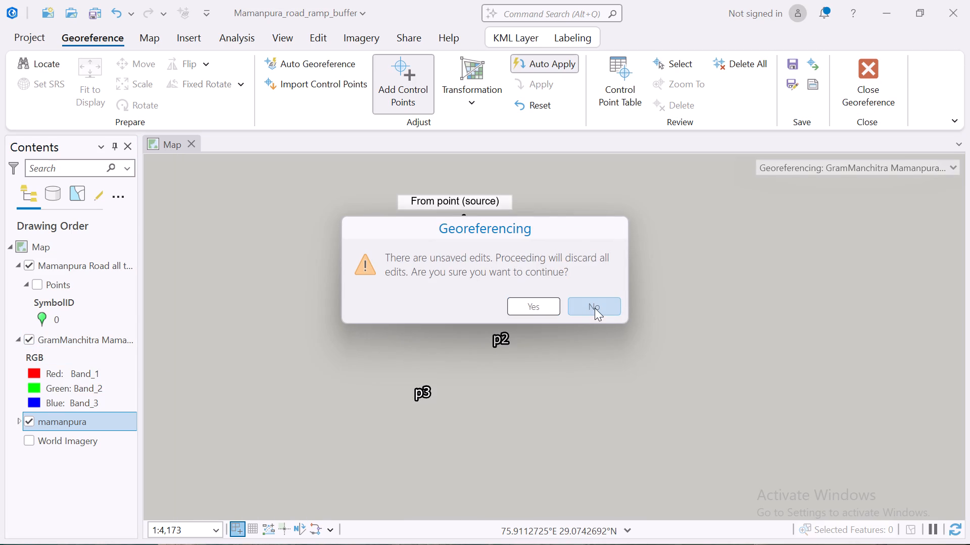
{"action": "left_click", "coordinate": [596, 307]}
{"action": "left_click", "coordinate": [878, 80]}
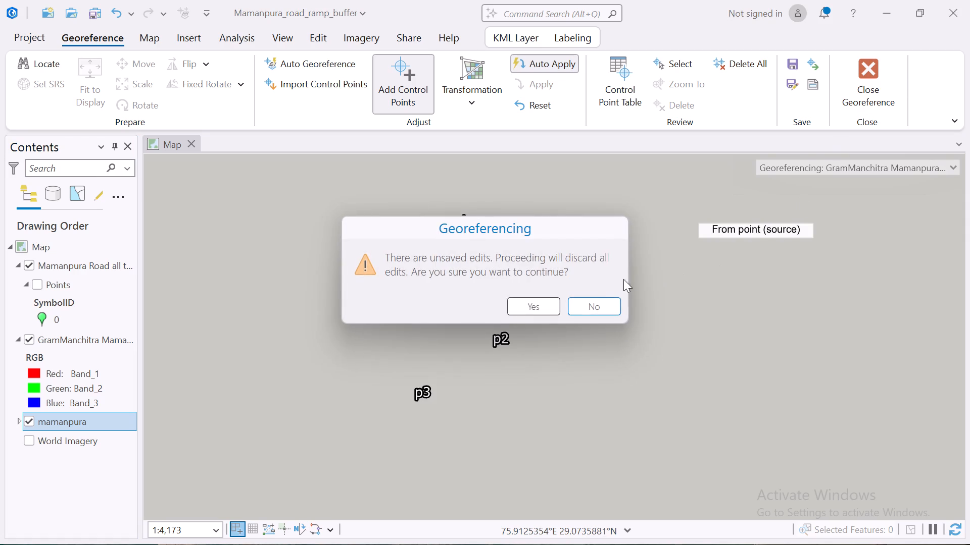
{"action": "left_click", "coordinate": [524, 305]}
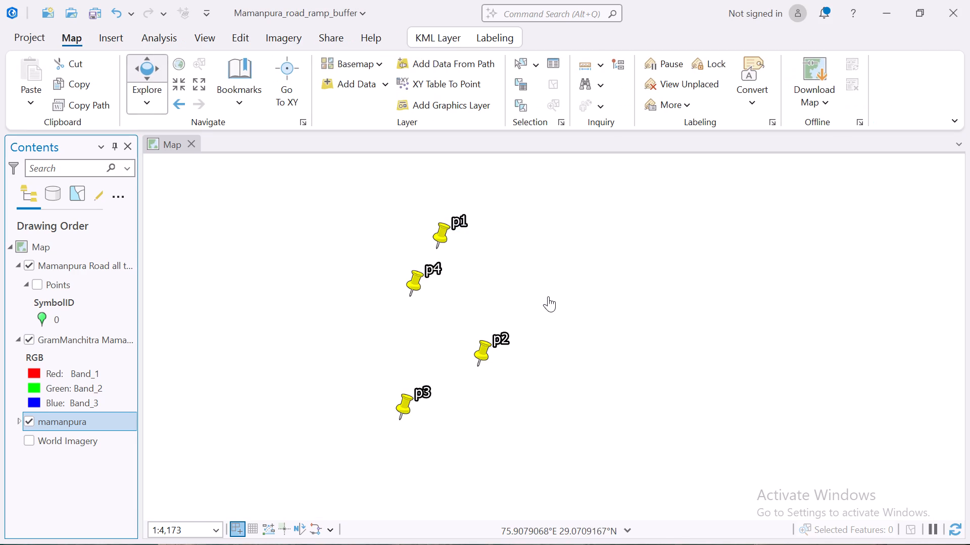
Zoom to the GramManchitra Mamanpura layer and compare its northern lanes with the p1 and p4 locations in Google Earth Pro.
{"action": "right_click", "coordinate": [56, 342]}
{"action": "left_click", "coordinate": [150, 196]}
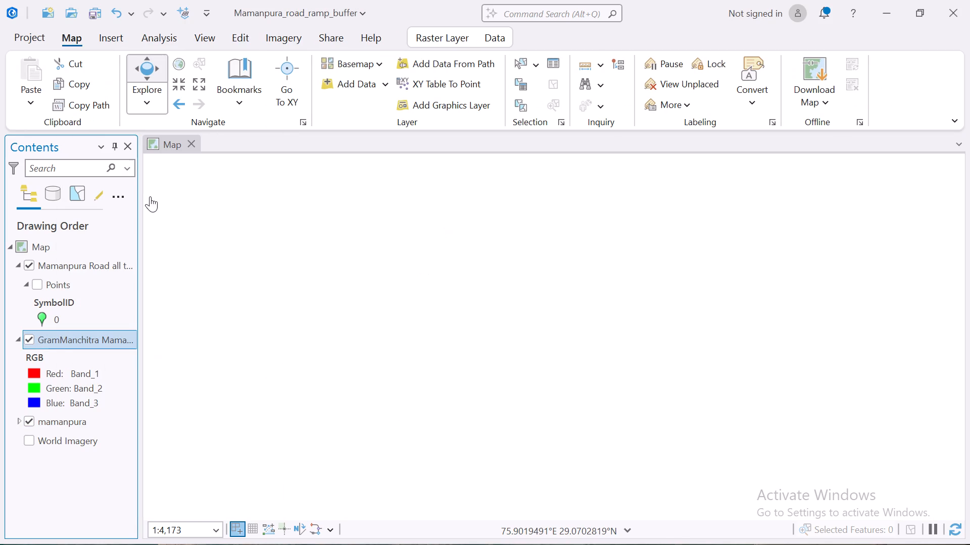
{"action": "scroll", "coordinate": [528, 329], "scroll_direction": "down", "scroll_amount": 1}
{"action": "scroll", "coordinate": [596, 283], "scroll_direction": "up", "scroll_amount": 1}
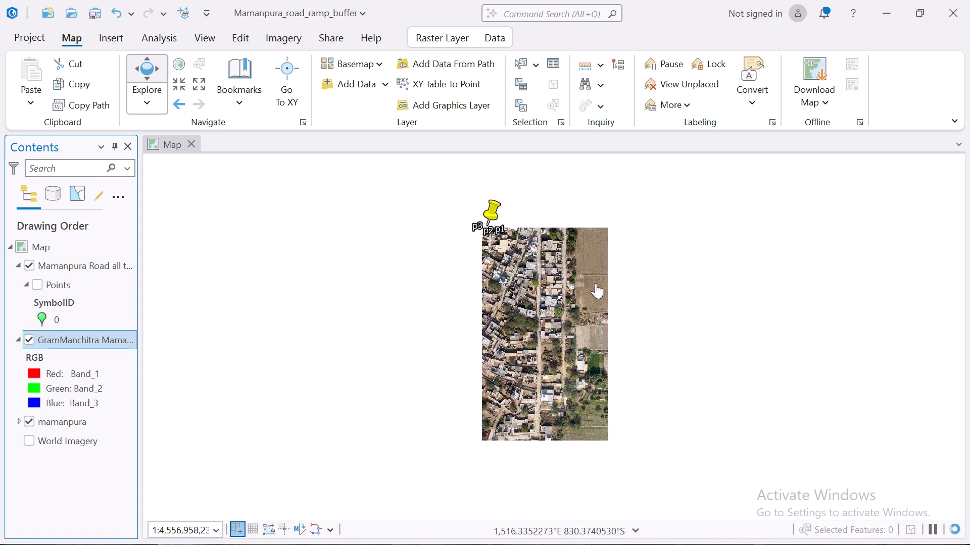
{"action": "scroll", "coordinate": [596, 283], "scroll_direction": "up", "scroll_amount": 1}
{"action": "scroll", "coordinate": [467, 336], "scroll_direction": "down", "scroll_amount": 1}
{"action": "scroll", "coordinate": [471, 221], "scroll_direction": "up", "scroll_amount": 1}
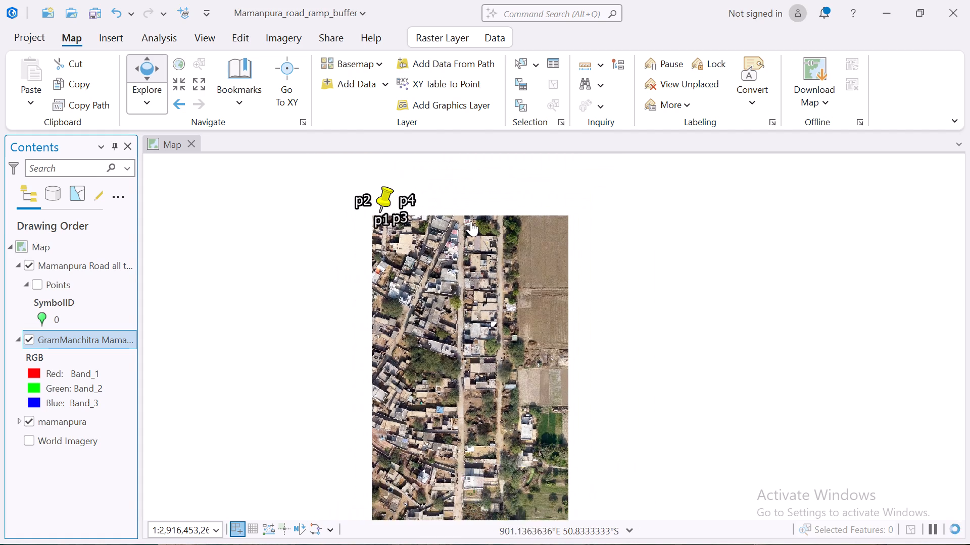
{"action": "scroll", "coordinate": [471, 221], "scroll_direction": "up", "scroll_amount": 1}
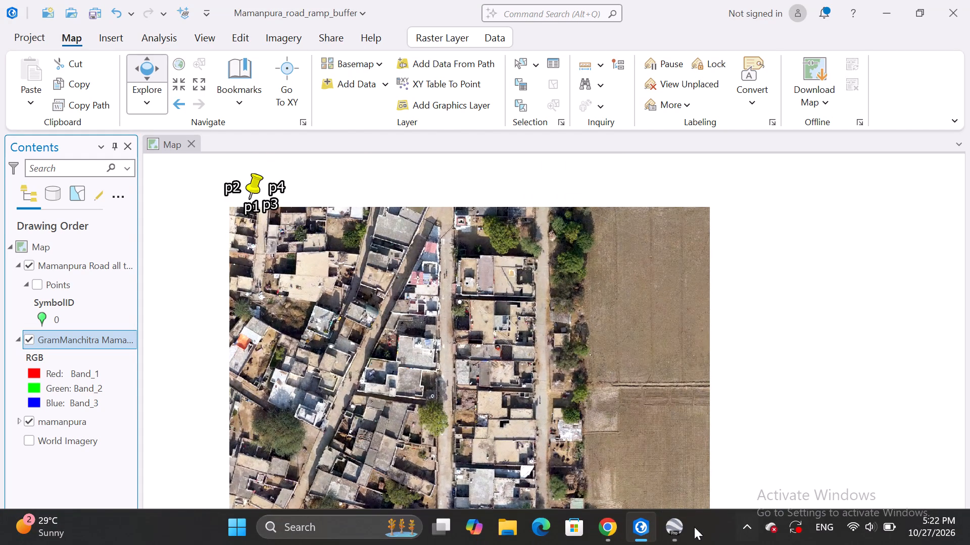
{"action": "left_click", "coordinate": [675, 528]}
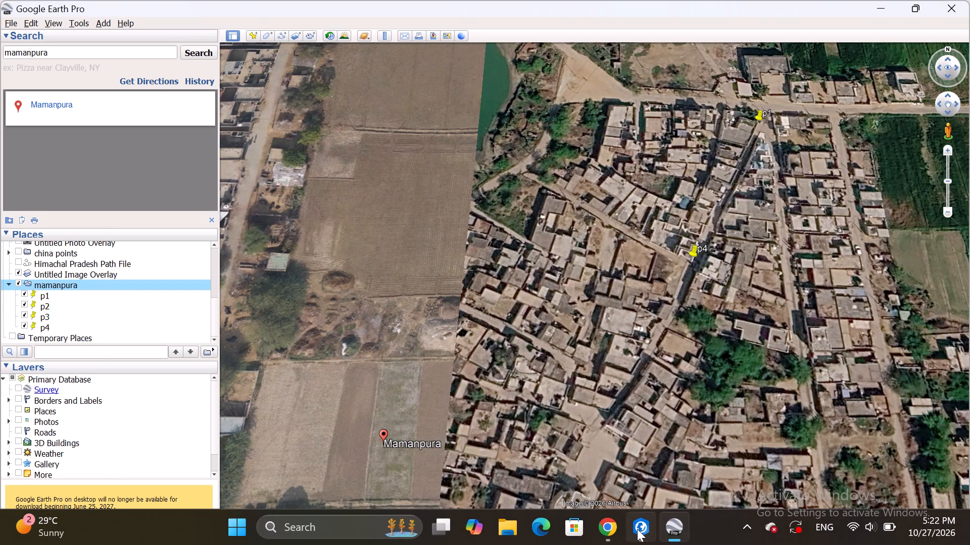
{"action": "left_click", "coordinate": [637, 528]}
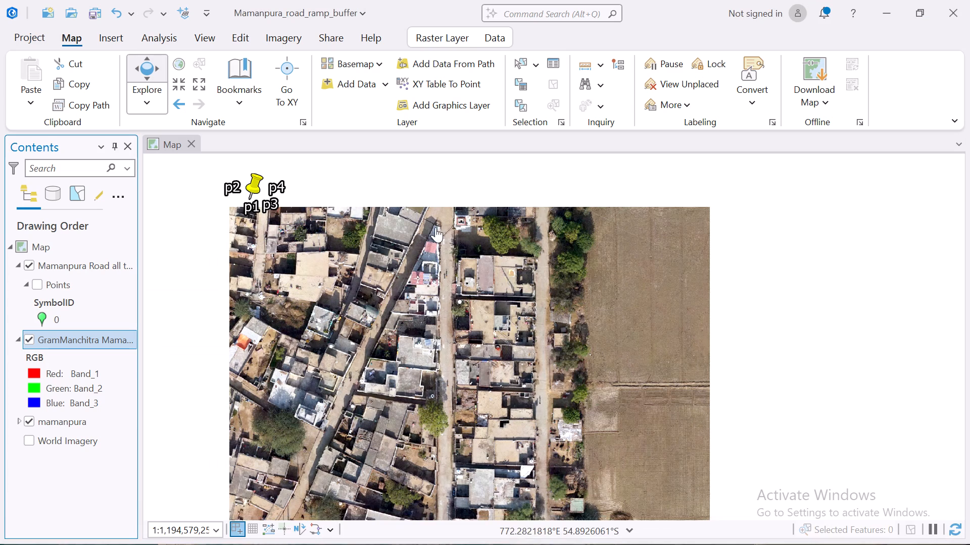
Compare the lane junction at the northern edge of the GramManchitra Mamanpura image with the p1 location in Google Earth Pro.
{"action": "scroll", "coordinate": [436, 270], "scroll_direction": "down", "scroll_amount": 1}
{"action": "scroll", "coordinate": [432, 227], "scroll_direction": "up", "scroll_amount": 2}
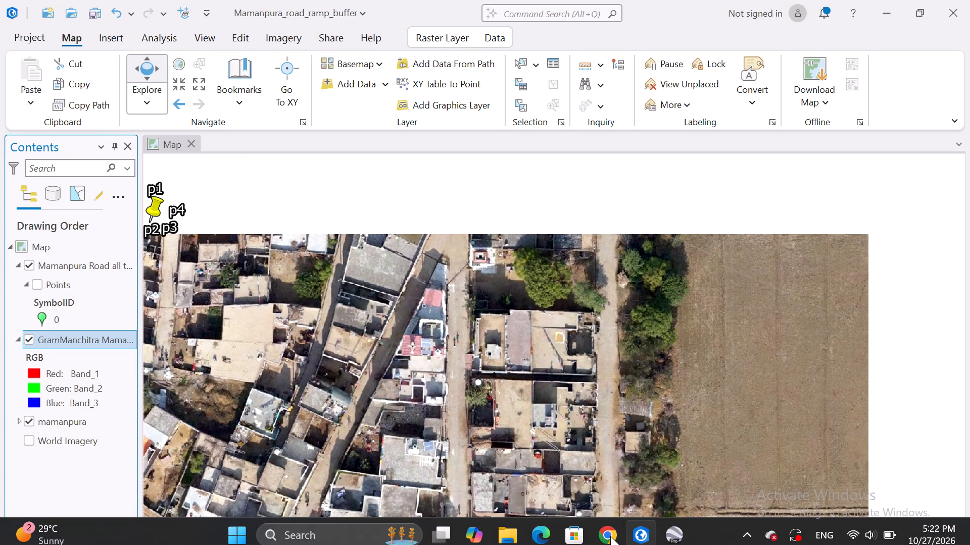
{"action": "left_click", "coordinate": [672, 457]}
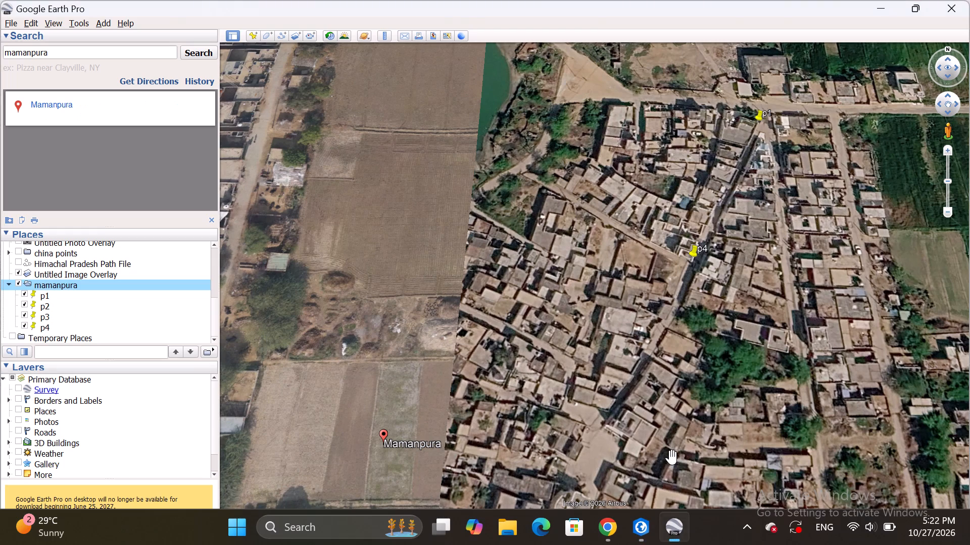
{"action": "scroll", "coordinate": [399, 254], "scroll_direction": "down", "scroll_amount": 2}
{"action": "scroll", "coordinate": [507, 320], "scroll_direction": "down", "scroll_amount": 6}
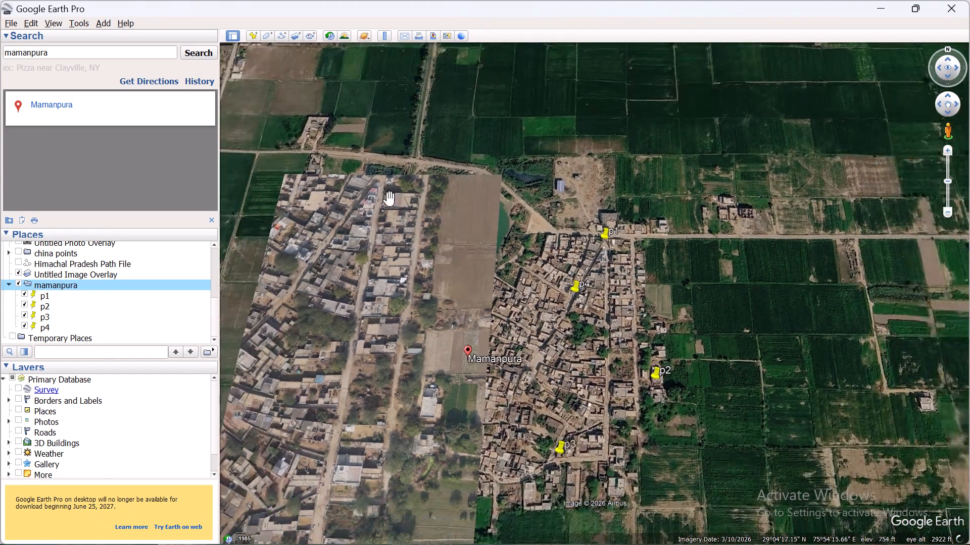
{"action": "scroll", "coordinate": [385, 190], "scroll_direction": "up", "scroll_amount": 4}
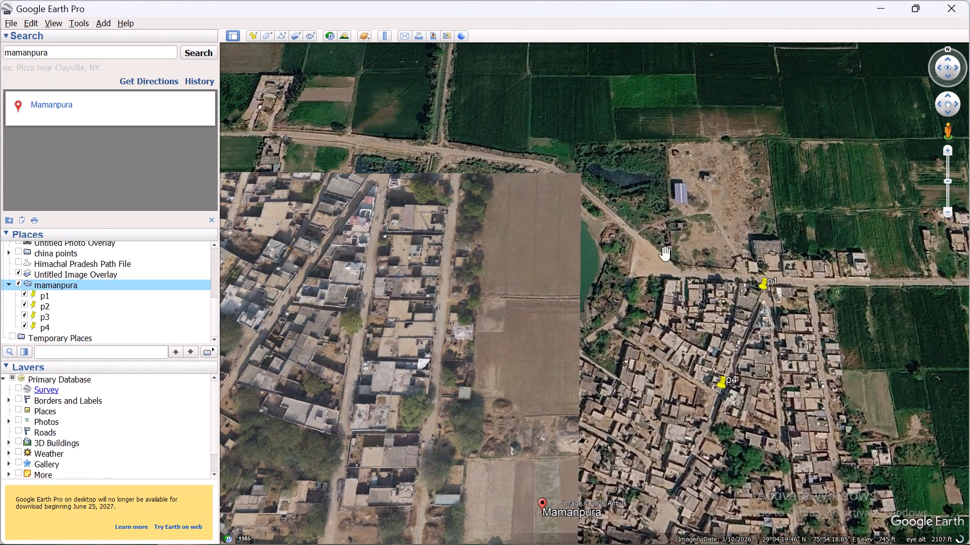
{"action": "scroll", "coordinate": [606, 377], "scroll_direction": "down", "scroll_amount": 2}
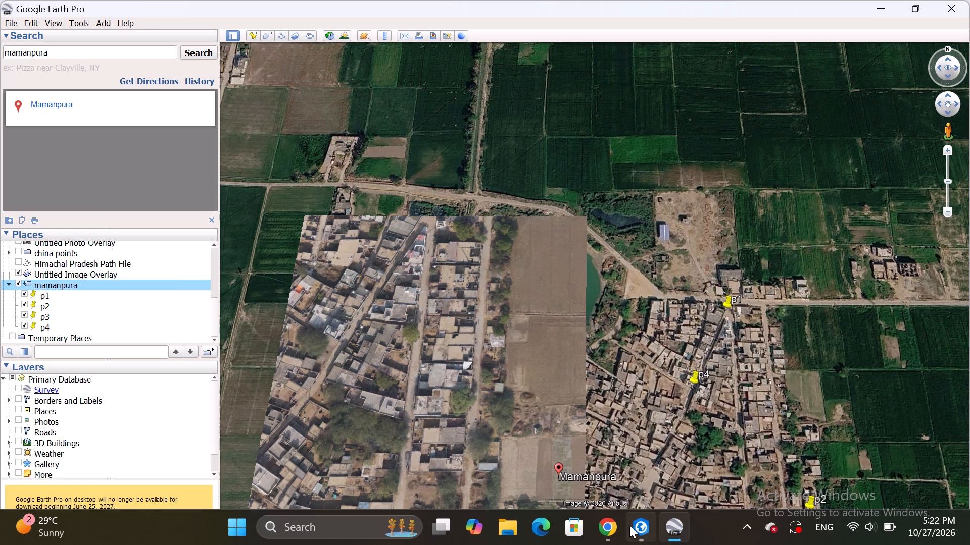
{"action": "left_click", "coordinate": [617, 461]}
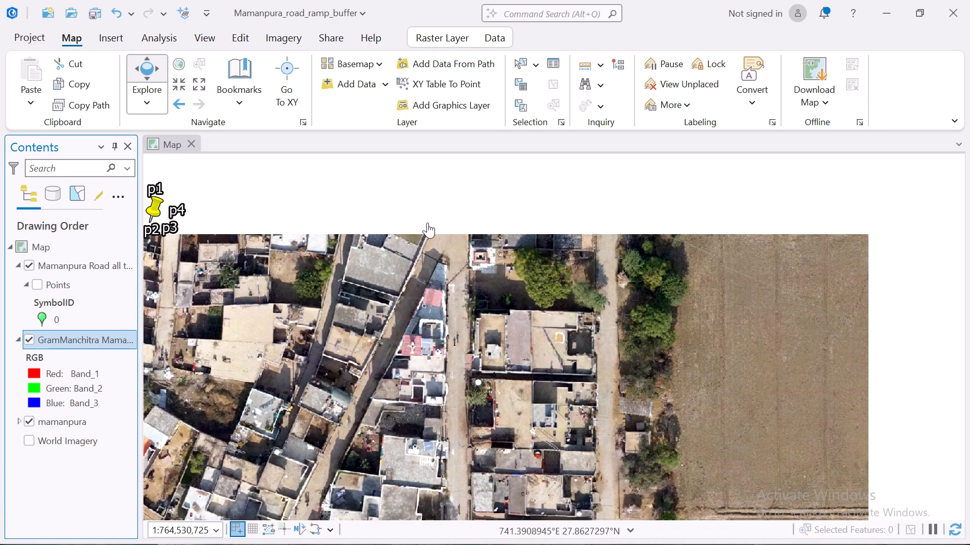
{"action": "scroll", "coordinate": [427, 223], "scroll_direction": "up", "scroll_amount": 2}
{"action": "scroll", "coordinate": [455, 272], "scroll_direction": "down", "scroll_amount": 2}
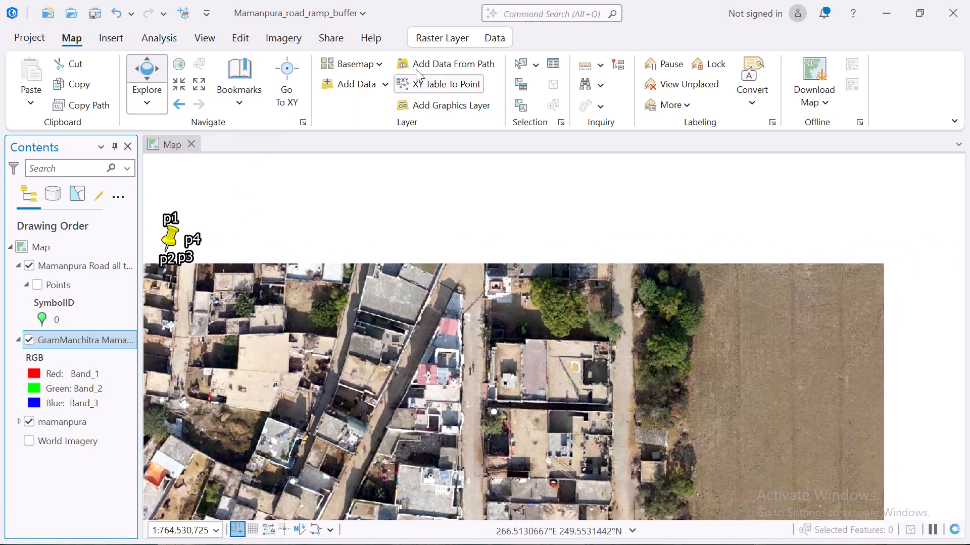
Start a georeferencing session for the GramManchitra Mamanpura image in ArcGIS Pro.
{"action": "left_click", "coordinate": [119, 40]}
{"action": "left_click", "coordinate": [157, 40]}
{"action": "left_click", "coordinate": [209, 41]}
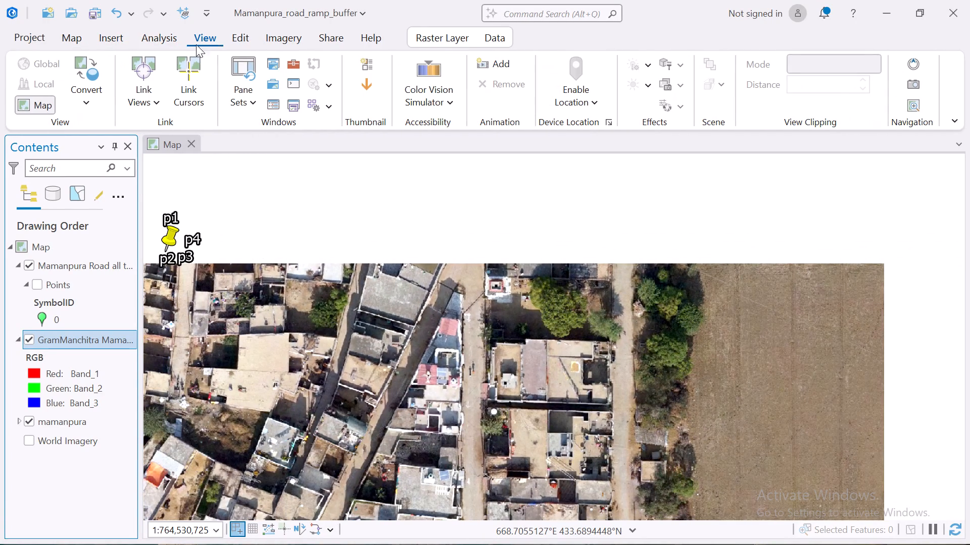
{"action": "left_click", "coordinate": [242, 35]}
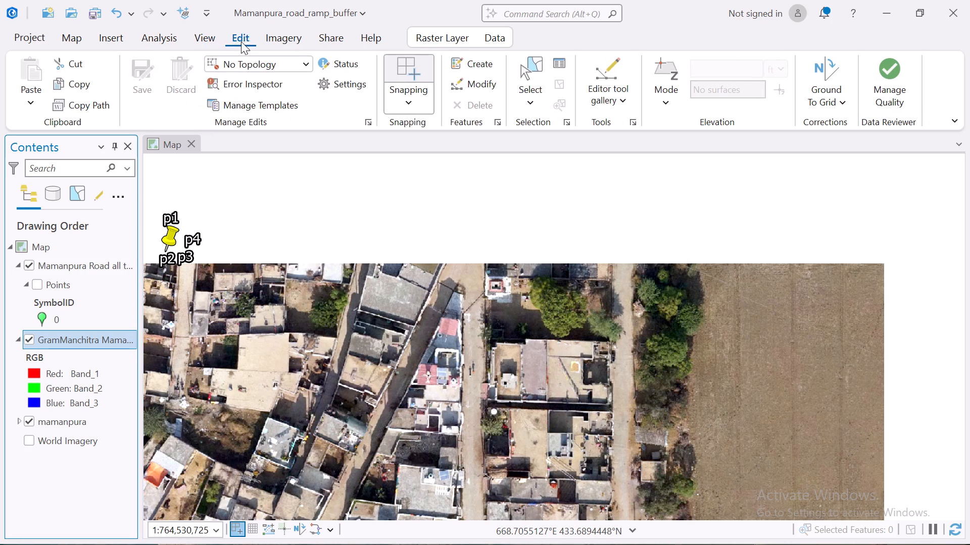
{"action": "left_click", "coordinate": [280, 37]}
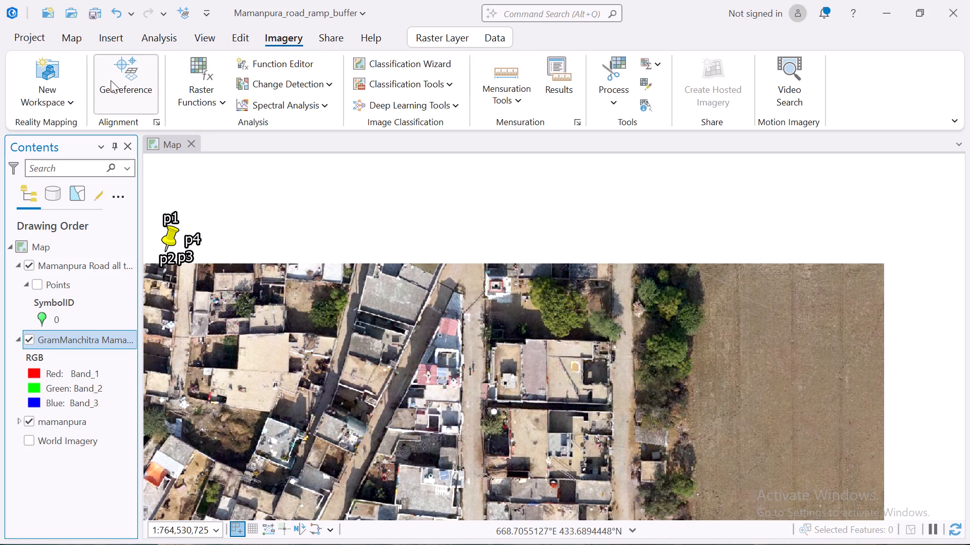
{"action": "left_click", "coordinate": [124, 82]}
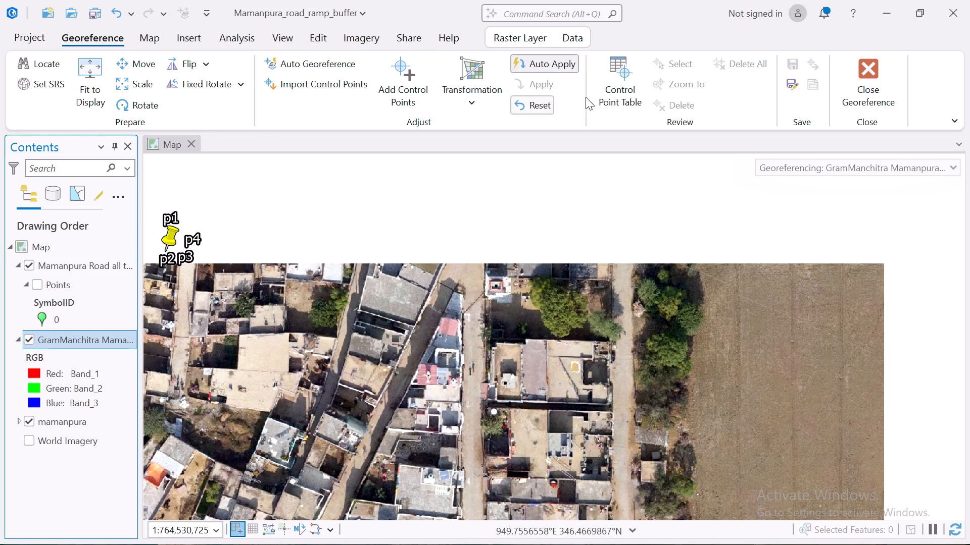
Add the first control point, linking the corner where the diagonal lane meets the image's northern edge to placemark p1.
{"action": "left_click", "coordinate": [394, 89]}
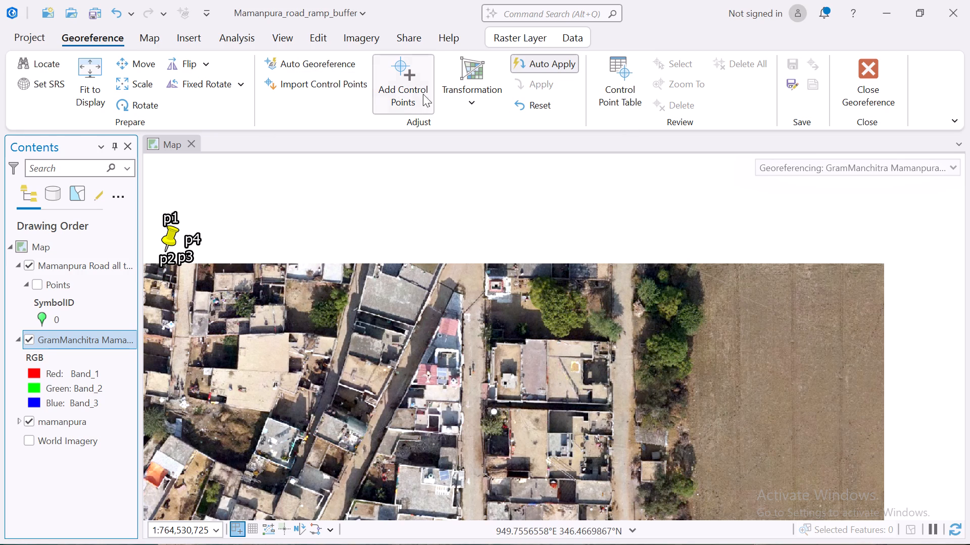
{"action": "left_click", "coordinate": [445, 264]}
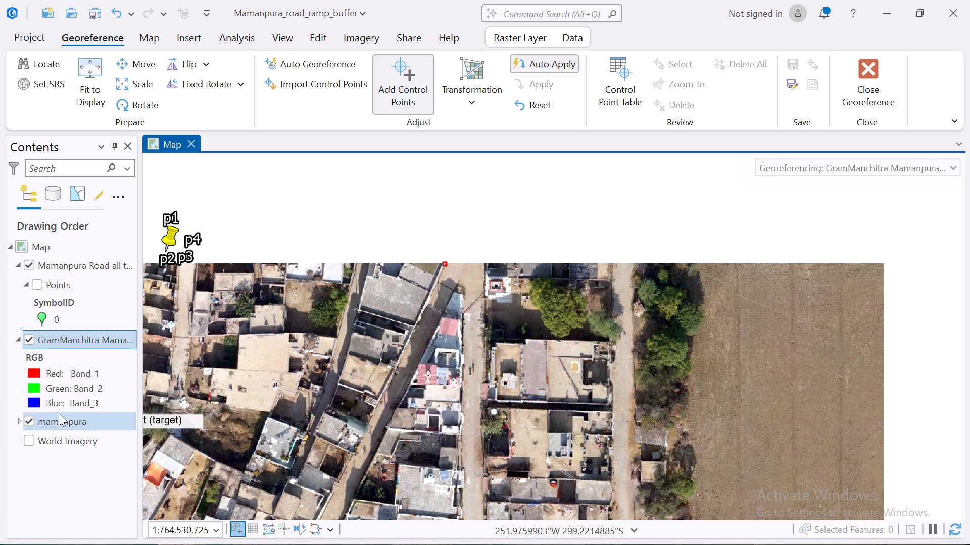
{"action": "right_click", "coordinate": [59, 416]}
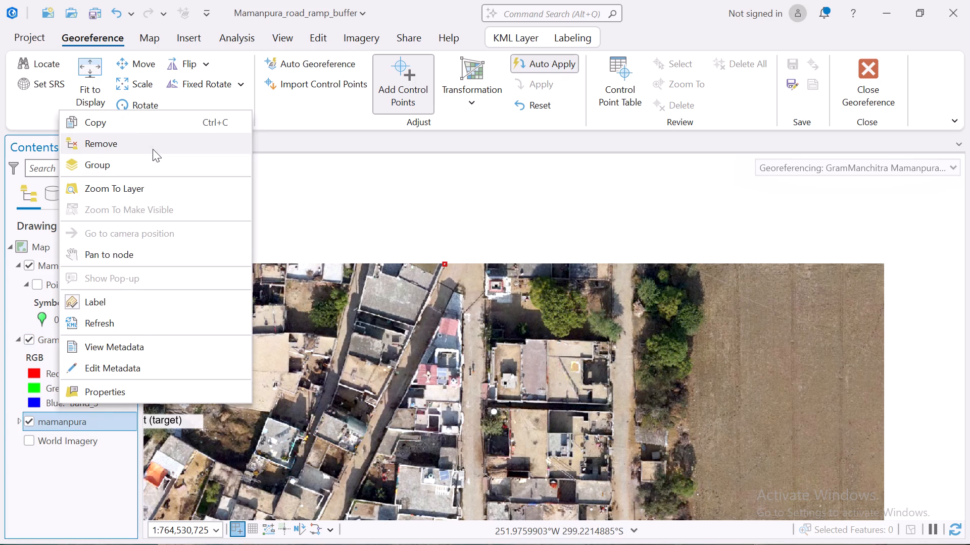
{"action": "left_click", "coordinate": [173, 191]}
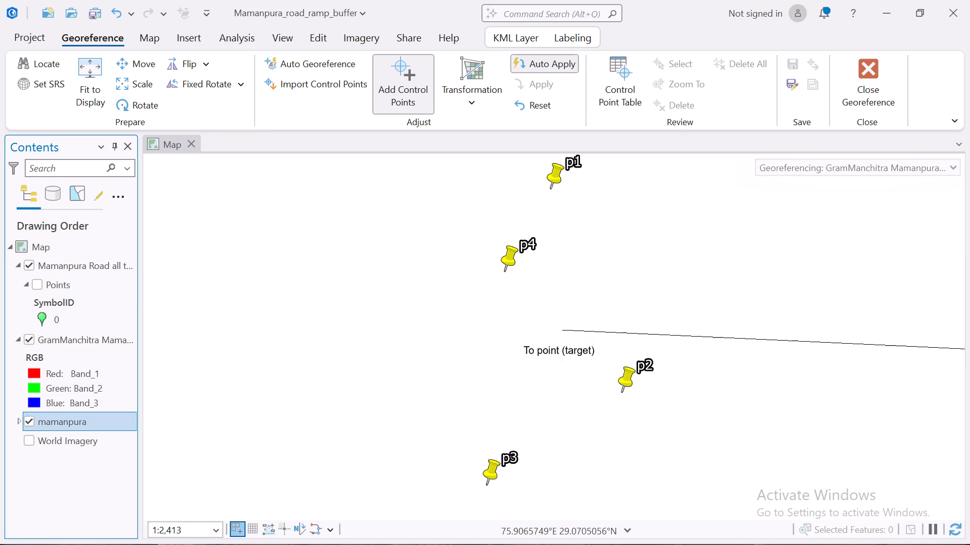
{"action": "left_click", "coordinate": [551, 189]}
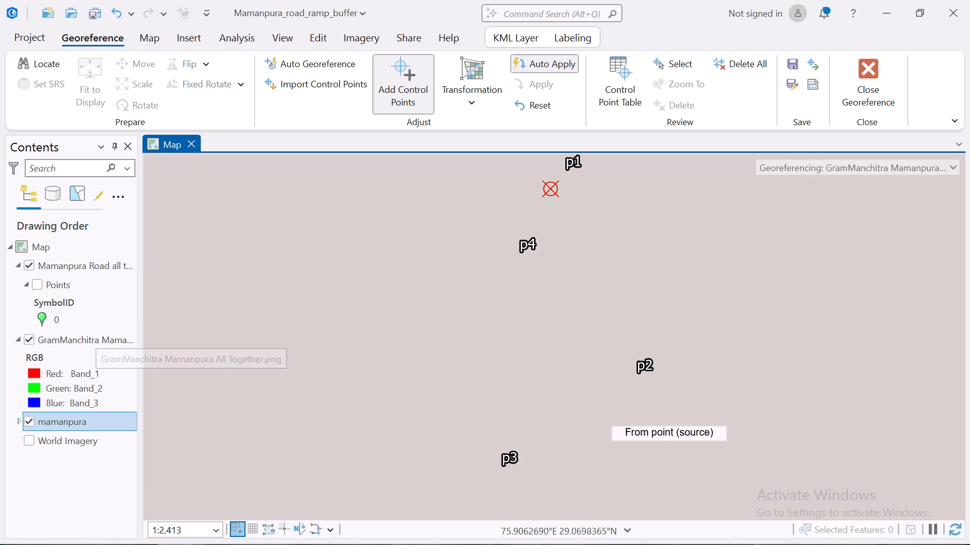
Zoom to the GramManchitra Mamanpura layer and compare its eastern buildings with the p2 location in Google Earth Pro.
{"action": "scroll", "coordinate": [680, 409], "scroll_direction": "down", "scroll_amount": 3}
{"action": "scroll", "coordinate": [585, 361], "scroll_direction": "down", "scroll_amount": 1}
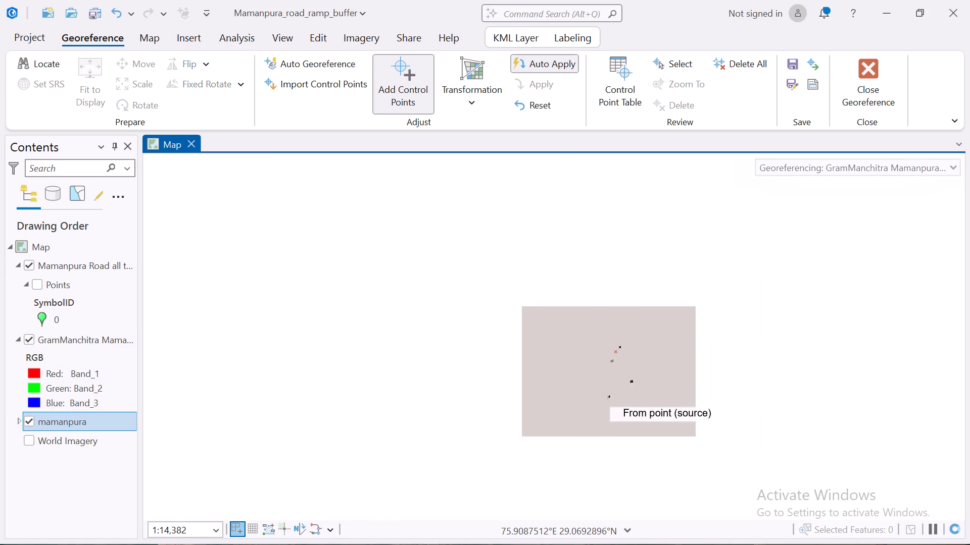
{"action": "scroll", "coordinate": [667, 402], "scroll_direction": "up", "scroll_amount": 1}
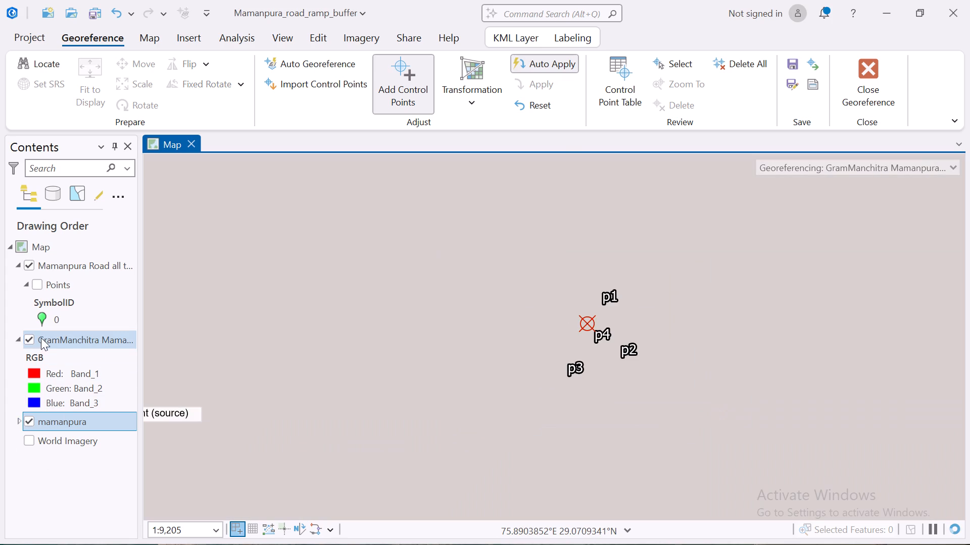
{"action": "right_click", "coordinate": [59, 341]}
{"action": "left_click", "coordinate": [173, 190]}
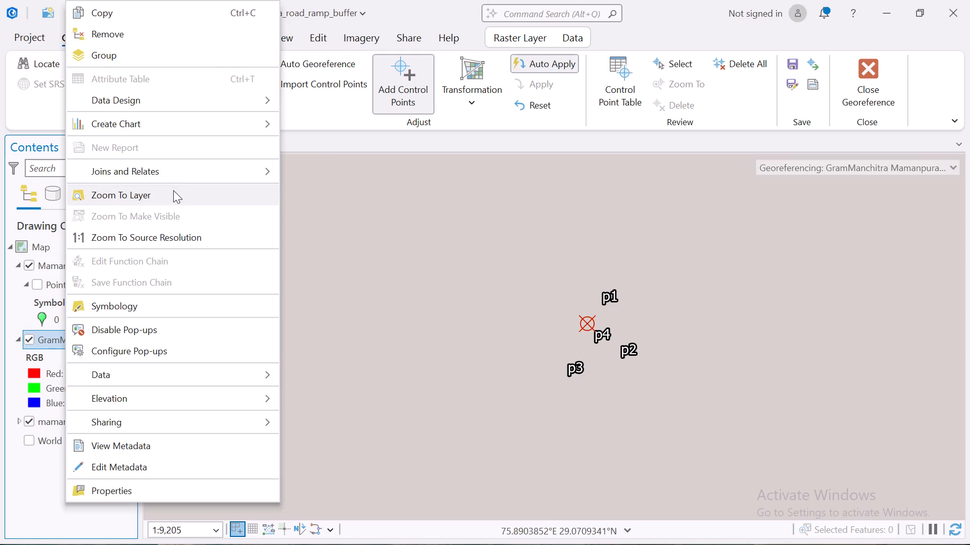
{"action": "scroll", "coordinate": [427, 299], "scroll_direction": "down", "scroll_amount": 4}
{"action": "scroll", "coordinate": [469, 305], "scroll_direction": "up", "scroll_amount": 2}
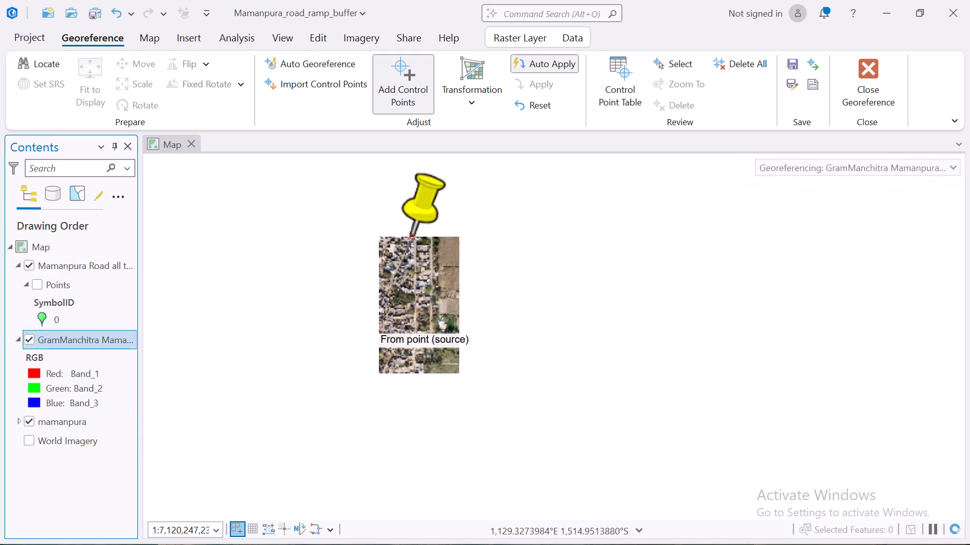
{"action": "scroll", "coordinate": [422, 326], "scroll_direction": "up", "scroll_amount": 3}
{"action": "scroll", "coordinate": [516, 344], "scroll_direction": "up", "scroll_amount": 2}
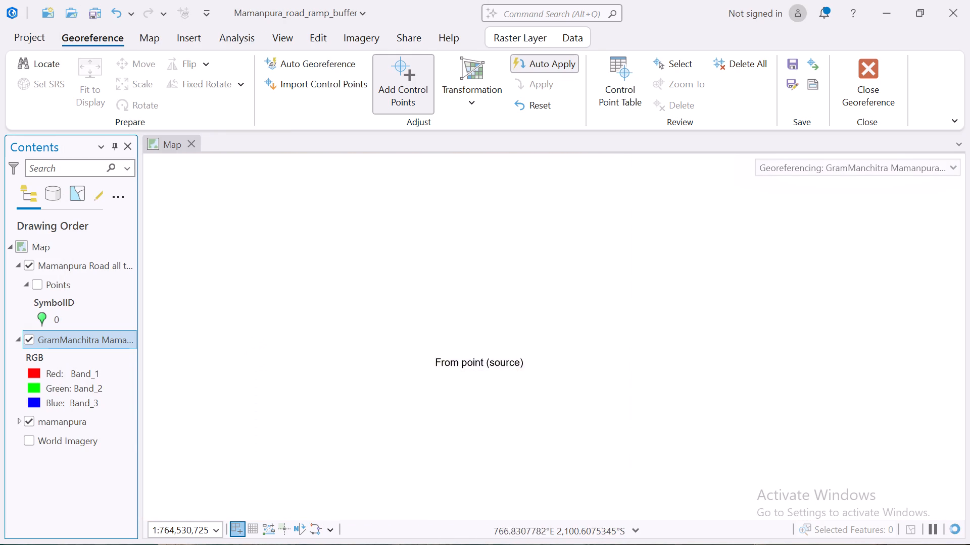
{"action": "scroll", "coordinate": [443, 344], "scroll_direction": "down", "scroll_amount": 3}
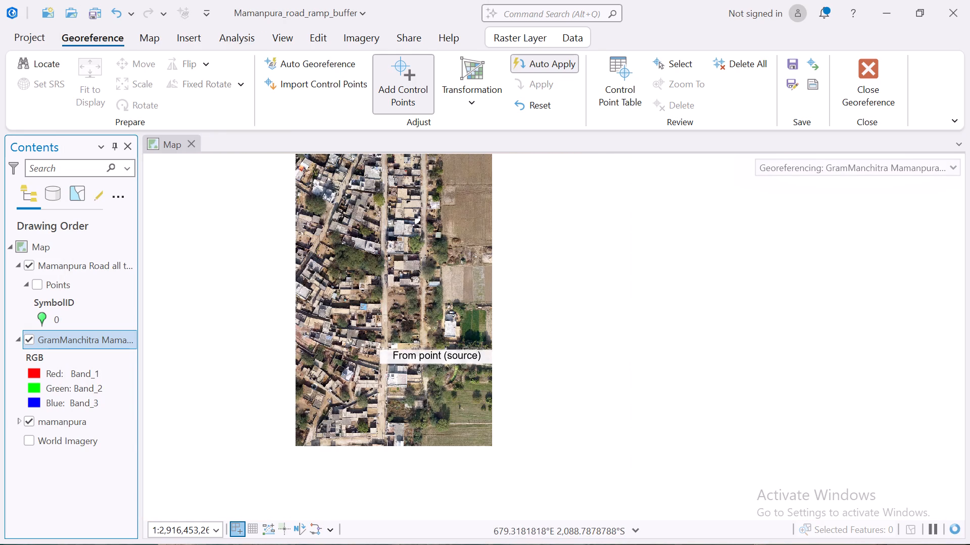
{"action": "scroll", "coordinate": [447, 337], "scroll_direction": "up", "scroll_amount": 1}
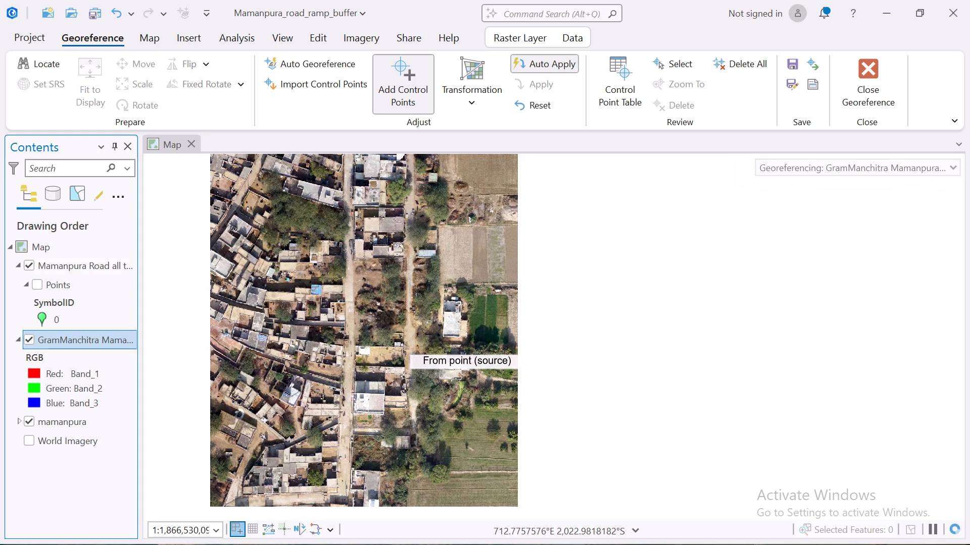
{"action": "scroll", "coordinate": [447, 337], "scroll_direction": "up", "scroll_amount": 1}
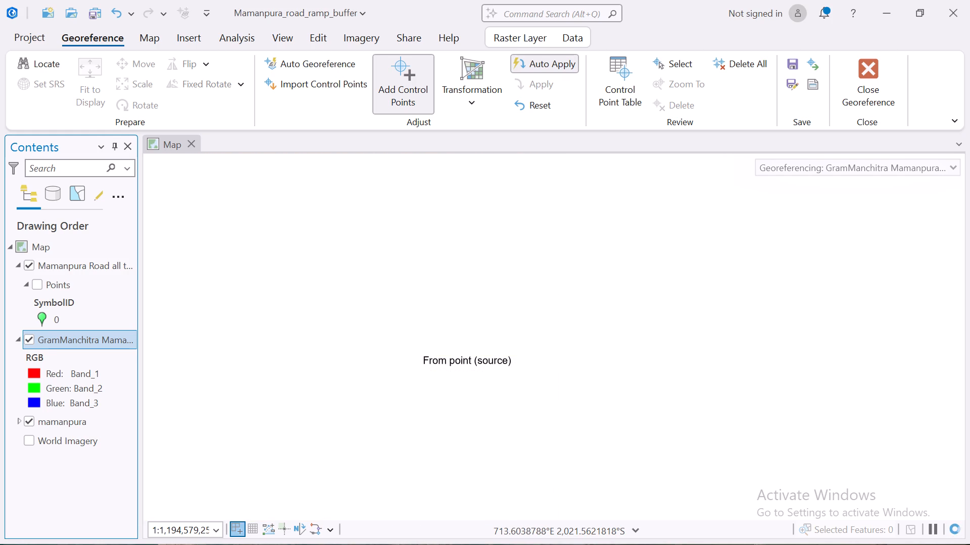
{"action": "scroll", "coordinate": [447, 337], "scroll_direction": "down", "scroll_amount": 1}
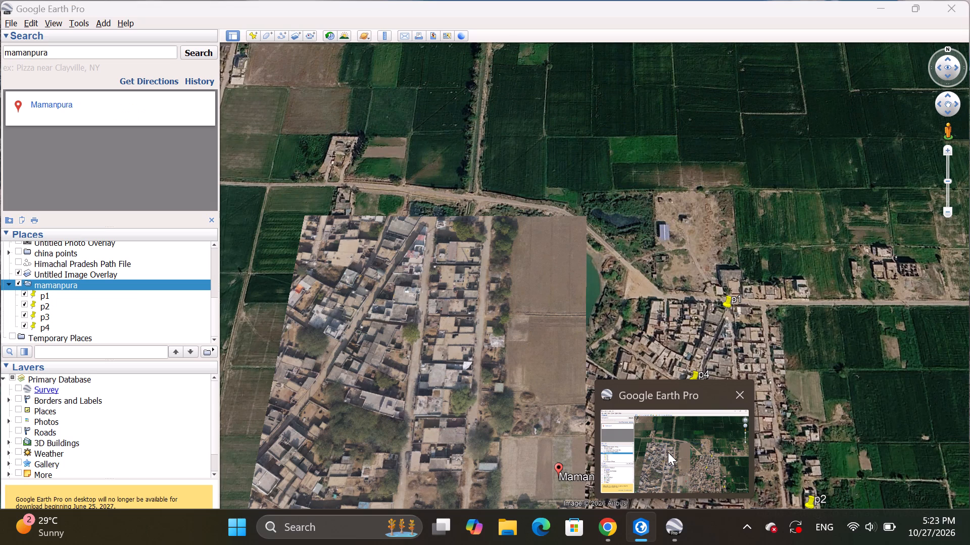
{"action": "left_click", "coordinate": [668, 452]}
{"action": "scroll", "coordinate": [536, 292], "scroll_direction": "down", "scroll_amount": 2}
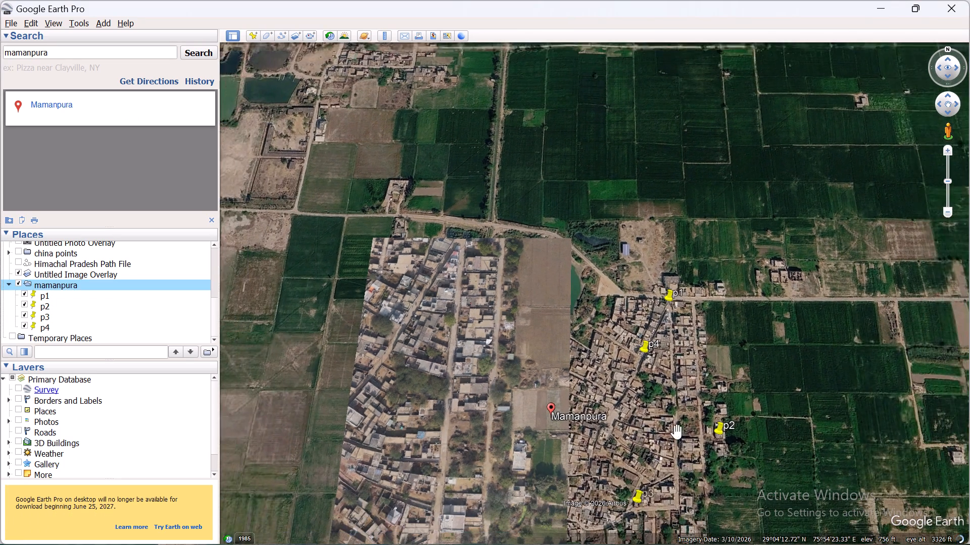
{"action": "scroll", "coordinate": [733, 456], "scroll_direction": "up", "scroll_amount": 5}
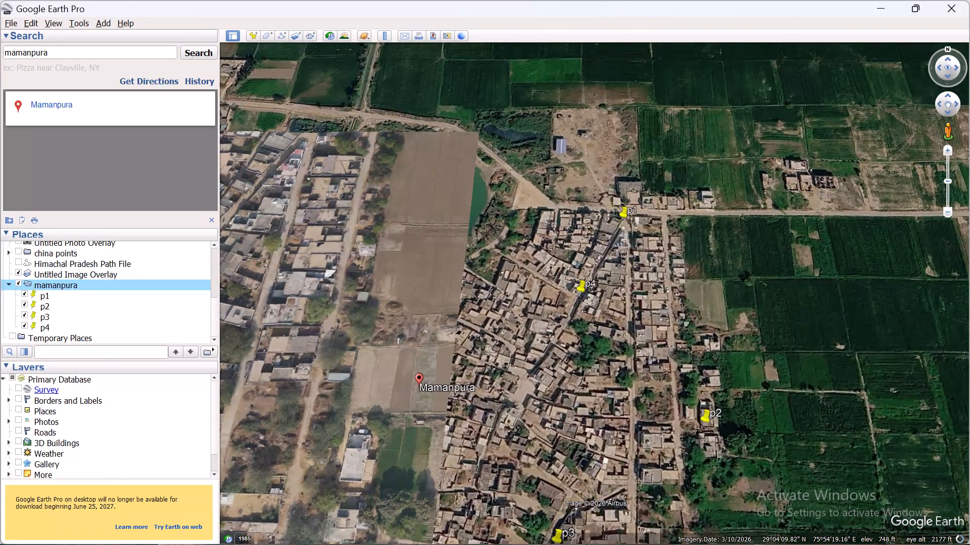
{"action": "left_click", "coordinate": [642, 527]}
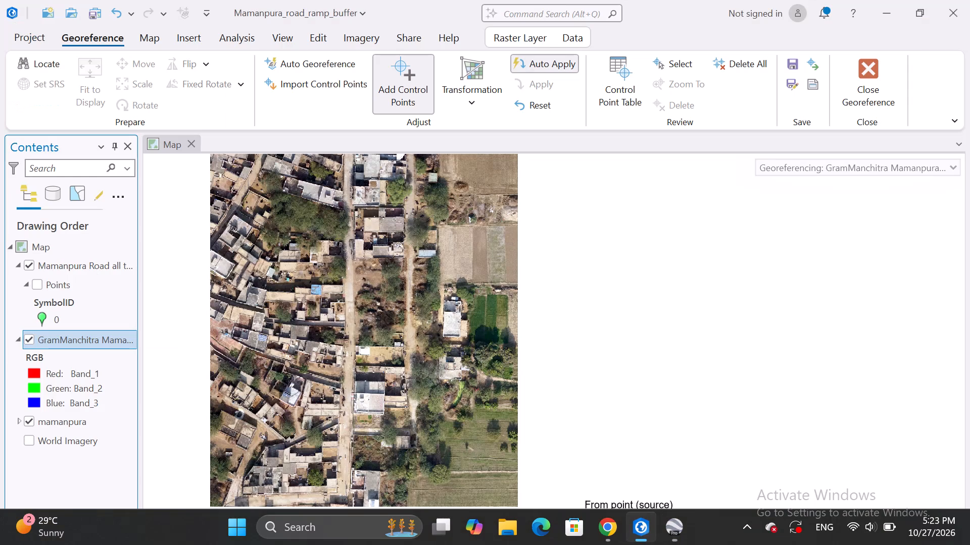
Add a control point from the southwest corner of the white building beside the green plot to p2, hiding the image only while picking the target.
{"action": "left_click", "coordinate": [444, 336]}
{"action": "right_click", "coordinate": [64, 420]}
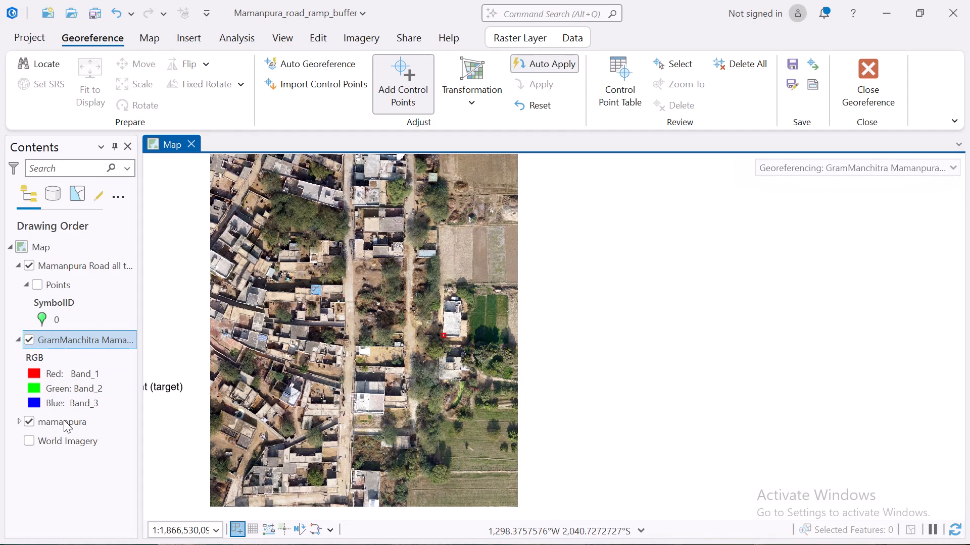
{"action": "left_click", "coordinate": [173, 195]}
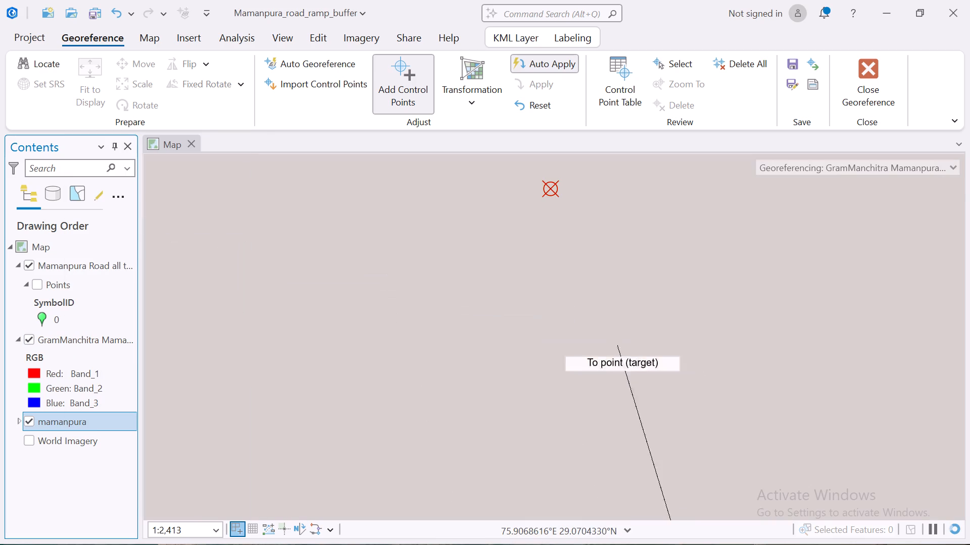
{"action": "scroll", "coordinate": [557, 292], "scroll_direction": "down", "scroll_amount": 3}
{"action": "scroll", "coordinate": [570, 303], "scroll_direction": "up", "scroll_amount": 1}
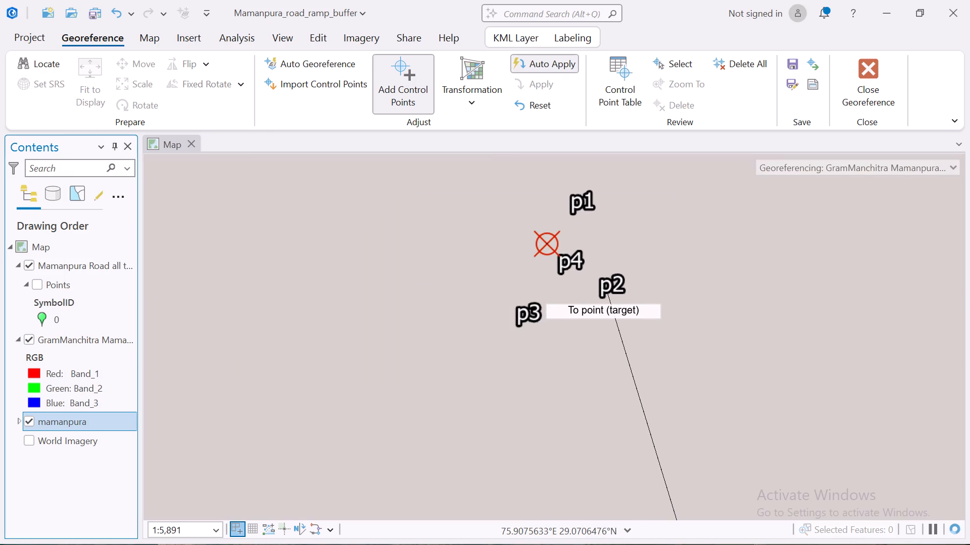
{"action": "scroll", "coordinate": [601, 315], "scroll_direction": "up", "scroll_amount": 1}
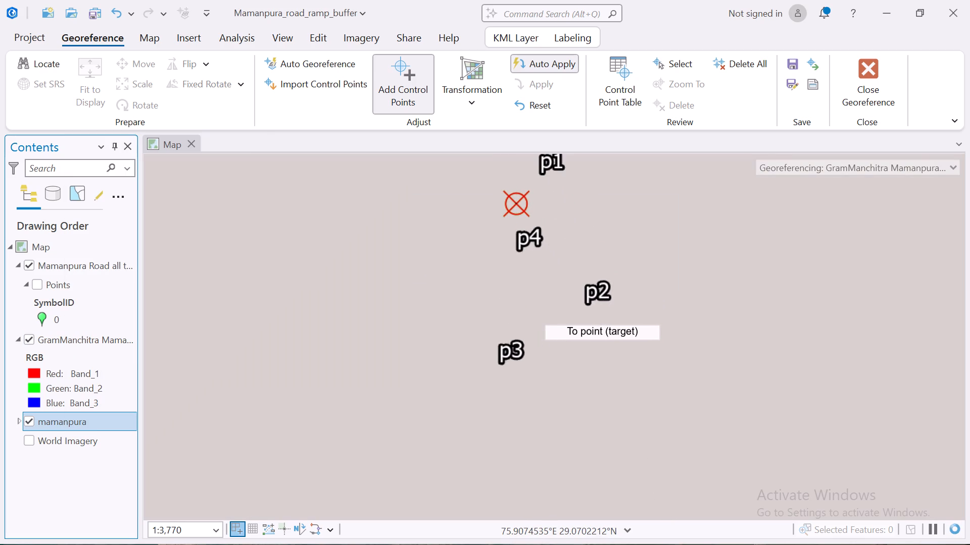
{"action": "left_click", "coordinate": [31, 339]}
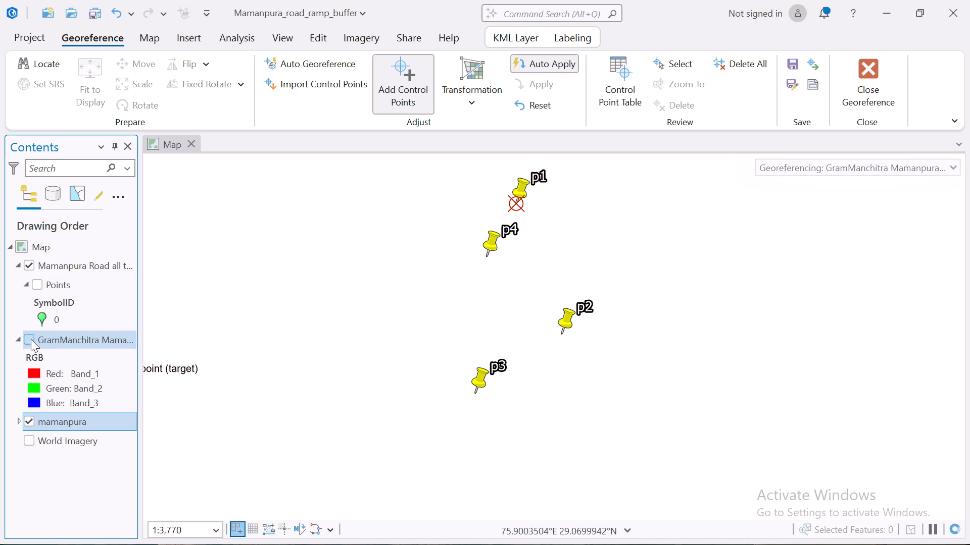
{"action": "left_click", "coordinate": [562, 334]}
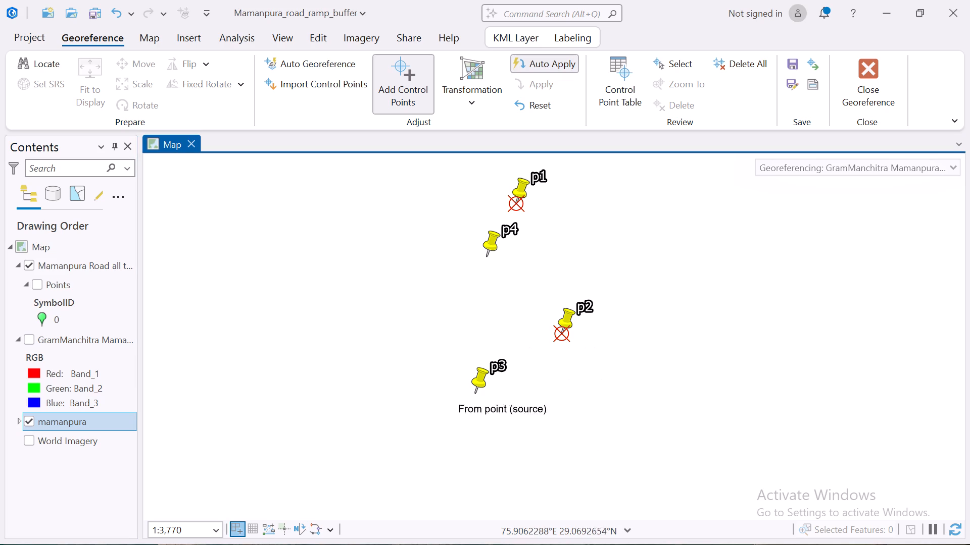
{"action": "left_click", "coordinate": [28, 340]}
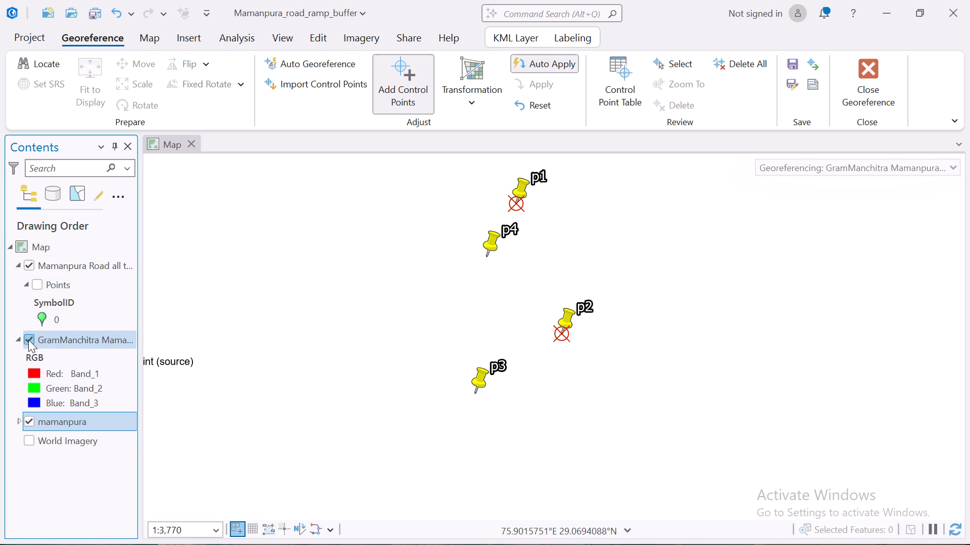
Compare the southwestern buildings of the GramManchitra image with the surroundings of placemark p3 in Google Earth Pro.
{"action": "right_click", "coordinate": [85, 339]}
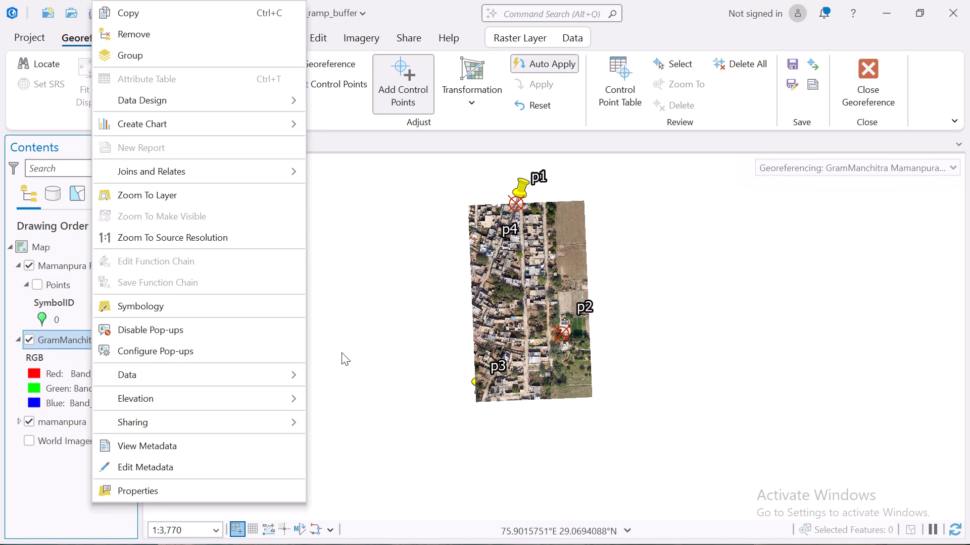
{"action": "left_click", "coordinate": [342, 352]}
{"action": "scroll", "coordinate": [522, 387], "scroll_direction": "up", "scroll_amount": 1}
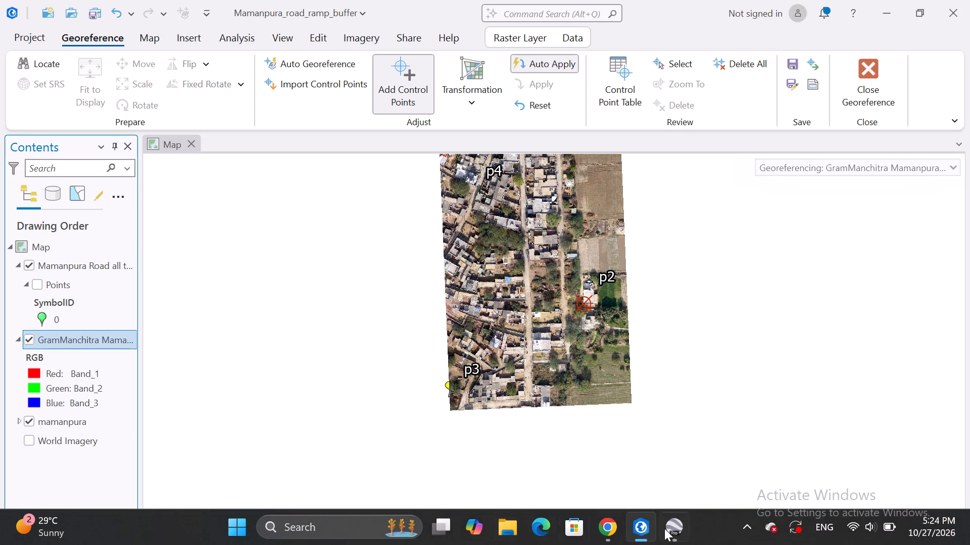
{"action": "left_click", "coordinate": [674, 526]}
{"action": "scroll", "coordinate": [510, 294], "scroll_direction": "down", "scroll_amount": 1}
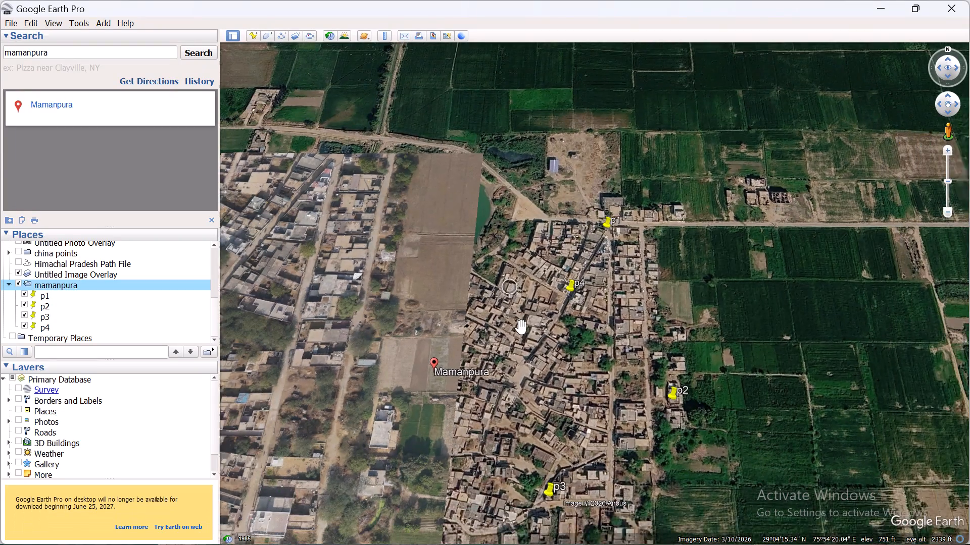
{"action": "scroll", "coordinate": [563, 495], "scroll_direction": "up", "scroll_amount": 4}
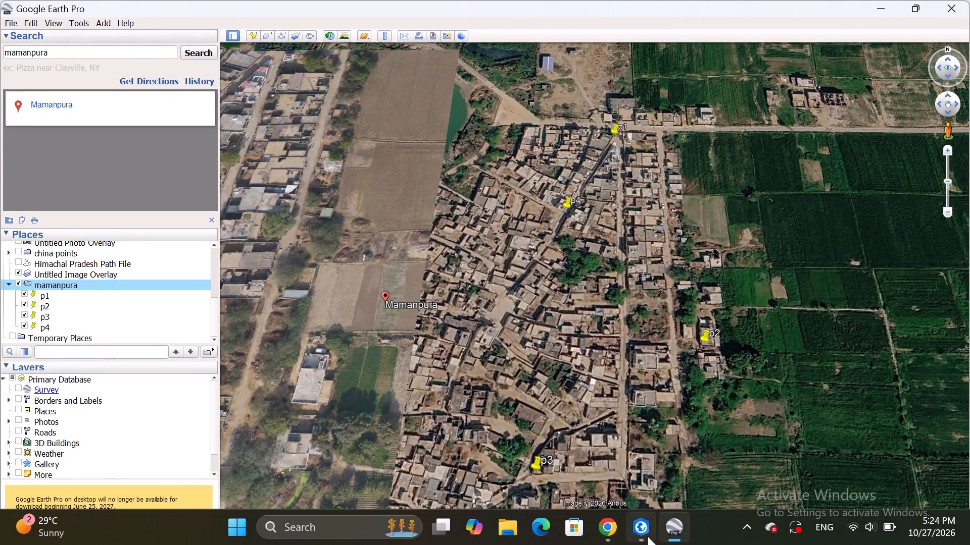
{"action": "left_click", "coordinate": [641, 530]}
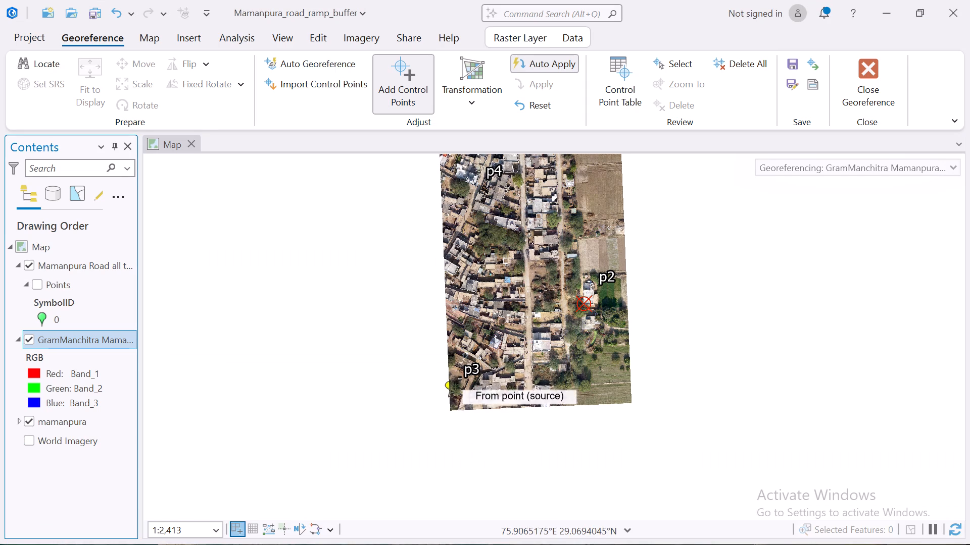
Add a control point from the southwest corner of the building block at the image's southern lane junction to p3, hiding the image only while picking the target.
{"action": "scroll", "coordinate": [473, 406], "scroll_direction": "up", "scroll_amount": 3}
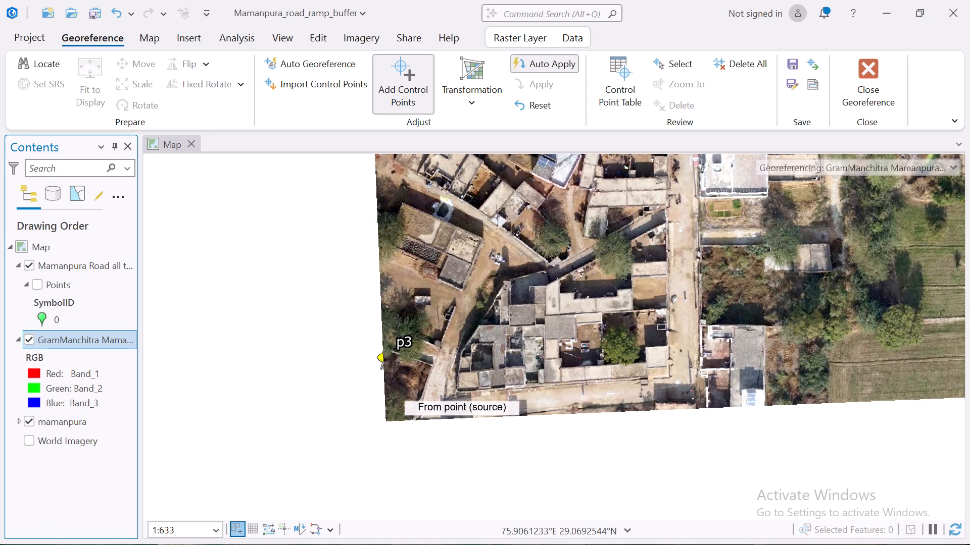
{"action": "left_click", "coordinate": [459, 391]}
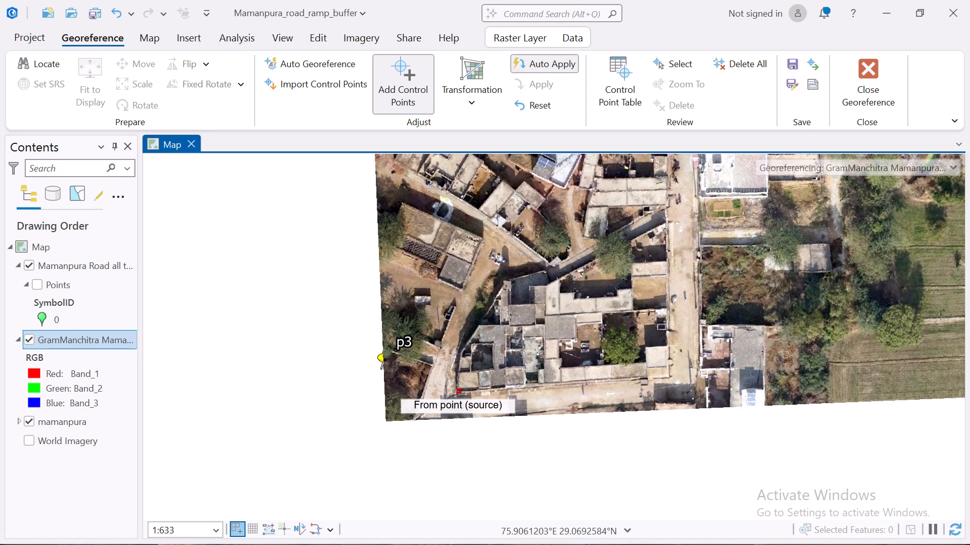
{"action": "right_click", "coordinate": [72, 421]}
{"action": "left_click", "coordinate": [207, 203]}
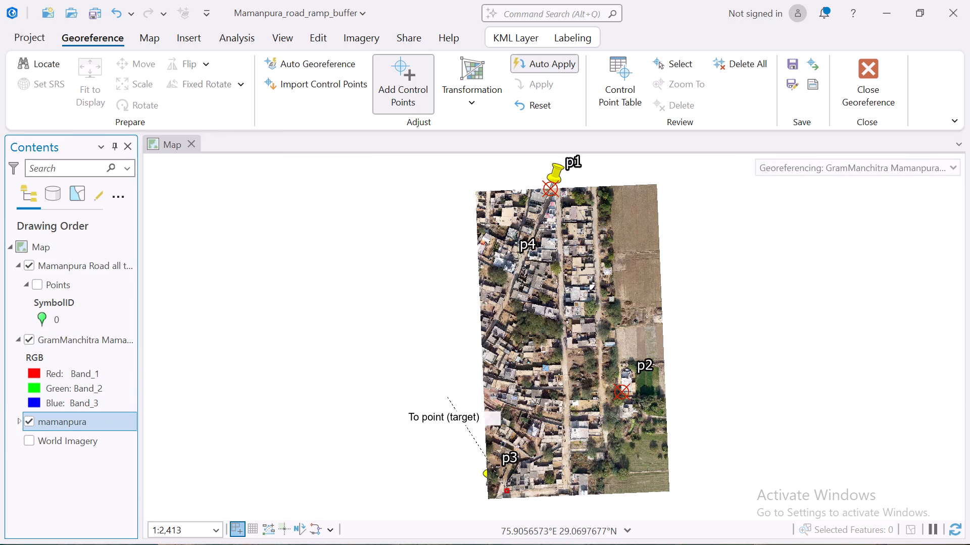
{"action": "left_click", "coordinate": [26, 339]}
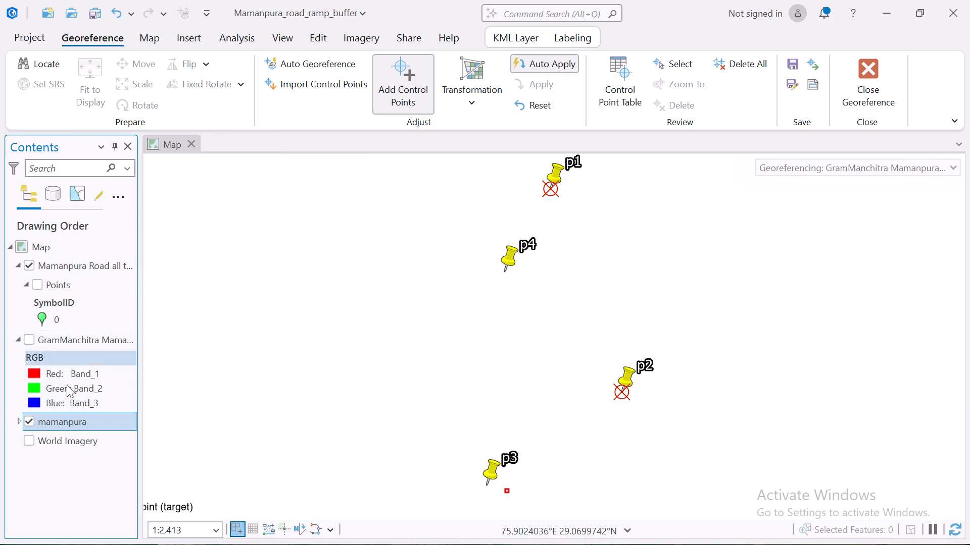
{"action": "scroll", "coordinate": [488, 498], "scroll_direction": "up", "scroll_amount": 3}
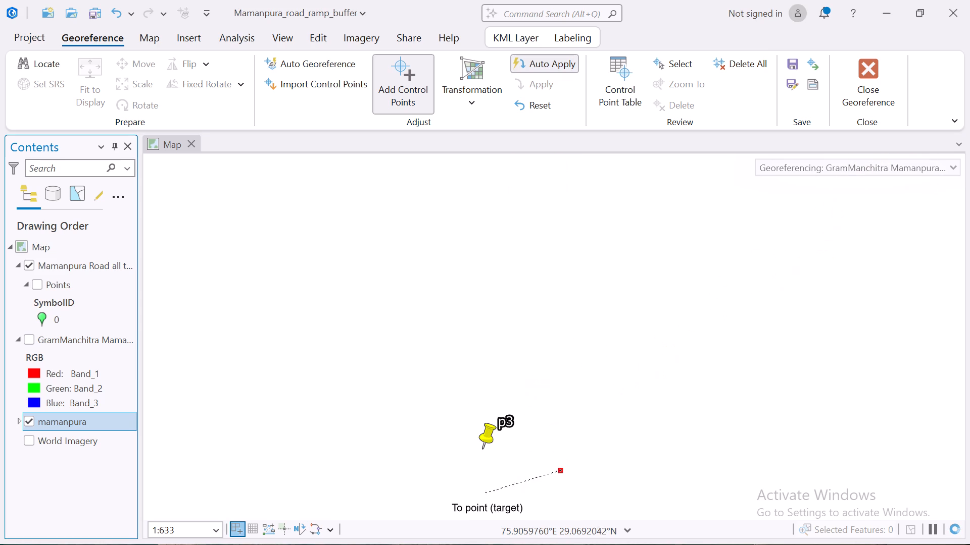
{"action": "left_click", "coordinate": [482, 449]}
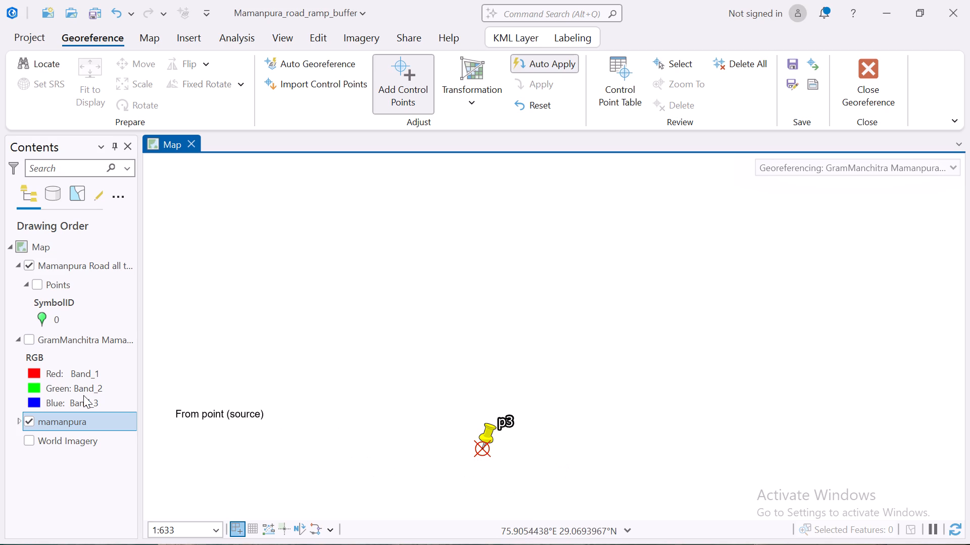
{"action": "left_click", "coordinate": [28, 340]}
Zoom to the GramManchitra Mamanpura layer and compare its diagonal lane with the p4 location in Google Earth Pro.
{"action": "right_click", "coordinate": [80, 335]}
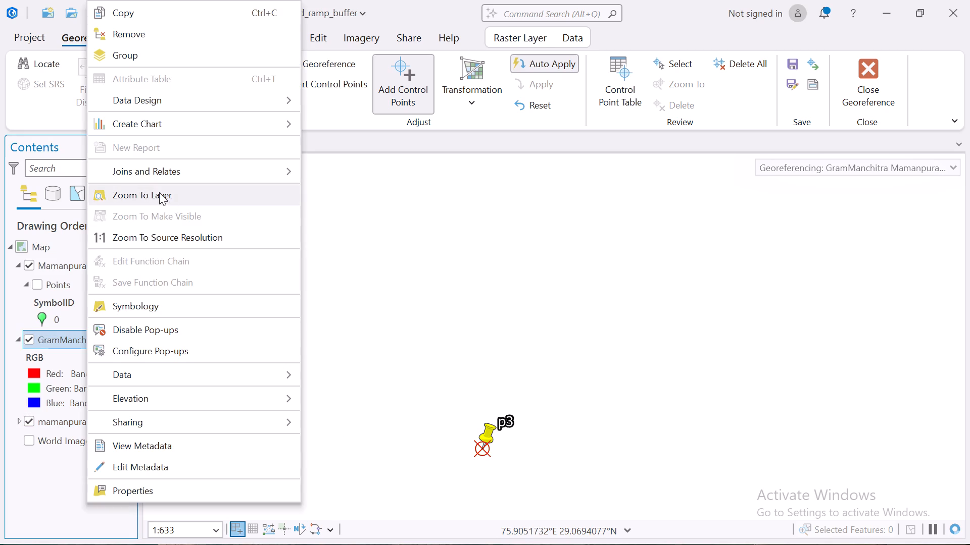
{"action": "left_click", "coordinate": [159, 192]}
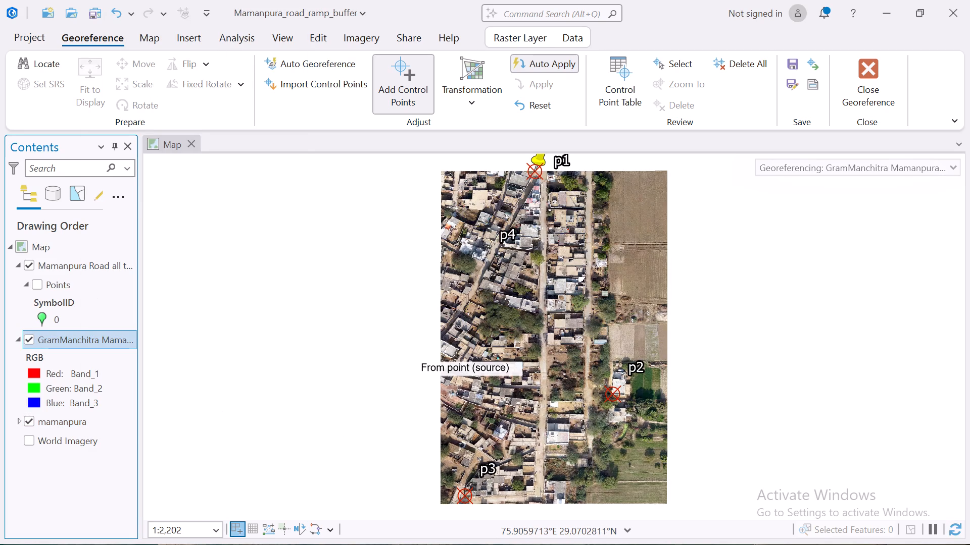
{"action": "scroll", "coordinate": [517, 246], "scroll_direction": "up", "scroll_amount": 3}
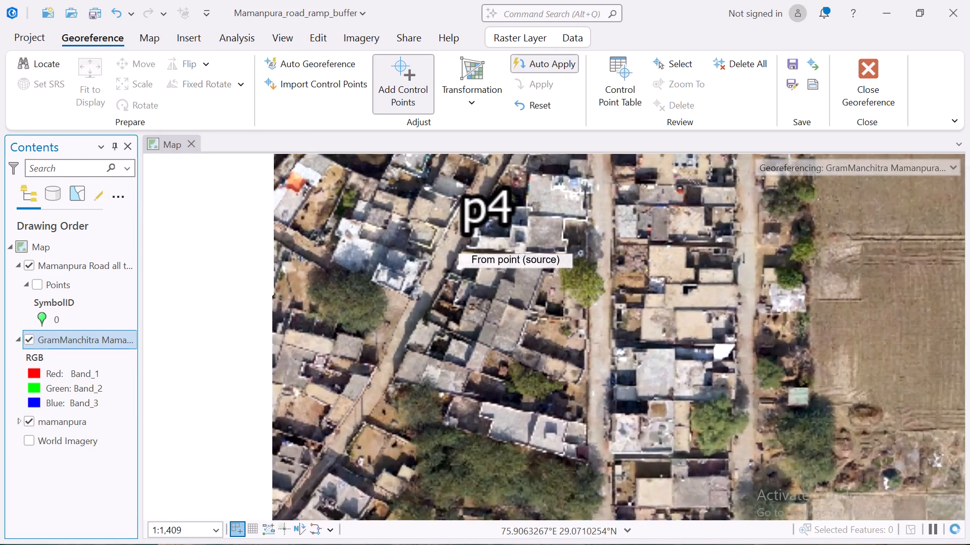
{"action": "scroll", "coordinate": [509, 267], "scroll_direction": "down", "scroll_amount": 1}
{"action": "scroll", "coordinate": [472, 235], "scroll_direction": "up", "scroll_amount": 1}
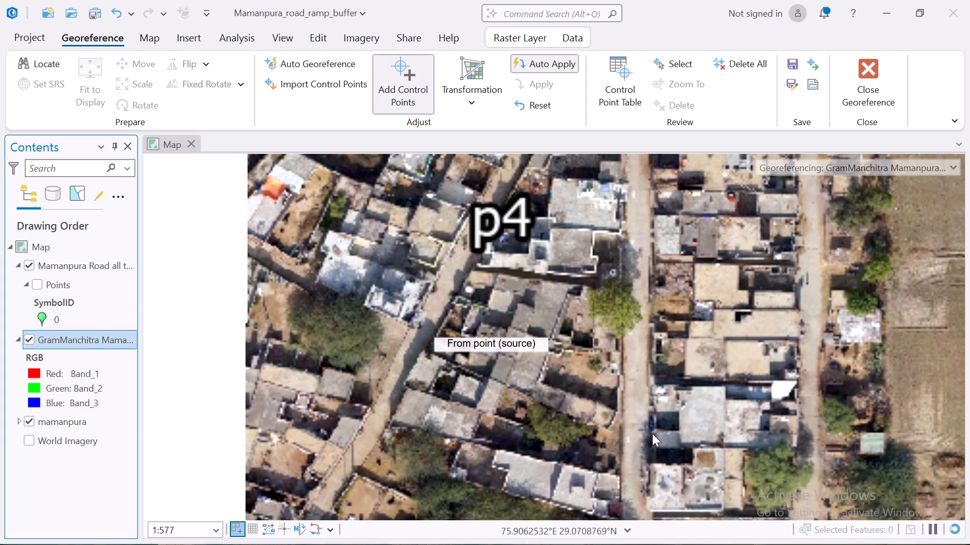
{"action": "left_click", "coordinate": [672, 529]}
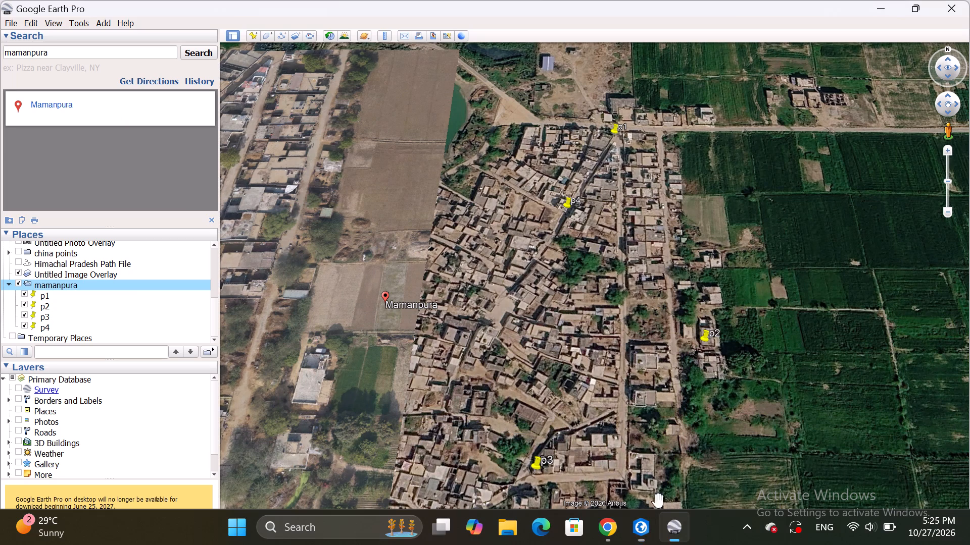
{"action": "scroll", "coordinate": [581, 203], "scroll_direction": "up", "scroll_amount": 4}
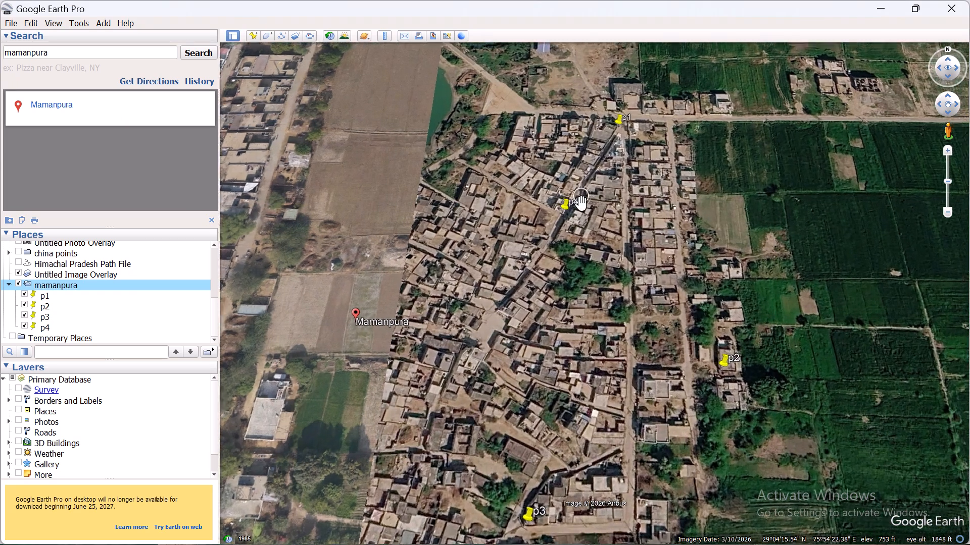
{"action": "scroll", "coordinate": [581, 203], "scroll_direction": "up", "scroll_amount": 18}
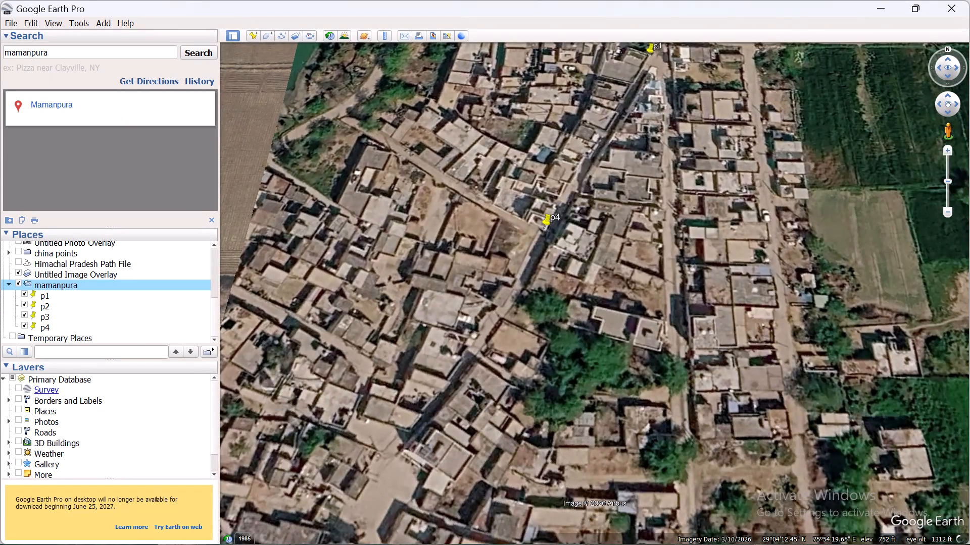
{"action": "left_click", "coordinate": [640, 528]}
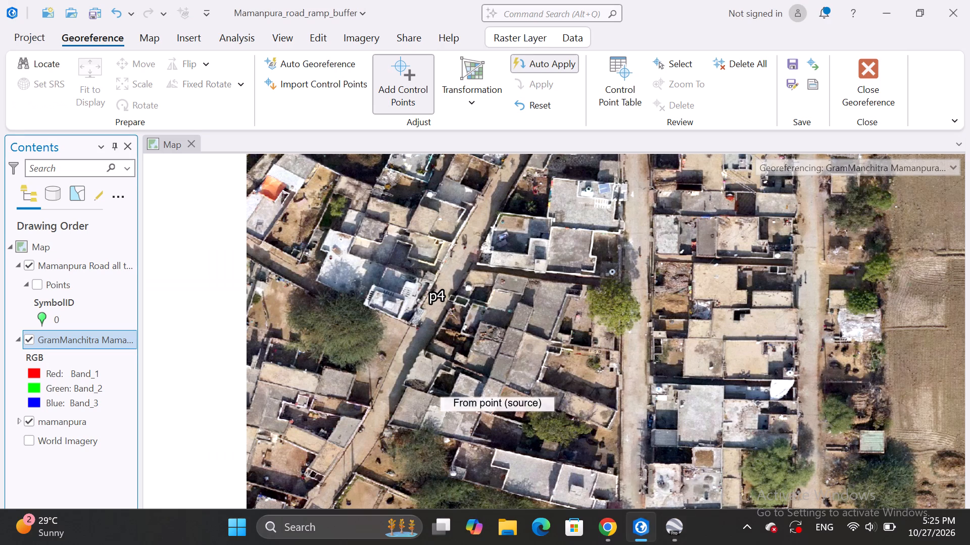
Add a control point from the white building's south corner beside the diagonal lane to p4, hiding the image only while picking the target.
{"action": "scroll", "coordinate": [412, 319], "scroll_direction": "up", "scroll_amount": 3}
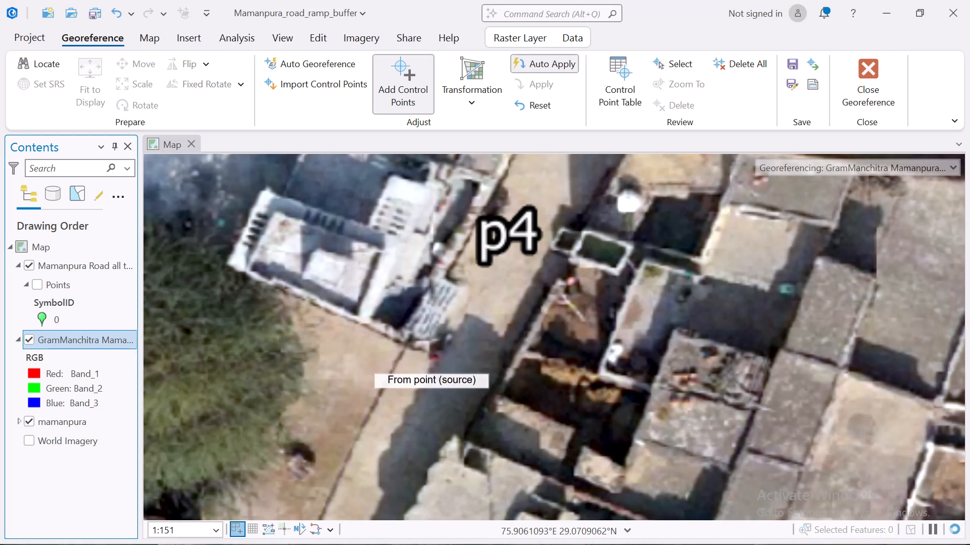
{"action": "left_click", "coordinate": [402, 342]}
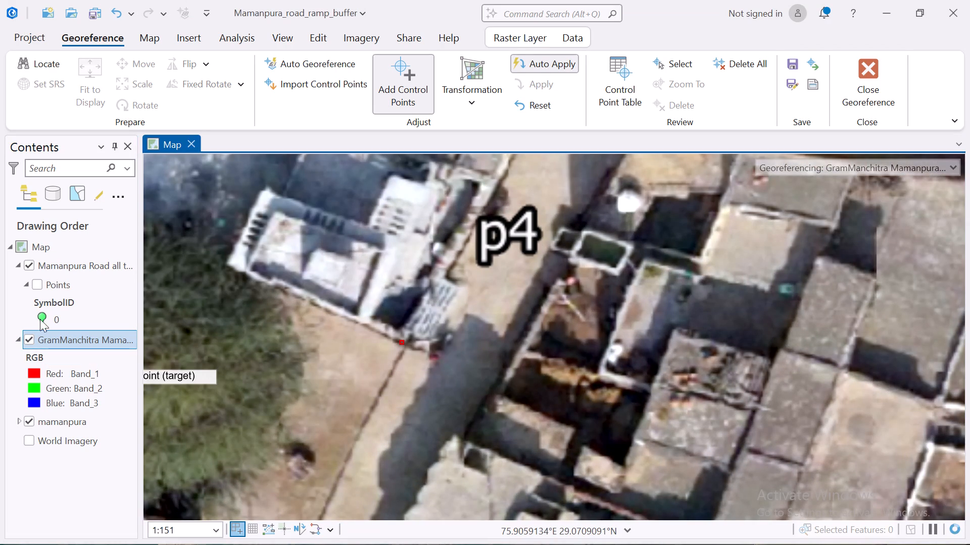
{"action": "right_click", "coordinate": [51, 419]}
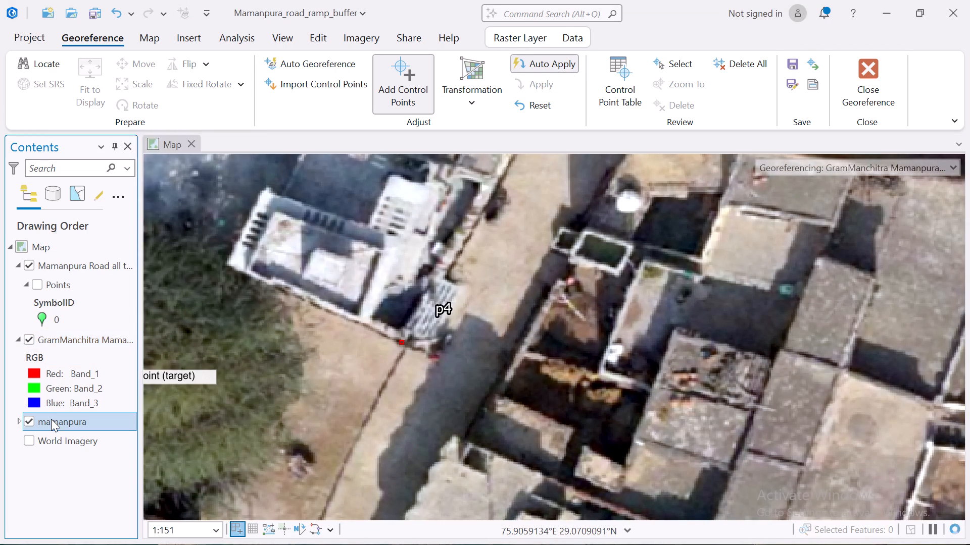
{"action": "left_click", "coordinate": [154, 196]}
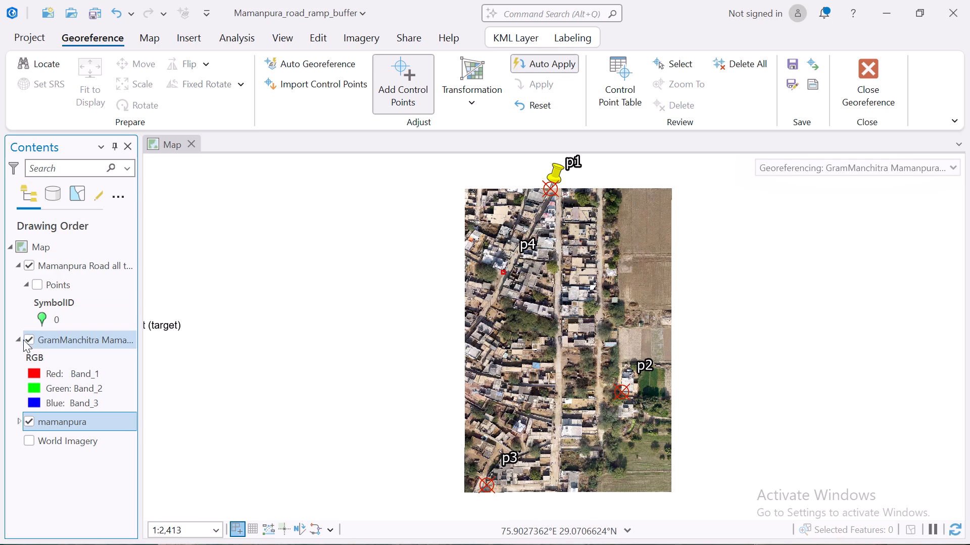
{"action": "left_click", "coordinate": [26, 340]}
{"action": "scroll", "coordinate": [516, 258], "scroll_direction": "up", "scroll_amount": 3}
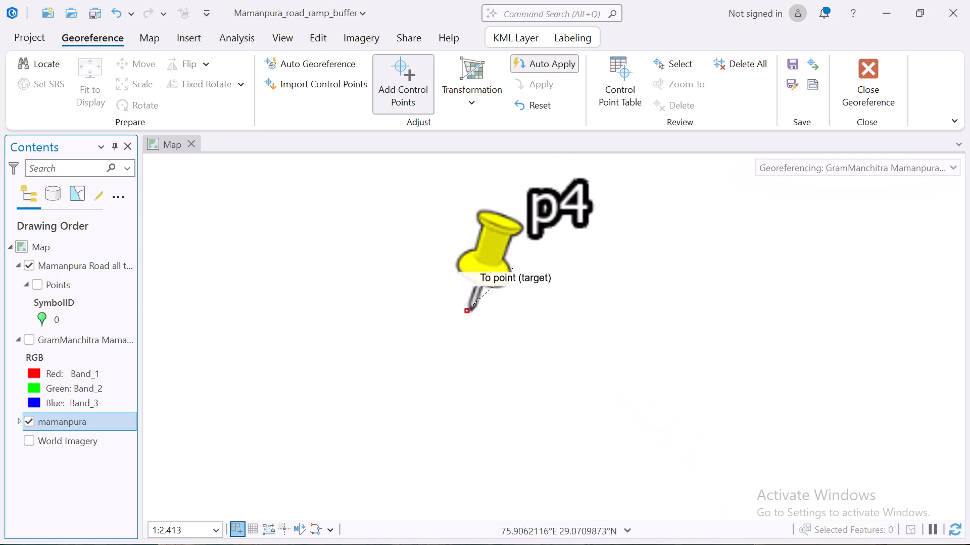
{"action": "scroll", "coordinate": [475, 303], "scroll_direction": "up", "scroll_amount": 3}
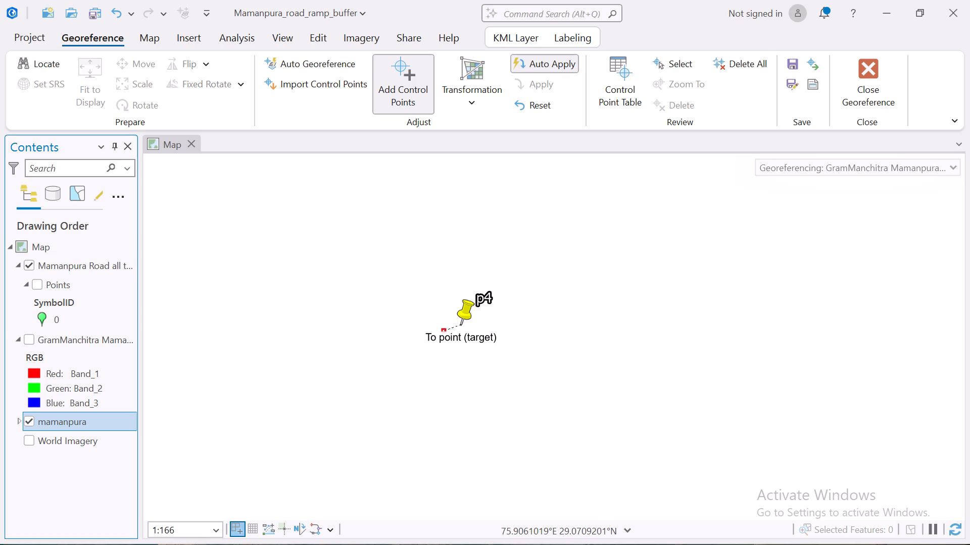
{"action": "left_click", "coordinate": [461, 324]}
{"action": "scroll", "coordinate": [336, 338], "scroll_direction": "down", "scroll_amount": 2}
{"action": "scroll", "coordinate": [389, 304], "scroll_direction": "down", "scroll_amount": 1}
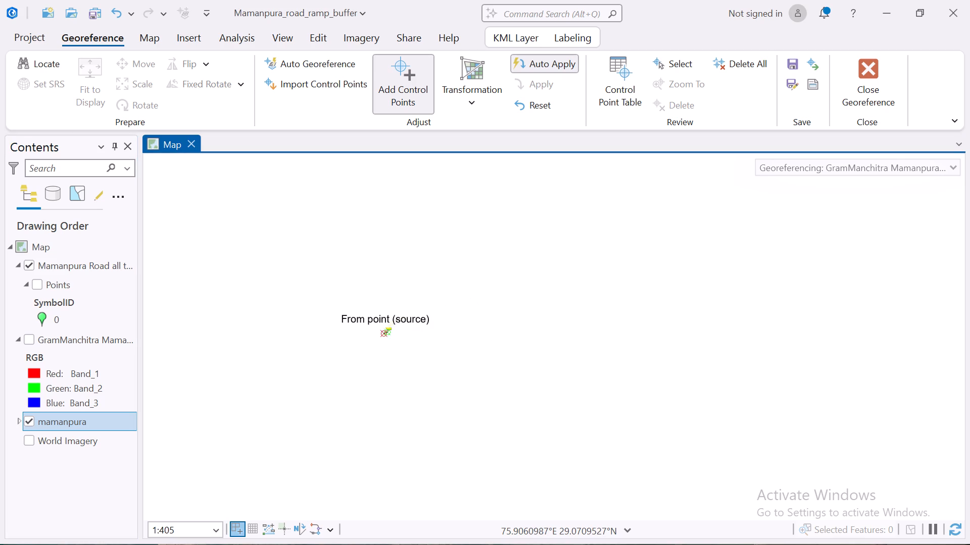
{"action": "scroll", "coordinate": [401, 300], "scroll_direction": "down", "scroll_amount": 1}
{"action": "scroll", "coordinate": [473, 299], "scroll_direction": "down", "scroll_amount": 4}
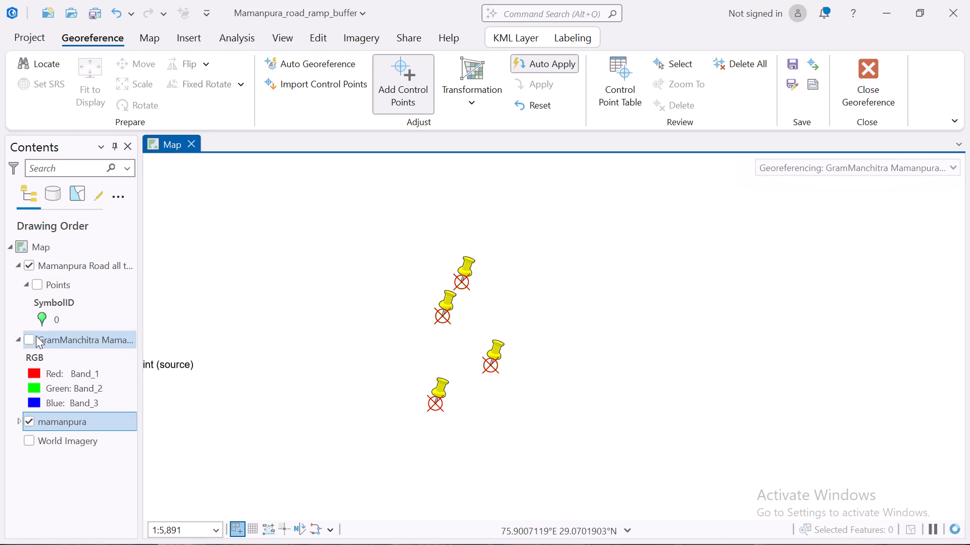
{"action": "left_click", "coordinate": [28, 341]}
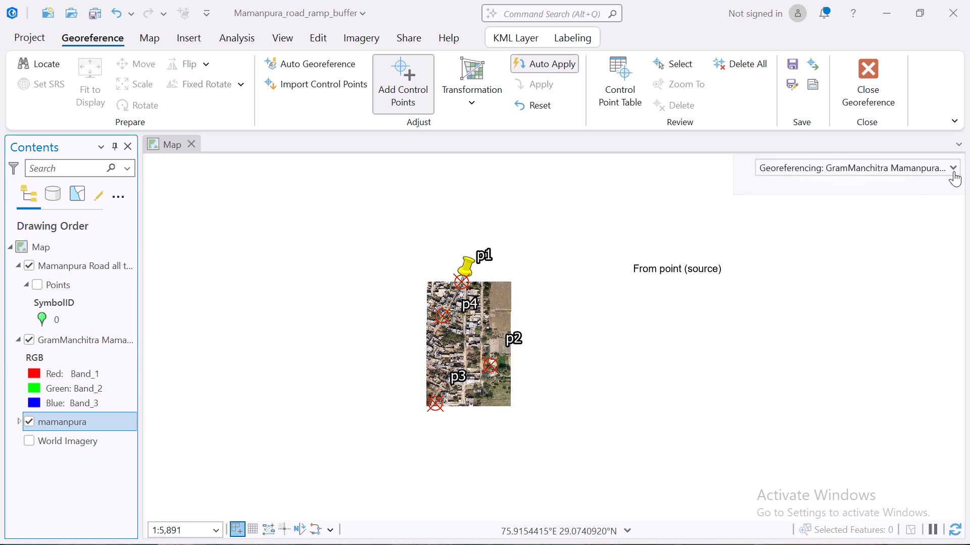
Expand the georeferencing summary to check the transformation and total RMS errors.
{"action": "left_click", "coordinate": [954, 165]}
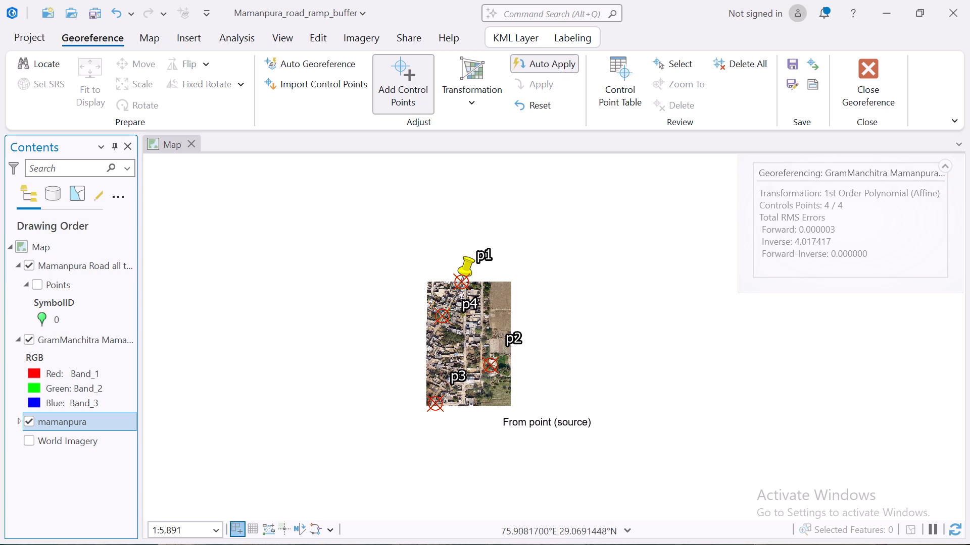
Turn on the World Imagery basemap and check the georeferenced image's alignment with it around p1 and p3.
{"action": "scroll", "coordinate": [481, 375], "scroll_direction": "up", "scroll_amount": 1}
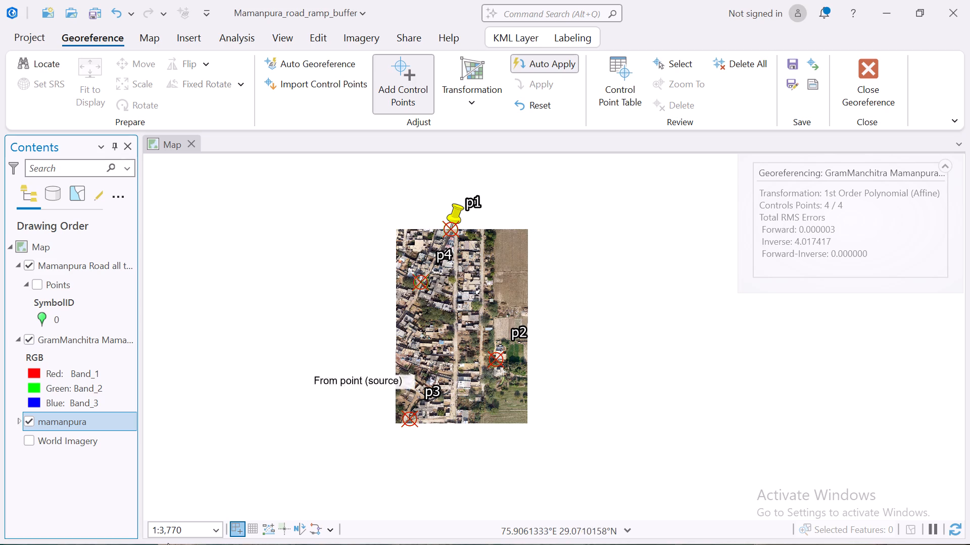
{"action": "left_click", "coordinate": [30, 441]}
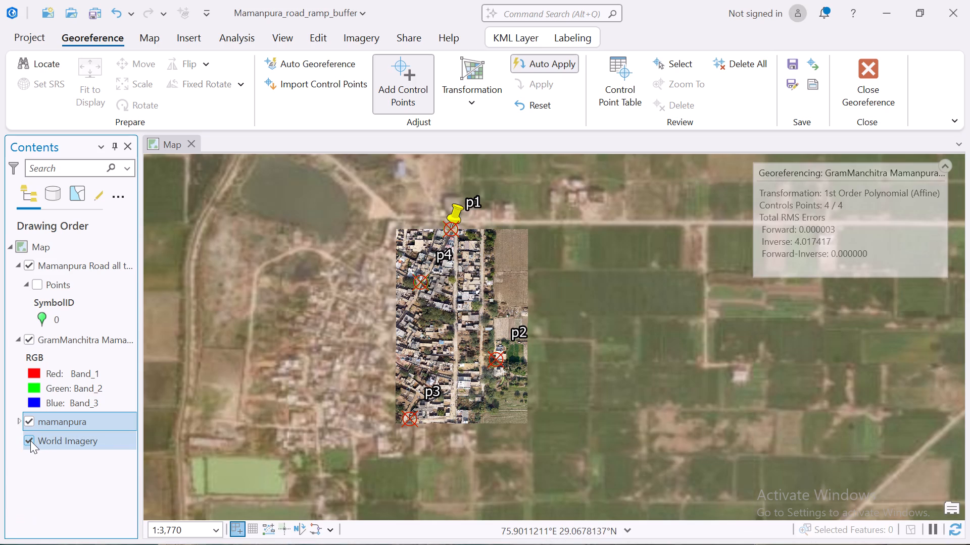
{"action": "scroll", "coordinate": [450, 214], "scroll_direction": "up", "scroll_amount": 4}
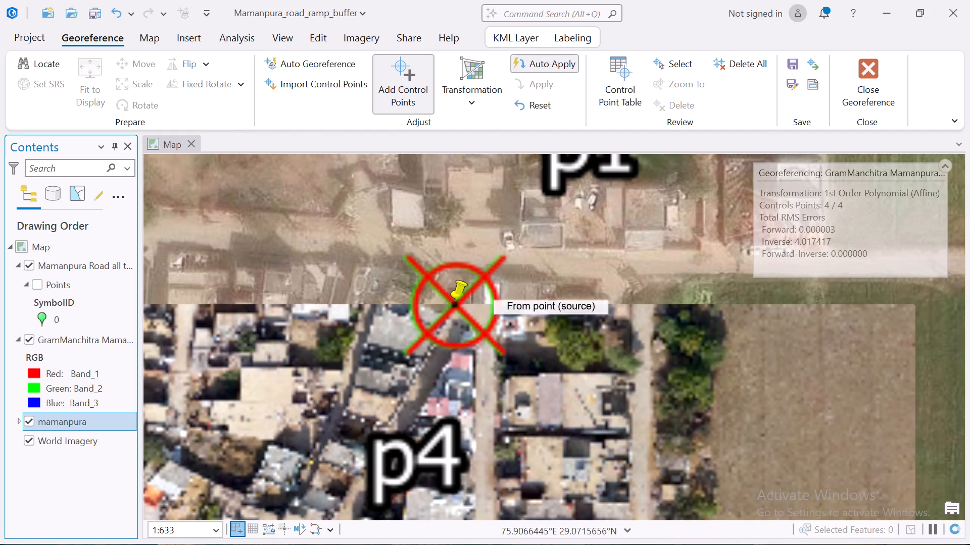
{"action": "scroll", "coordinate": [526, 242], "scroll_direction": "down", "scroll_amount": 5}
{"action": "scroll", "coordinate": [493, 332], "scroll_direction": "up", "scroll_amount": 3}
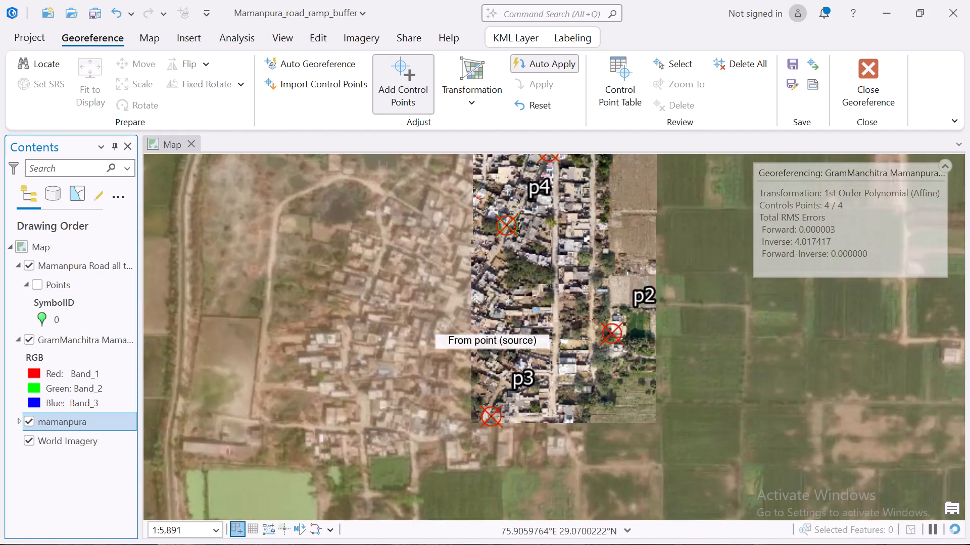
{"action": "scroll", "coordinate": [475, 291], "scroll_direction": "up", "scroll_amount": 1}
{"action": "scroll", "coordinate": [413, 258], "scroll_direction": "down", "scroll_amount": 3}
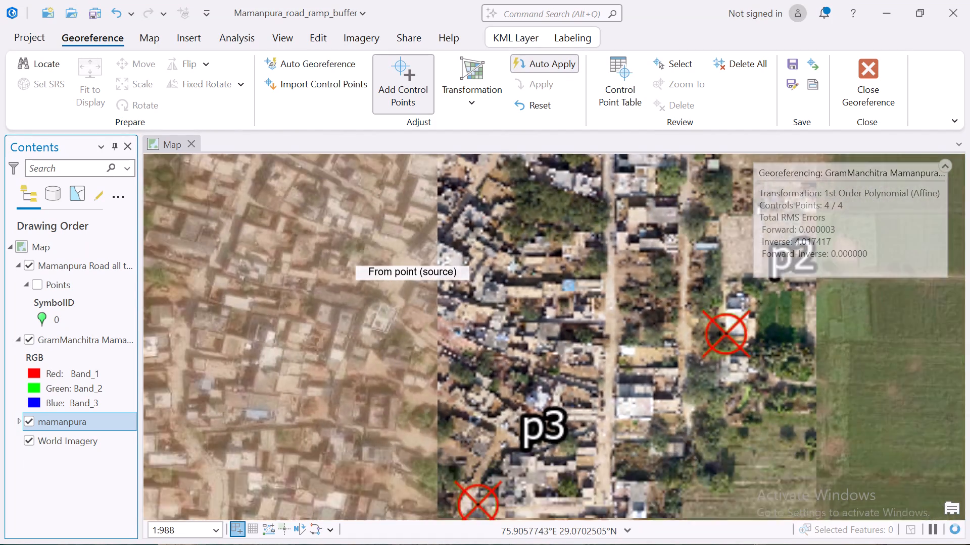
{"action": "scroll", "coordinate": [462, 347], "scroll_direction": "up", "scroll_amount": 3}
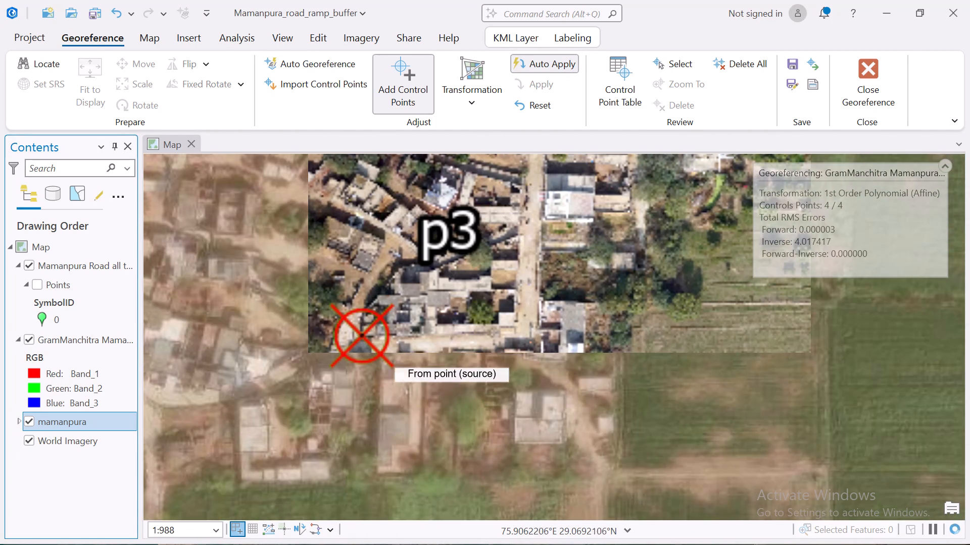
Examine how the georeferenced image lines up with World Imagery around p3 and along the road and lanes at p1.
{"action": "scroll", "coordinate": [338, 365], "scroll_direction": "down", "scroll_amount": 2}
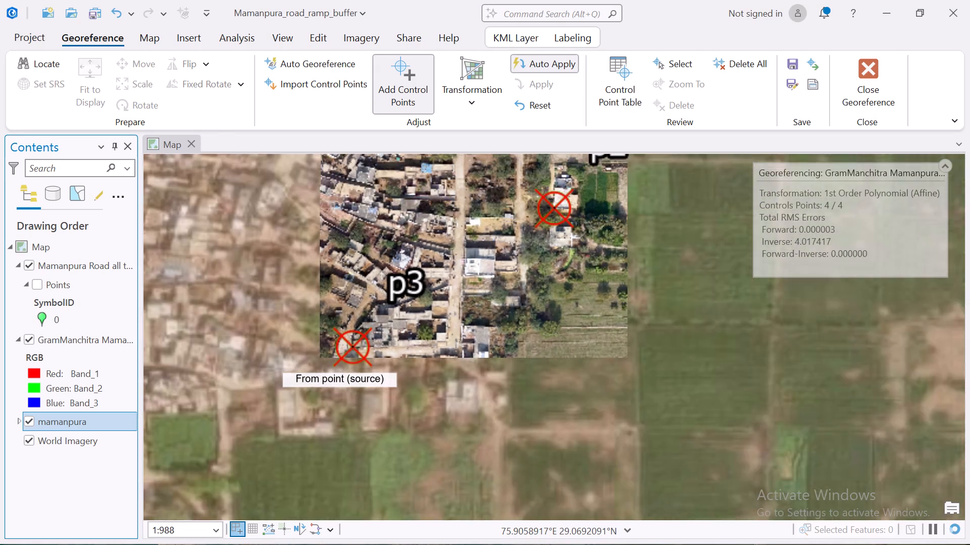
{"action": "scroll", "coordinate": [558, 324], "scroll_direction": "up", "scroll_amount": 1}
{"action": "scroll", "coordinate": [493, 365], "scroll_direction": "down", "scroll_amount": 3}
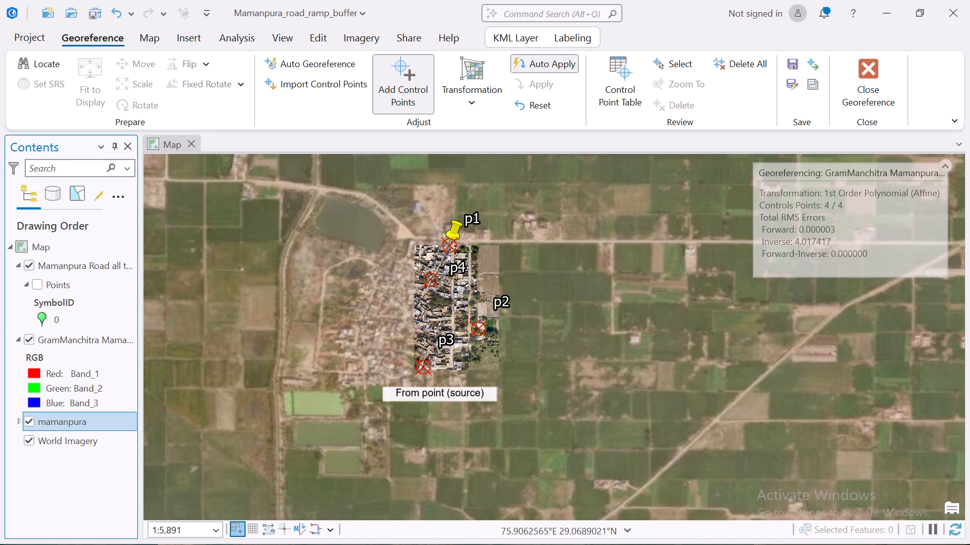
{"action": "scroll", "coordinate": [468, 278], "scroll_direction": "up", "scroll_amount": 2}
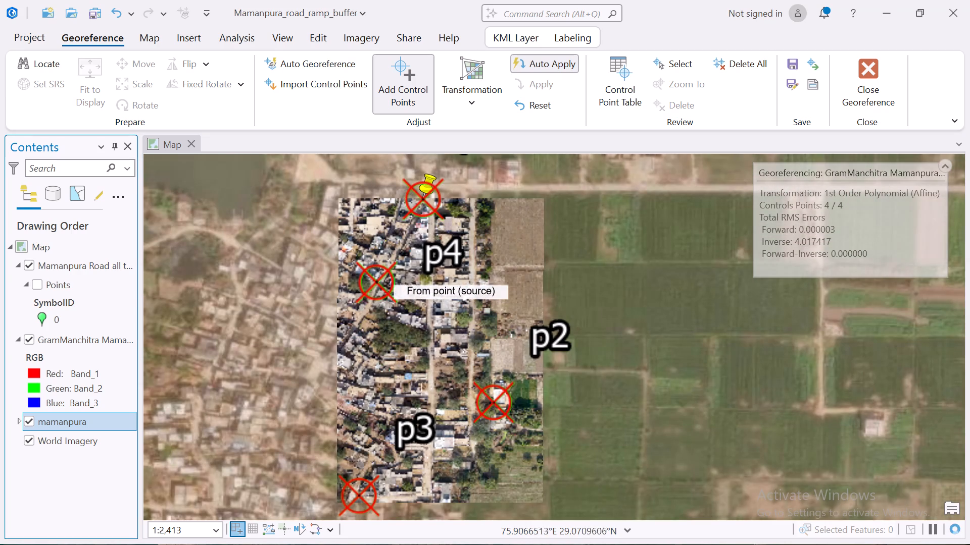
{"action": "scroll", "coordinate": [438, 244], "scroll_direction": "up", "scroll_amount": 2}
{"action": "middle_click_drag", "start_coordinate": [427, 239], "coordinate": [466, 381]}
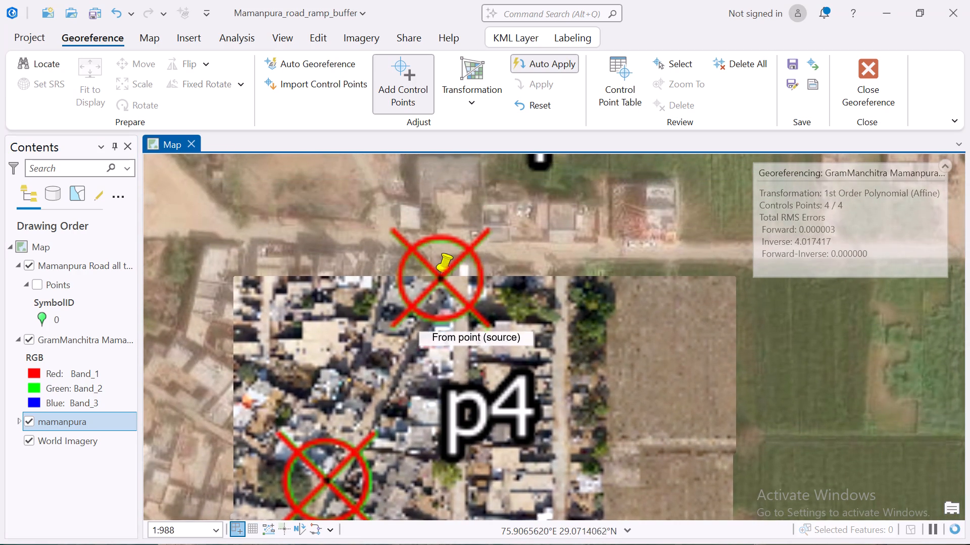
{"action": "middle_click_drag", "start_coordinate": [478, 308], "coordinate": [488, 348]}
{"action": "scroll", "coordinate": [477, 334], "scroll_direction": "up", "scroll_amount": 2}
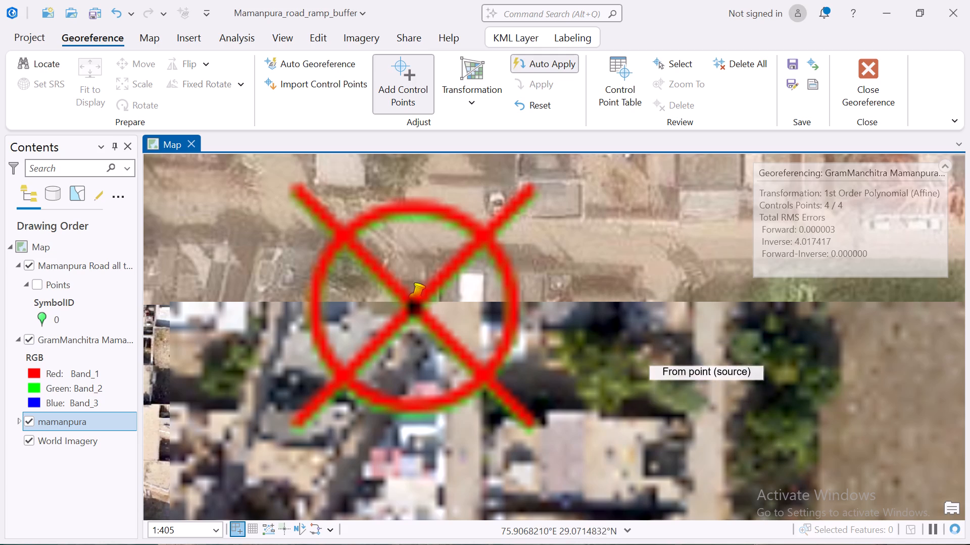
{"action": "middle_click_drag", "start_coordinate": [694, 339], "coordinate": [680, 374]}
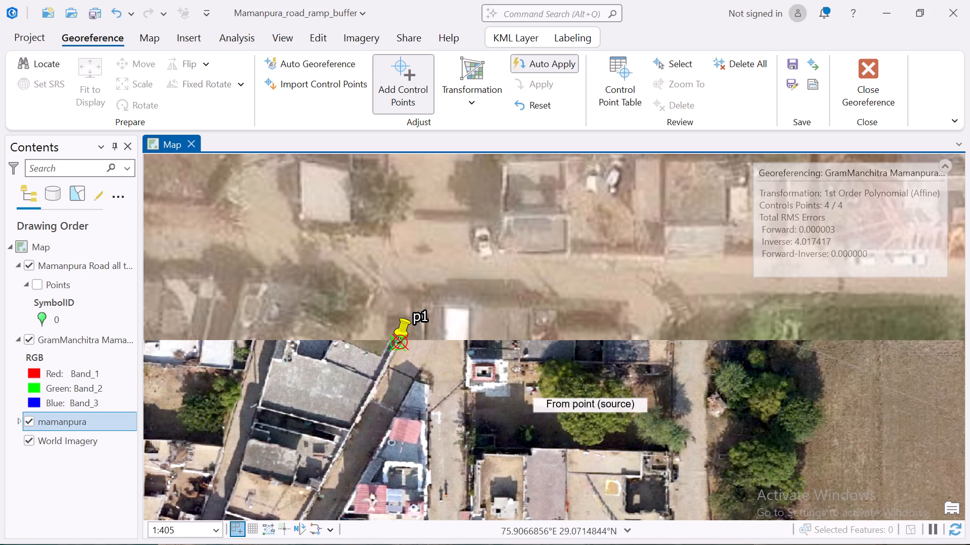
{"action": "middle_click_drag", "start_coordinate": [488, 384], "coordinate": [522, 270]}
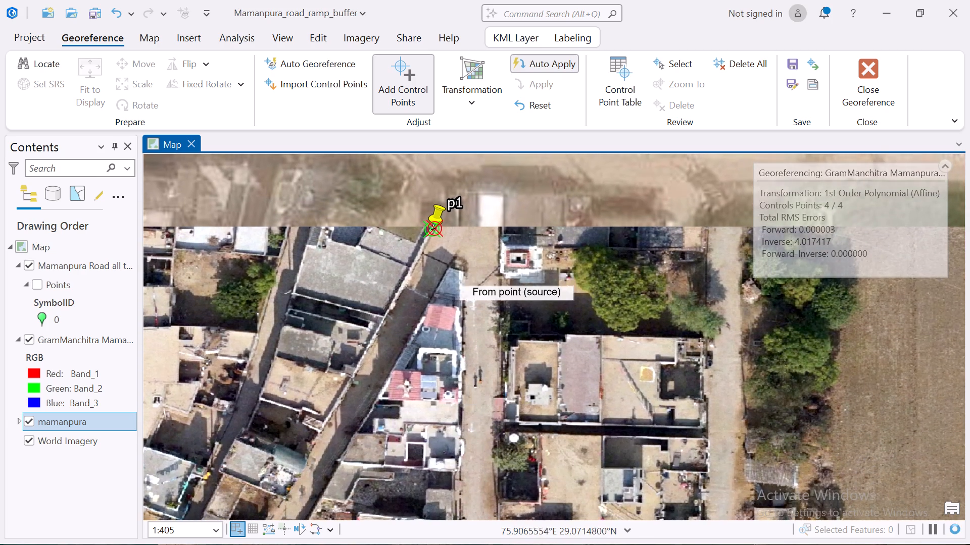
{"action": "scroll", "coordinate": [509, 310], "scroll_direction": "down", "scroll_amount": 2}
{"action": "scroll", "coordinate": [511, 323], "scroll_direction": "up", "scroll_amount": 1}
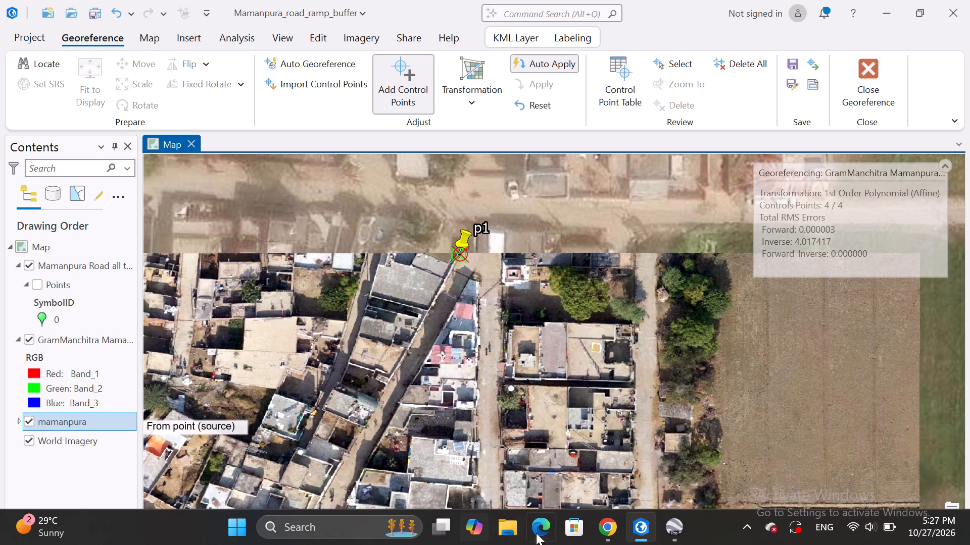
In Google Earth Pro, move placemark p1 to the lane fork by the white building's north tip, at 29°4'17.39"N, 75°54'23.25"E.
{"action": "left_click", "coordinate": [670, 526]}
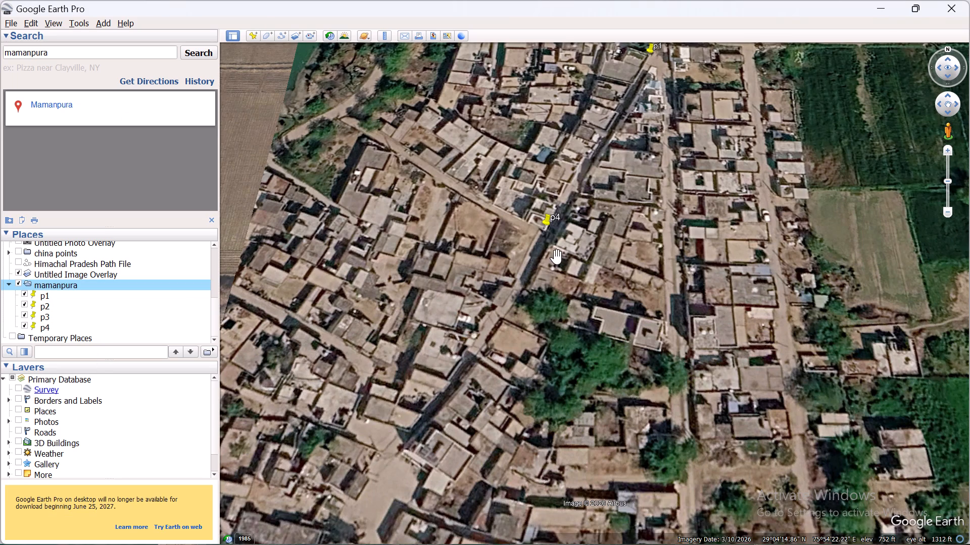
{"action": "scroll", "coordinate": [447, 358], "scroll_direction": "down", "scroll_amount": 2}
{"action": "scroll", "coordinate": [622, 124], "scroll_direction": "up", "scroll_amount": 9}
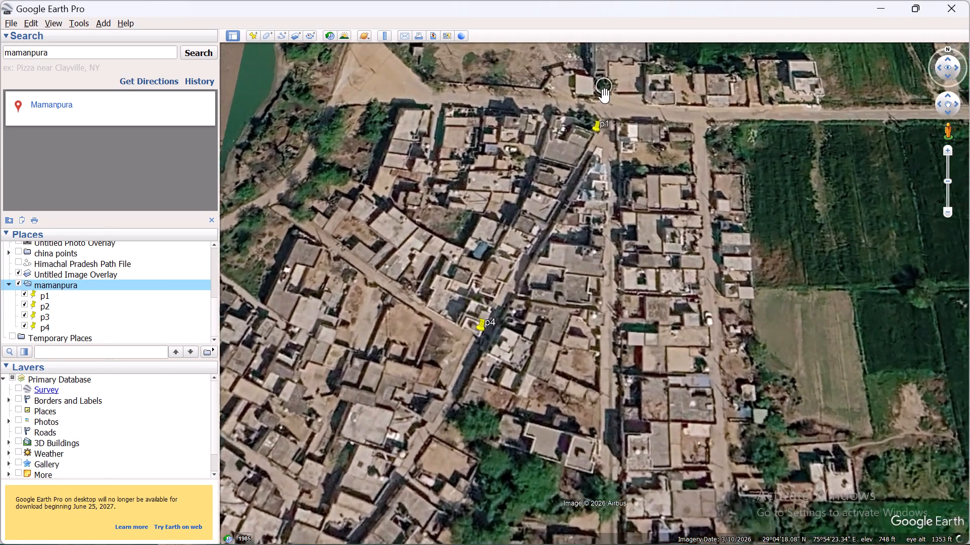
{"action": "scroll", "coordinate": [634, 109], "scroll_direction": "up", "scroll_amount": 16}
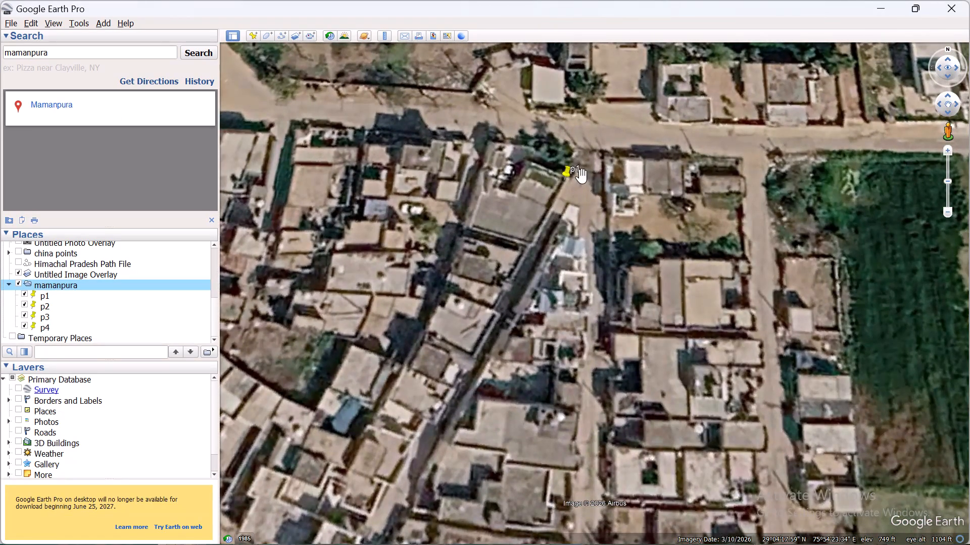
{"action": "left_click", "coordinate": [49, 294]}
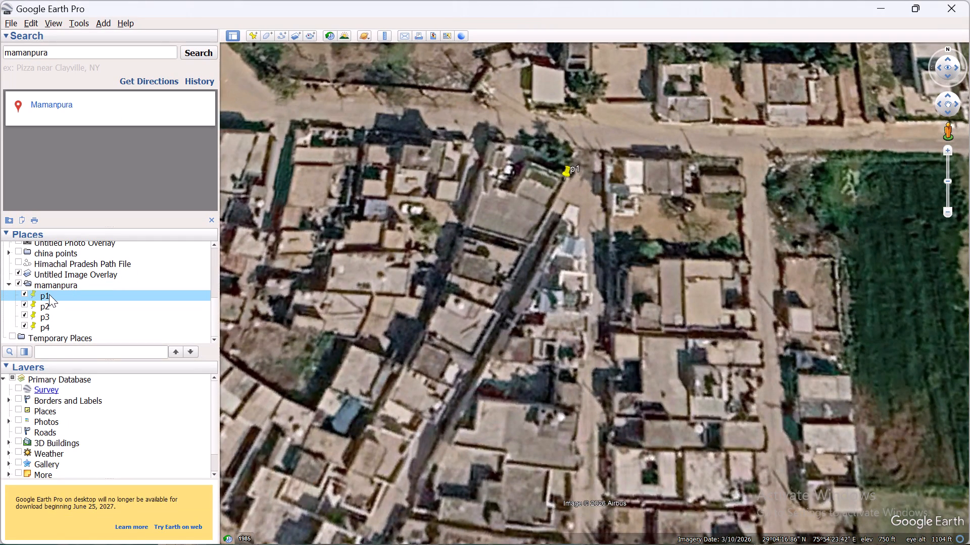
{"action": "left_click", "coordinate": [49, 294]}
{"action": "left_click", "coordinate": [49, 294]}
{"action": "right_click", "coordinate": [49, 294]}
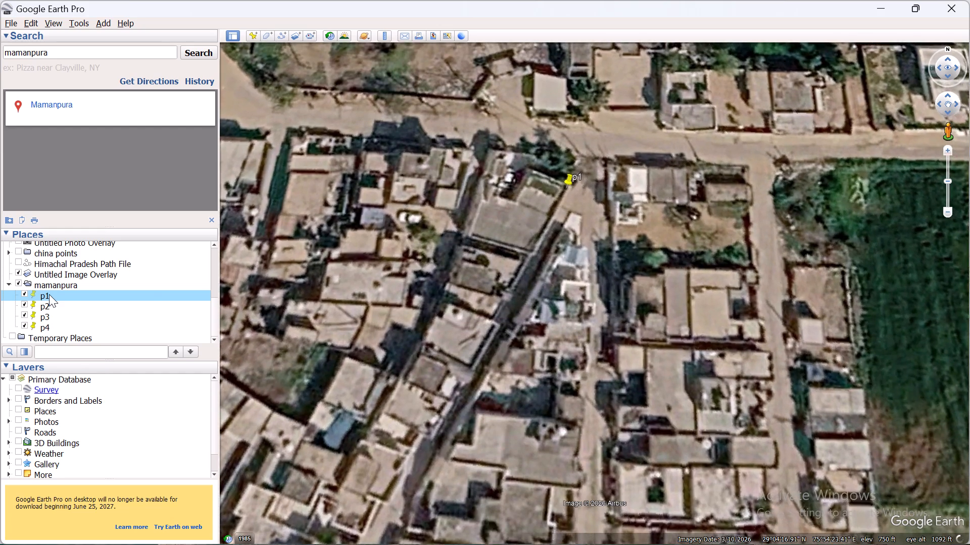
{"action": "left_click", "coordinate": [116, 459]}
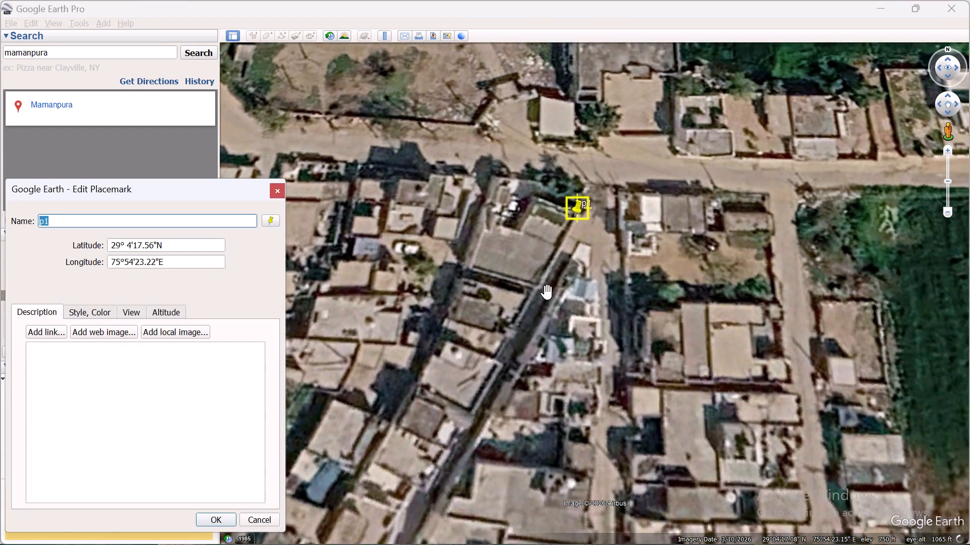
{"action": "left_click_drag", "start_coordinate": [539, 291], "coordinate": [513, 285]}
{"action": "left_click_drag", "start_coordinate": [558, 207], "coordinate": [558, 249]}
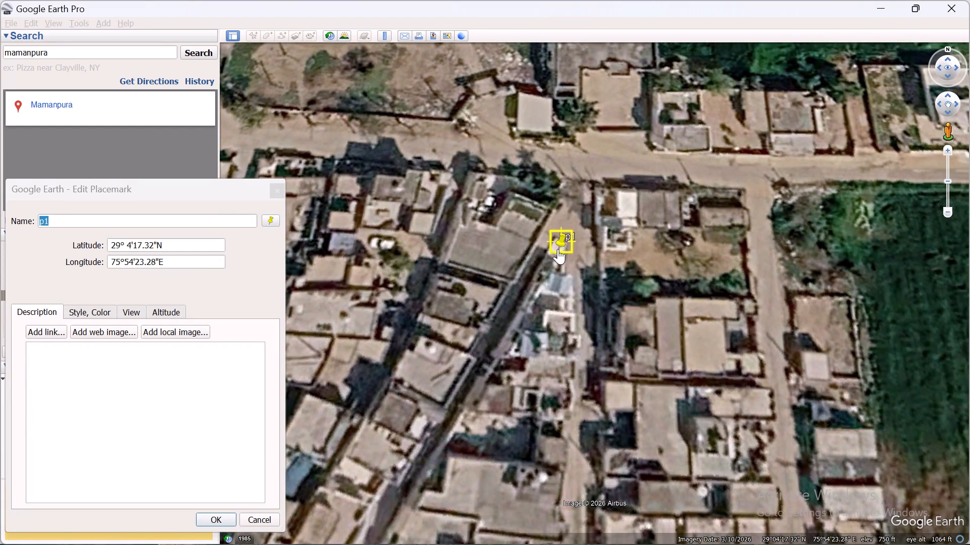
{"action": "left_click_drag", "start_coordinate": [558, 249], "coordinate": [556, 240]}
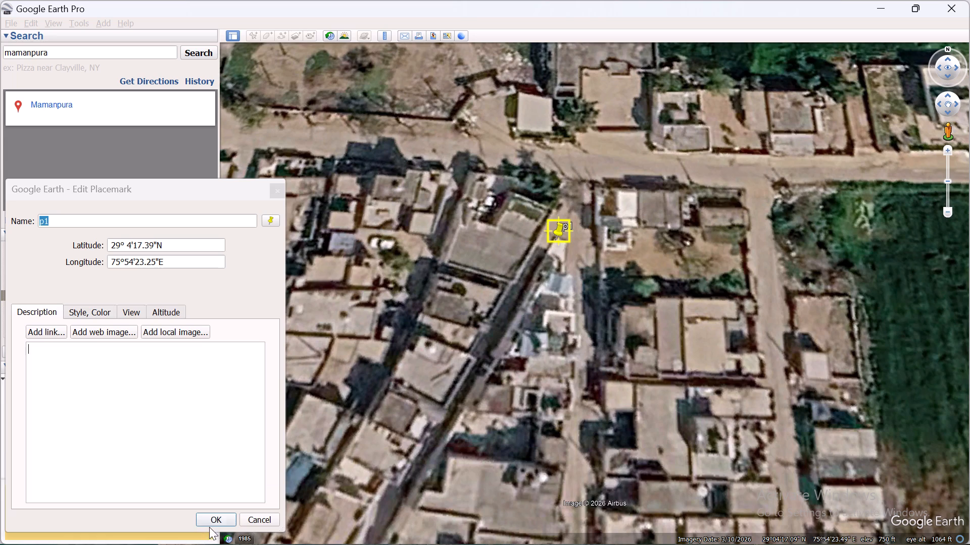
{"action": "left_click", "coordinate": [211, 519]}
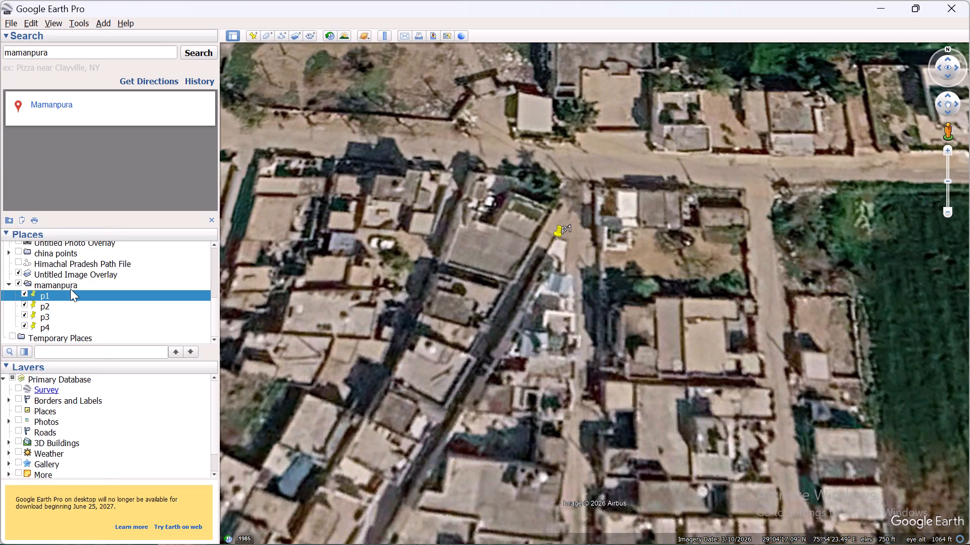
Save the mamanpura placemark folder as a KML file named mamanpura1 in the Raw Inputs folder.
{"action": "right_click", "coordinate": [70, 282]}
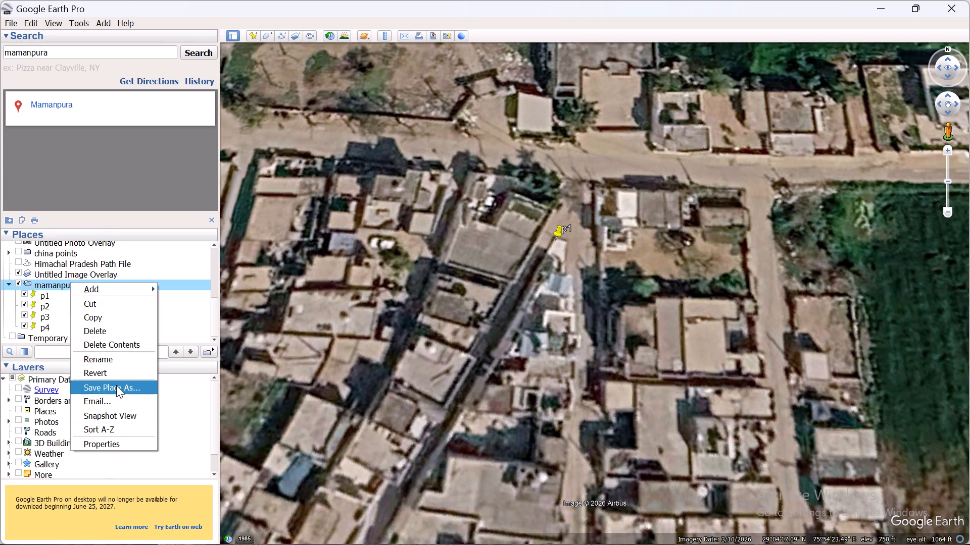
{"action": "left_click", "coordinate": [117, 387]}
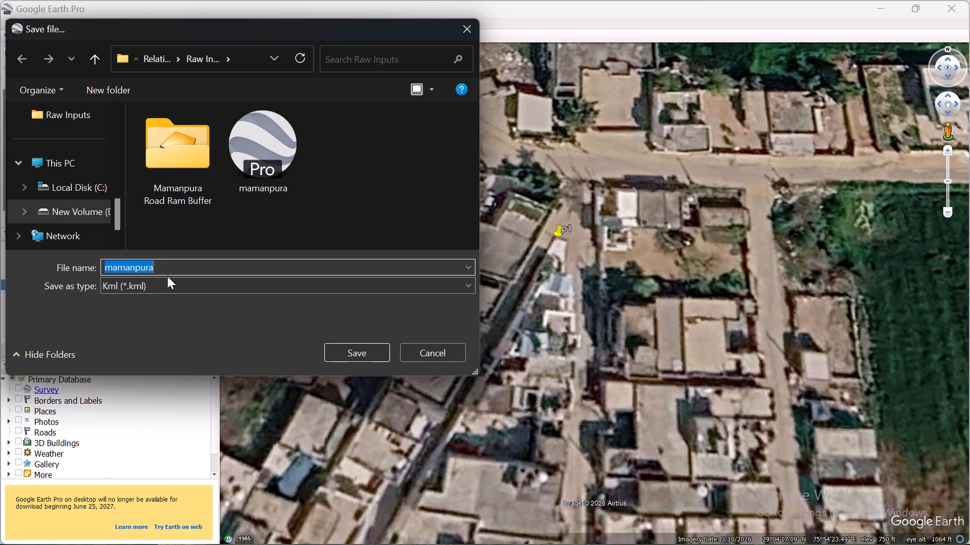
{"action": "key", "text": "Right"}
{"action": "key", "text": "1"}
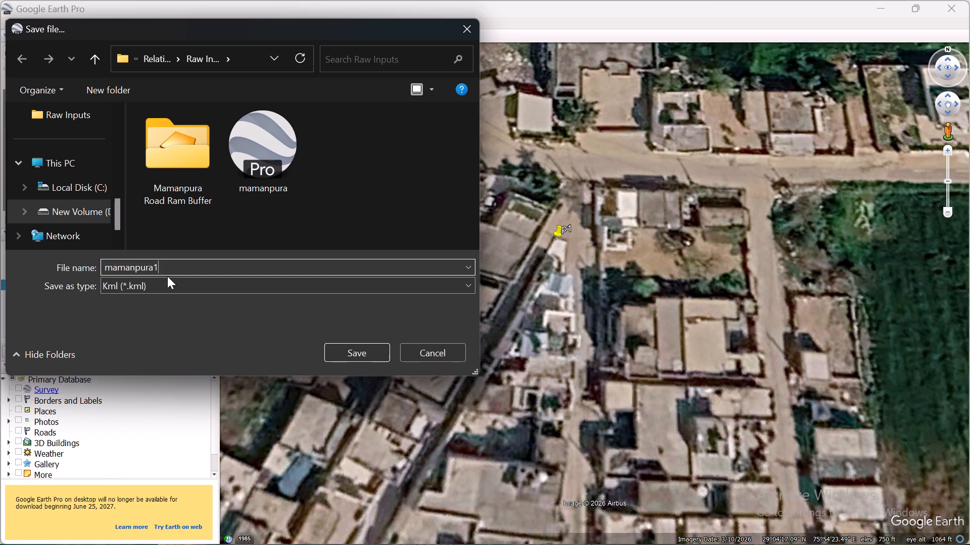
{"action": "left_click", "coordinate": [347, 352]}
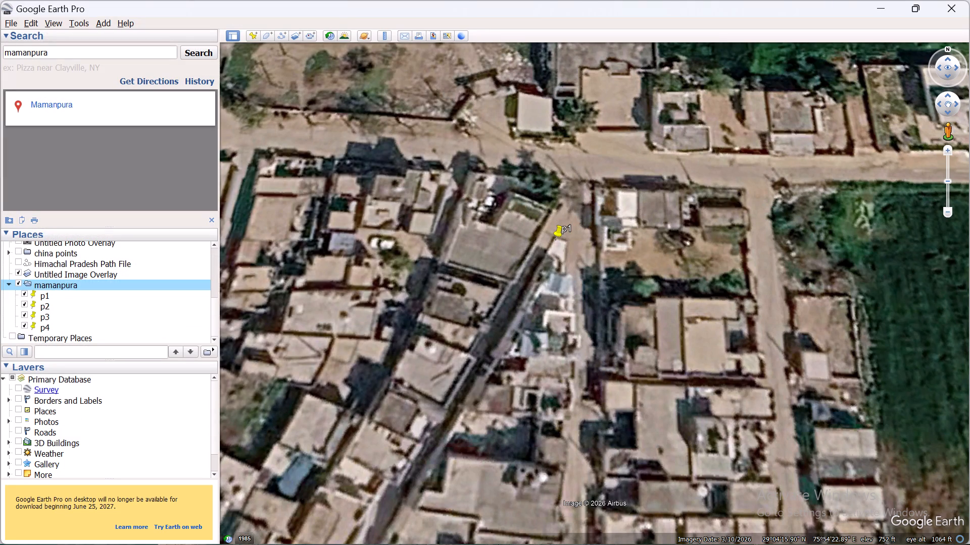
Switch to ArcGIS Pro and remove the outdated mamanpura KML layer from the map.
{"action": "left_click", "coordinate": [638, 531]}
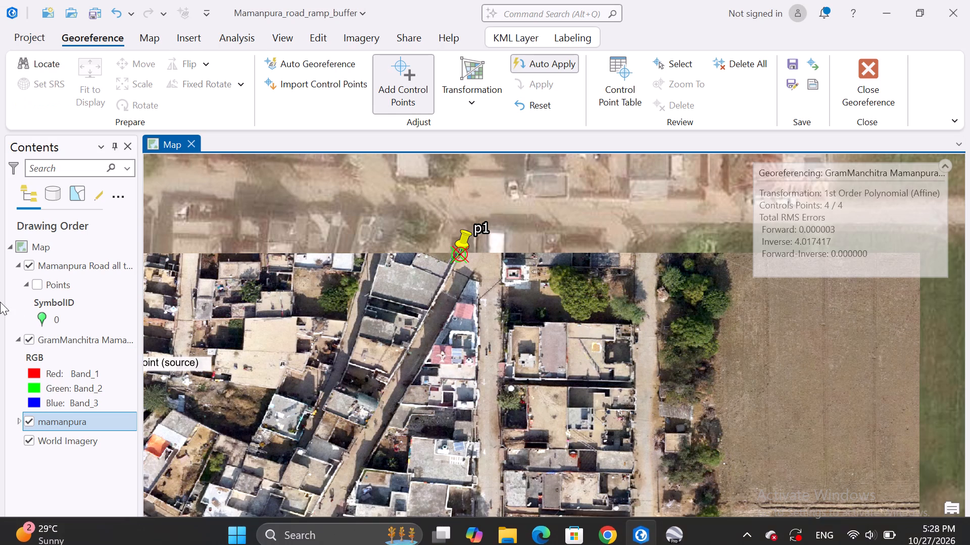
{"action": "right_click", "coordinate": [40, 421]}
{"action": "left_click", "coordinate": [120, 152]}
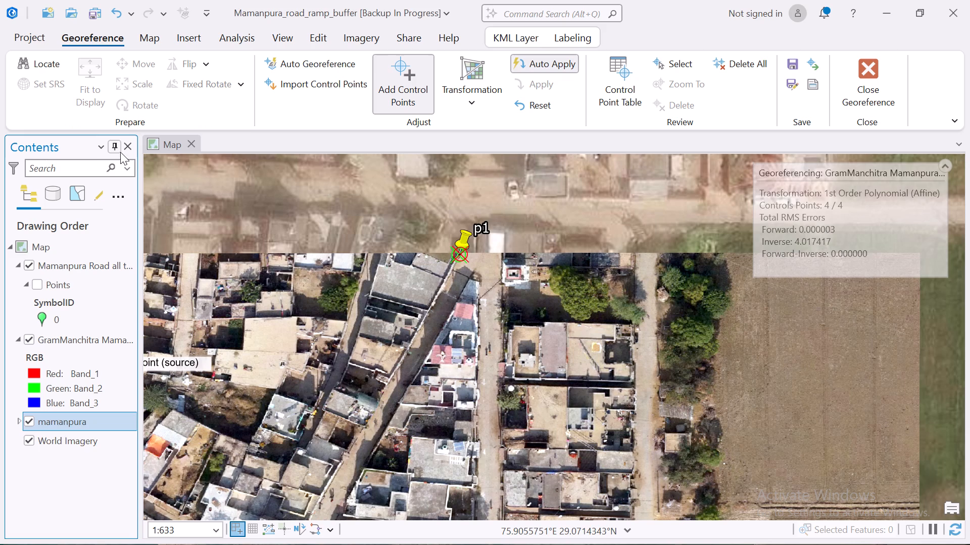
Close the georeferencing session for the GramManchitra Mamanpura image, discarding its unsaved control points.
{"action": "scroll", "coordinate": [434, 283], "scroll_direction": "down", "scroll_amount": 4}
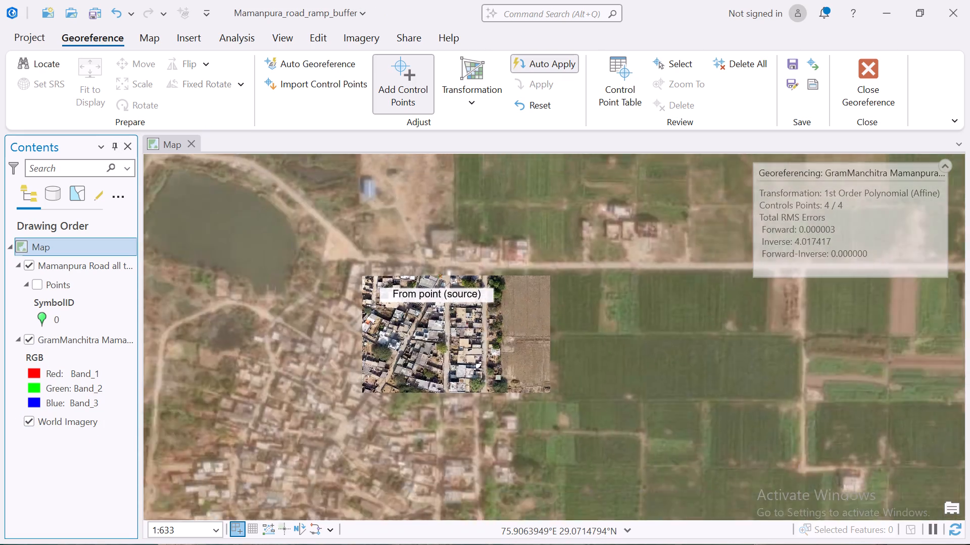
{"action": "scroll", "coordinate": [443, 279], "scroll_direction": "down", "scroll_amount": 1}
{"action": "scroll", "coordinate": [454, 332], "scroll_direction": "up", "scroll_amount": 3}
{"action": "left_click", "coordinate": [879, 72]}
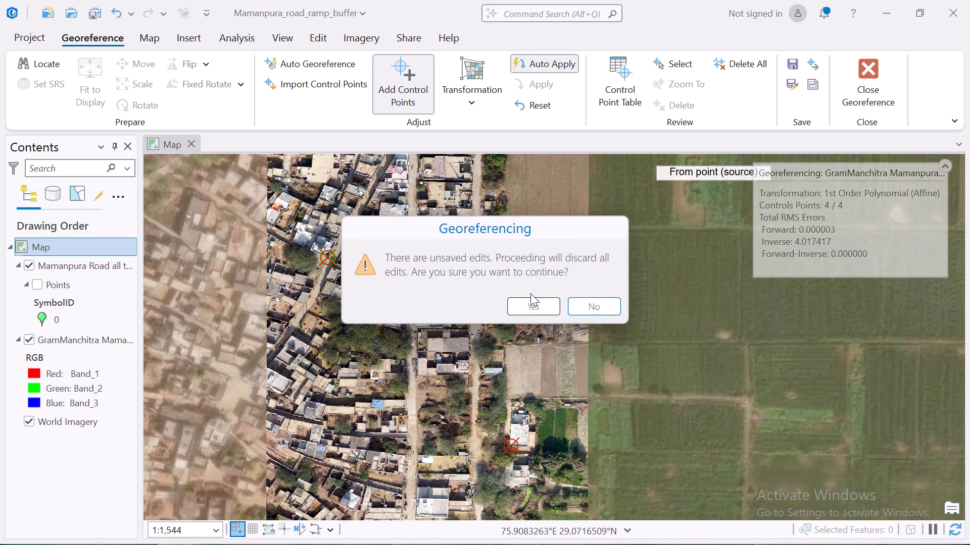
{"action": "left_click", "coordinate": [534, 305]}
Add mamanpura1.kml from the Raw Inputs folder to the map, refreshing the folder listing first.
{"action": "scroll", "coordinate": [411, 407], "scroll_direction": "down", "scroll_amount": 3}
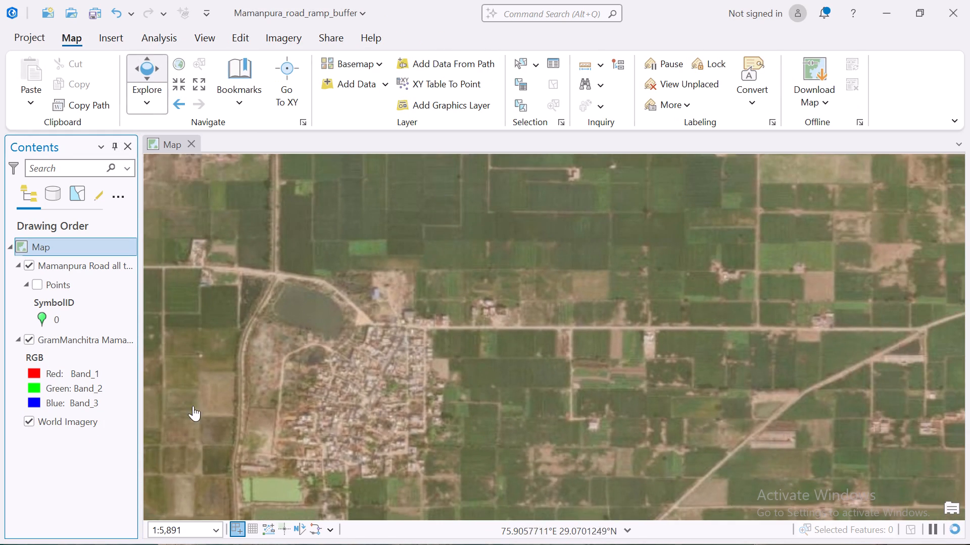
{"action": "right_click", "coordinate": [76, 342]}
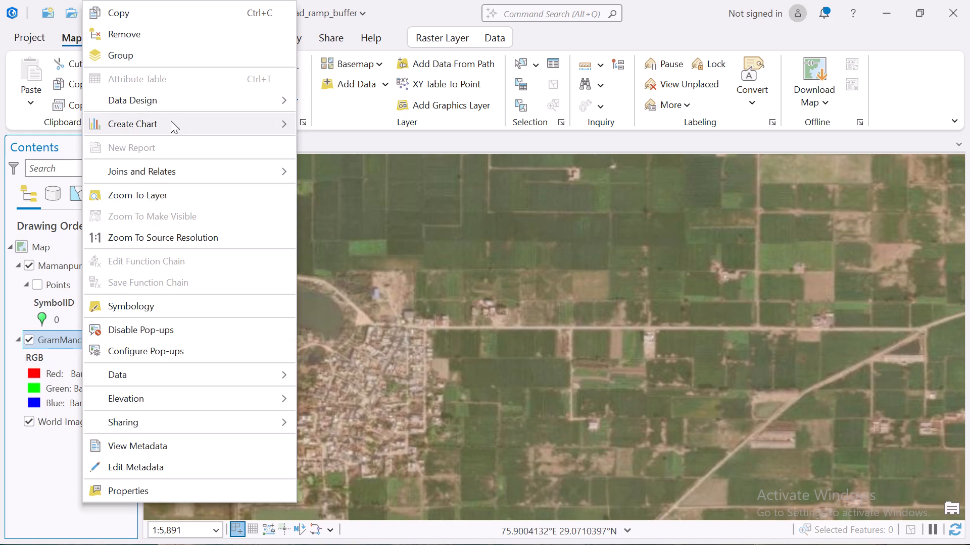
{"action": "left_click", "coordinate": [183, 200]}
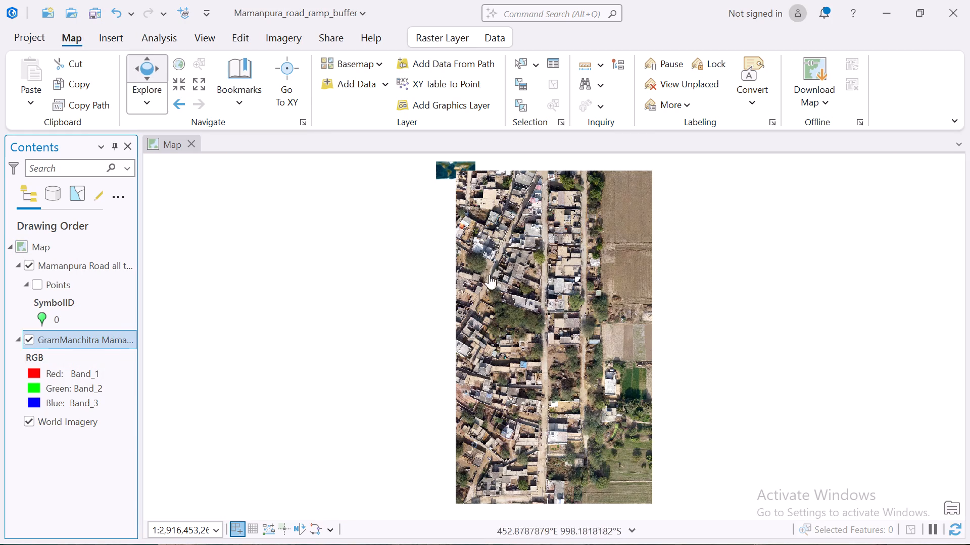
{"action": "scroll", "coordinate": [443, 169], "scroll_direction": "up", "scroll_amount": 3}
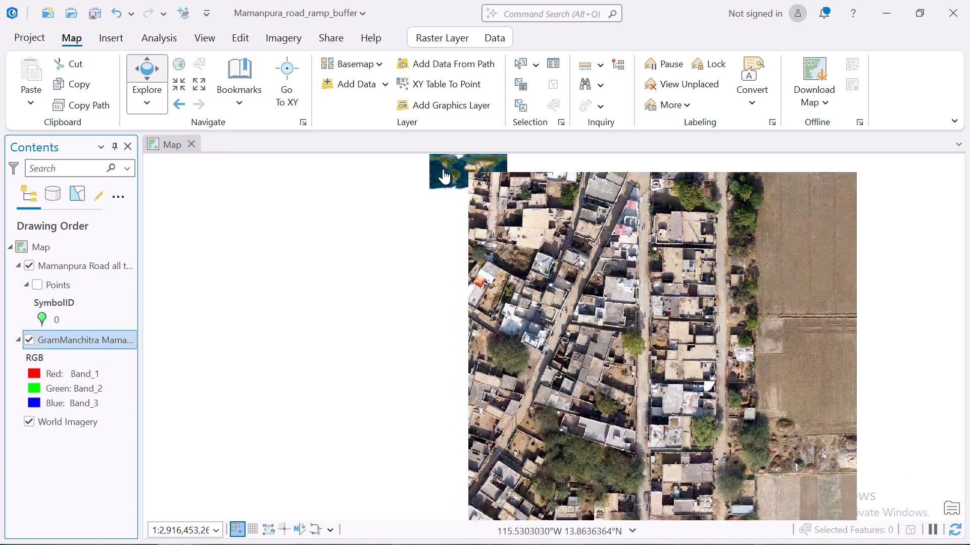
{"action": "scroll", "coordinate": [439, 203], "scroll_direction": "down", "scroll_amount": 2}
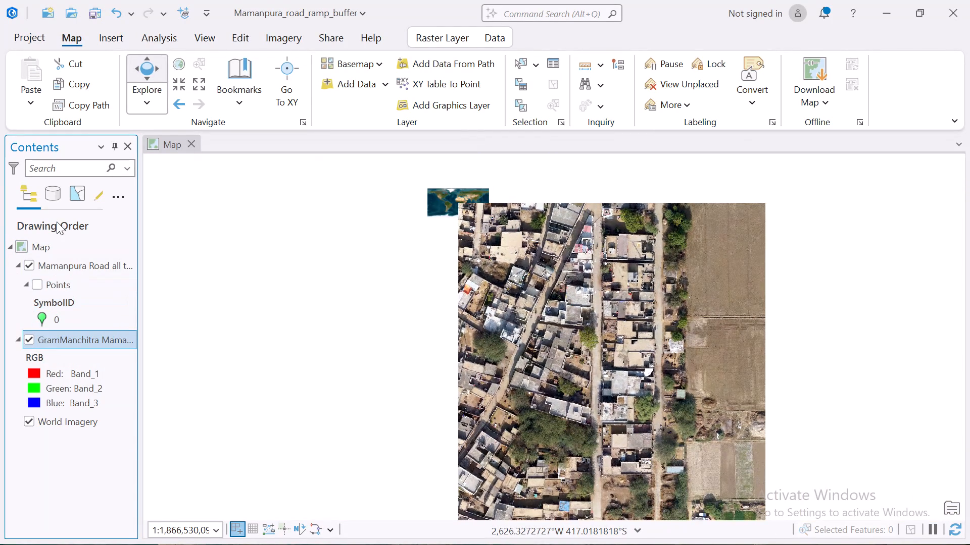
{"action": "right_click", "coordinate": [60, 247]}
{"action": "left_click", "coordinate": [157, 142]}
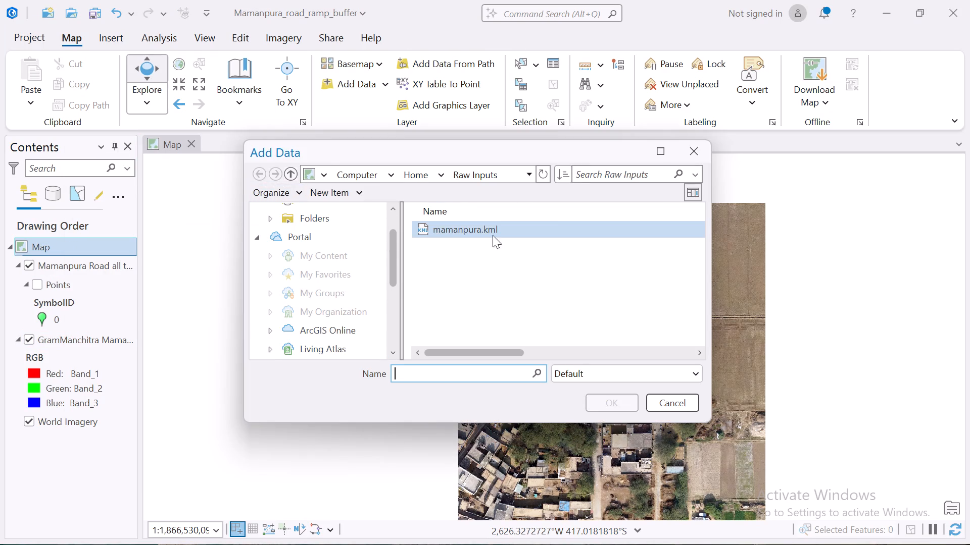
{"action": "left_click", "coordinate": [540, 175]}
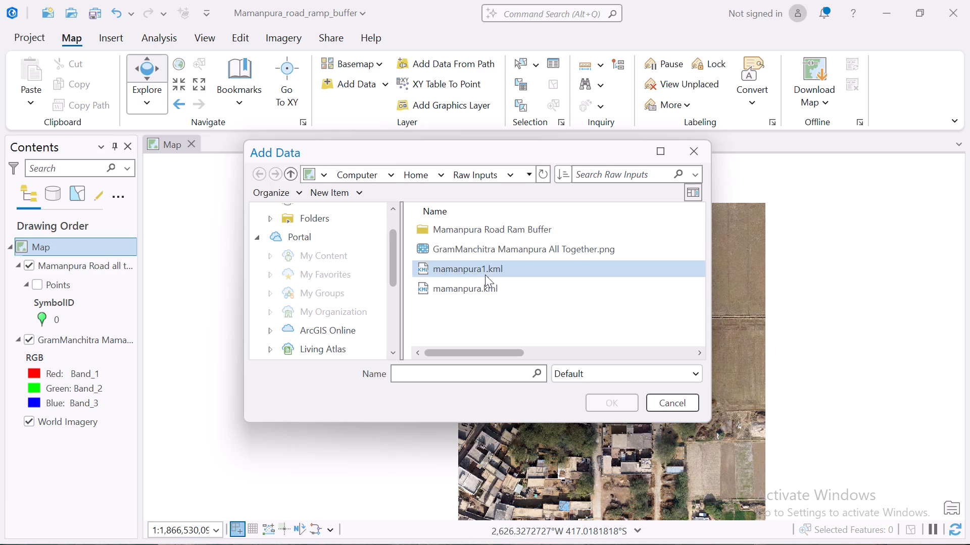
{"action": "left_click", "coordinate": [486, 271]}
{"action": "left_click", "coordinate": [596, 407]}
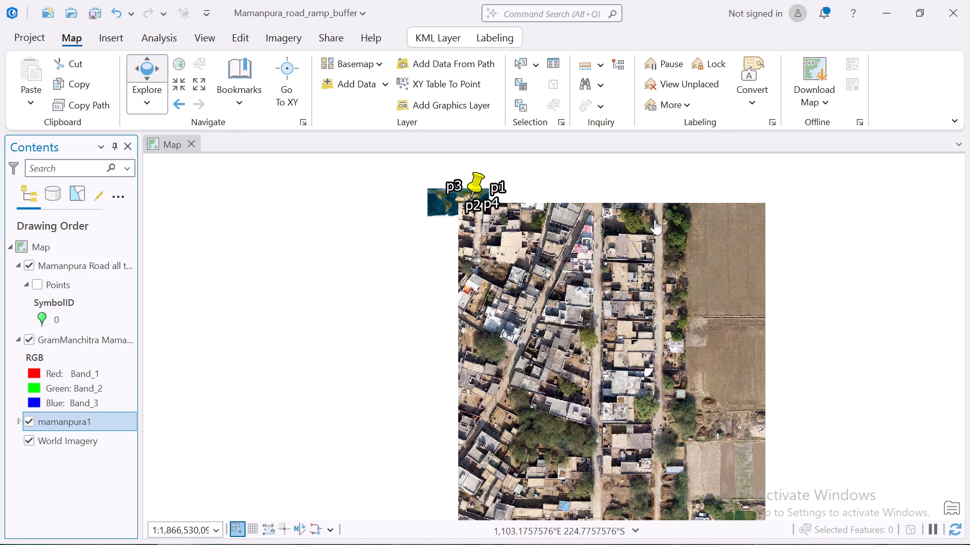
Start a new georeferencing session for the GramManchitra Mamanpura raster layer.
{"action": "scroll", "coordinate": [603, 202], "scroll_direction": "up", "scroll_amount": 8}
{"action": "scroll", "coordinate": [542, 307], "scroll_direction": "down", "scroll_amount": 4}
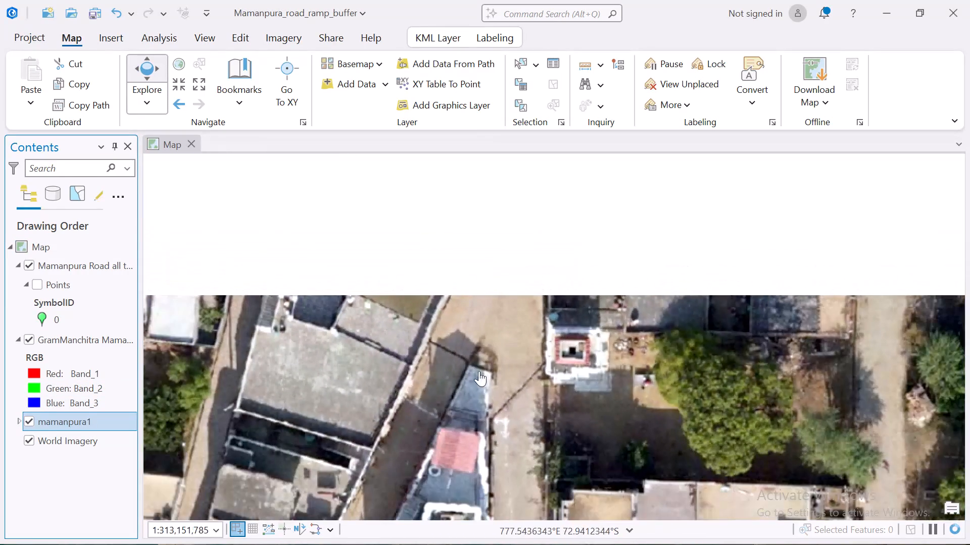
{"action": "scroll", "coordinate": [479, 371], "scroll_direction": "up", "scroll_amount": 1}
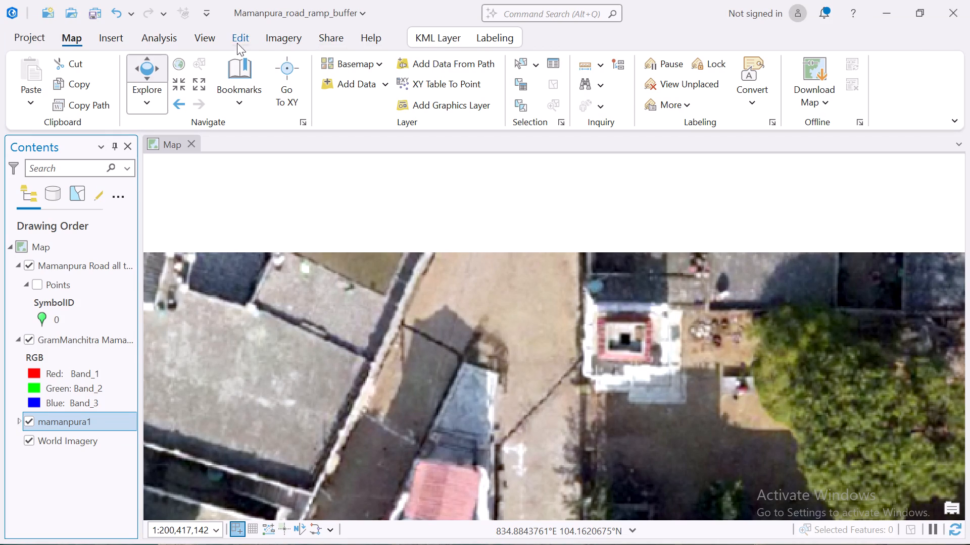
{"action": "left_click", "coordinate": [237, 43]}
{"action": "left_click", "coordinate": [273, 38]}
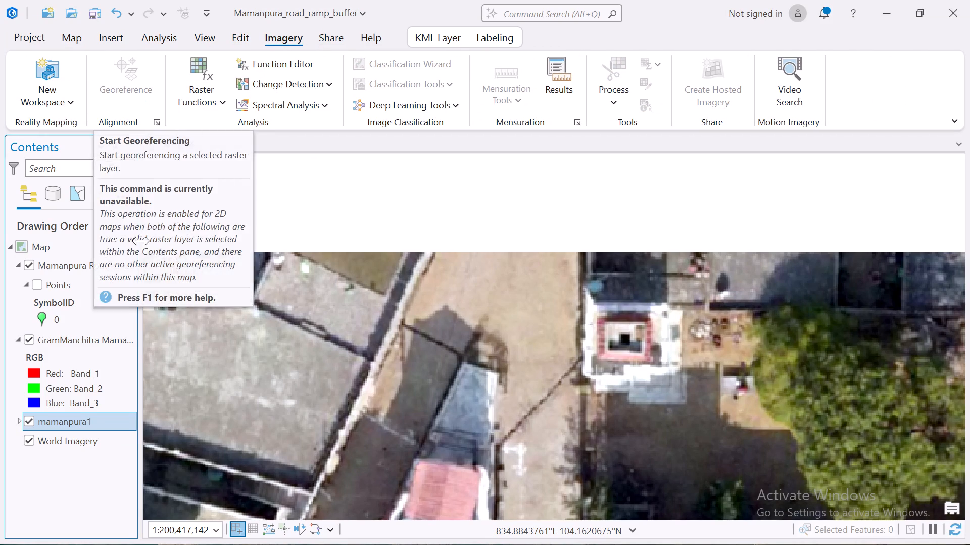
{"action": "left_click", "coordinate": [73, 332]}
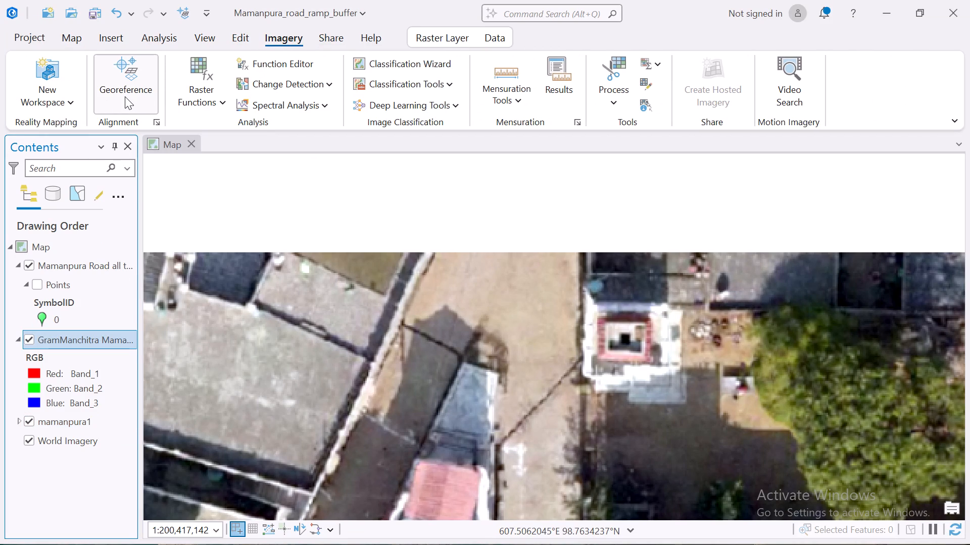
{"action": "left_click", "coordinate": [125, 96]}
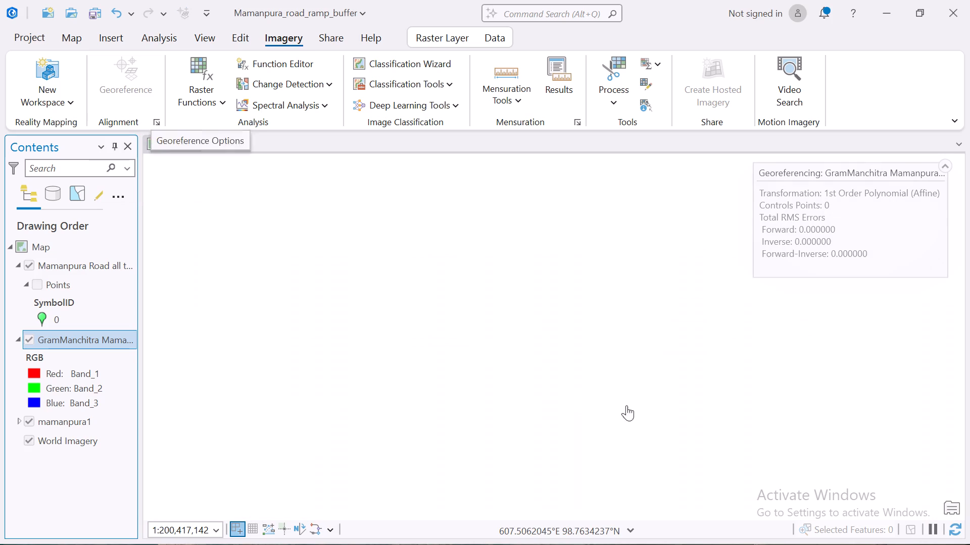
Add the first control point, linking the tip of the wedge-shaped building at the road fork to placemark p1, with the image hidden for the target.
{"action": "scroll", "coordinate": [373, 296], "scroll_direction": "down", "scroll_amount": 6}
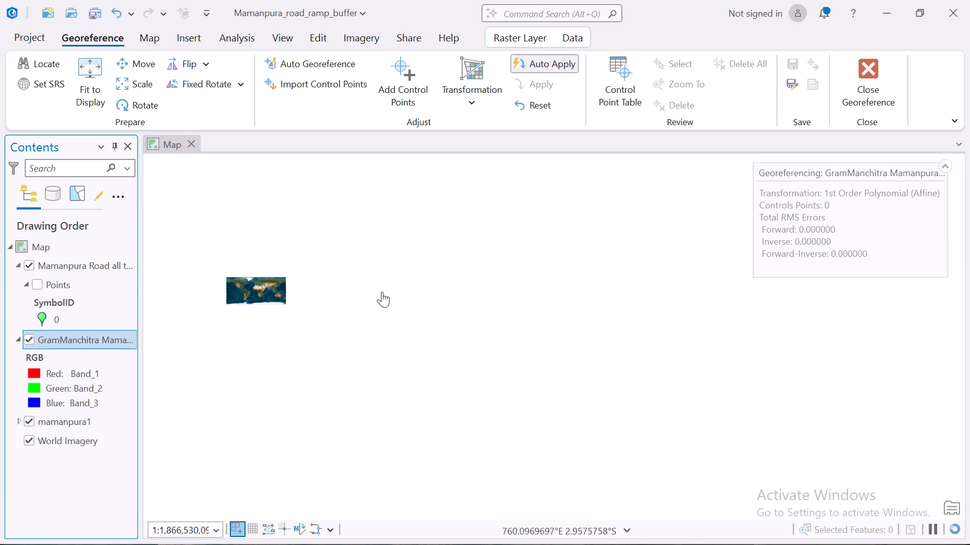
{"action": "scroll", "coordinate": [382, 292], "scroll_direction": "down", "scroll_amount": 1}
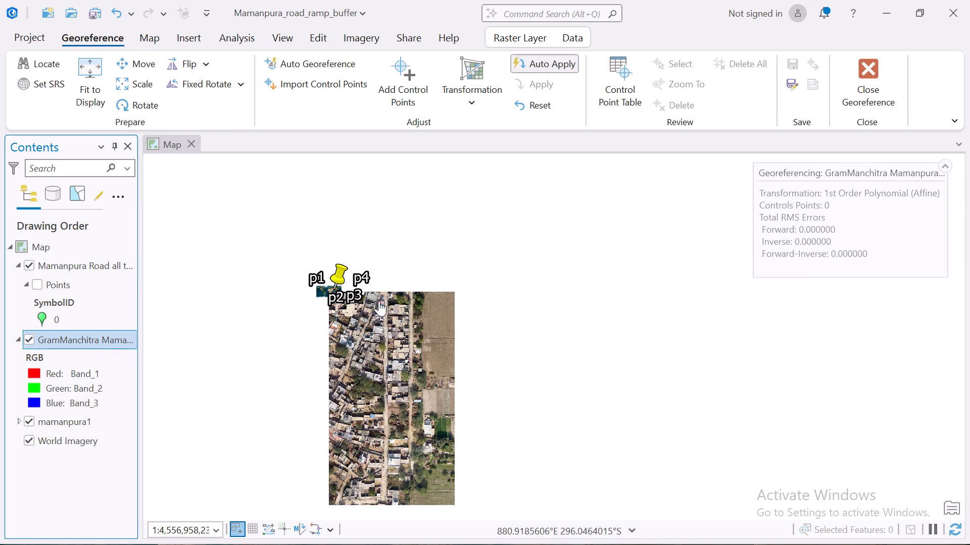
{"action": "scroll", "coordinate": [370, 296], "scroll_direction": "up", "scroll_amount": 5}
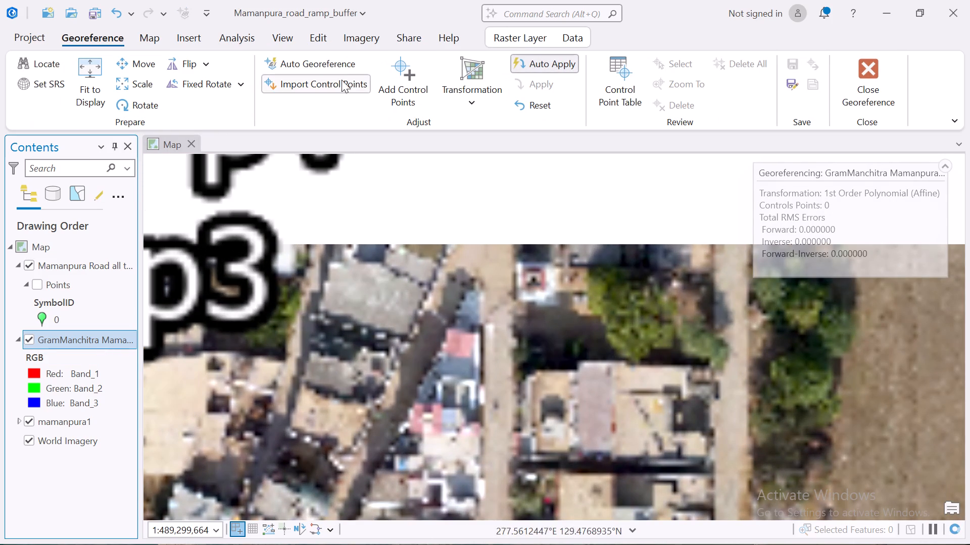
{"action": "left_click", "coordinate": [405, 95]}
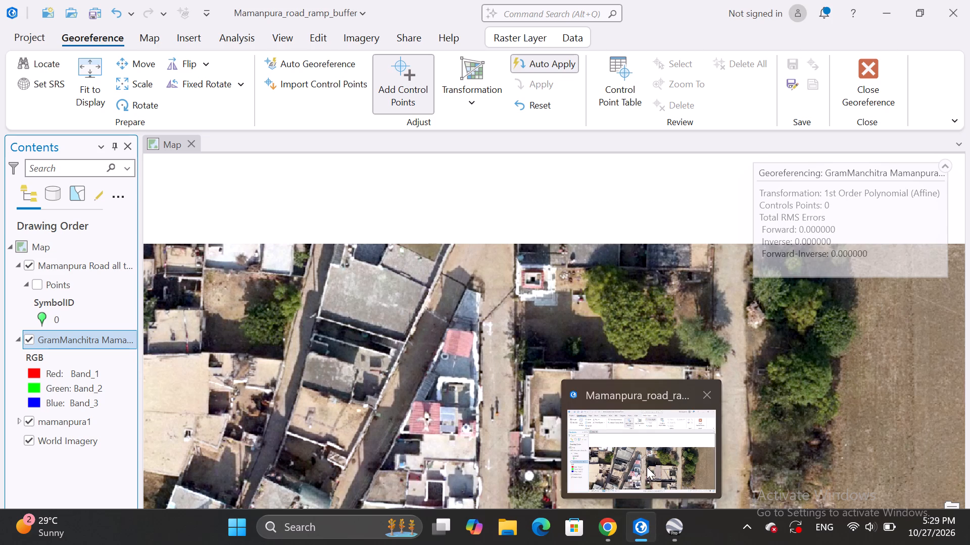
{"action": "left_click", "coordinate": [663, 456]}
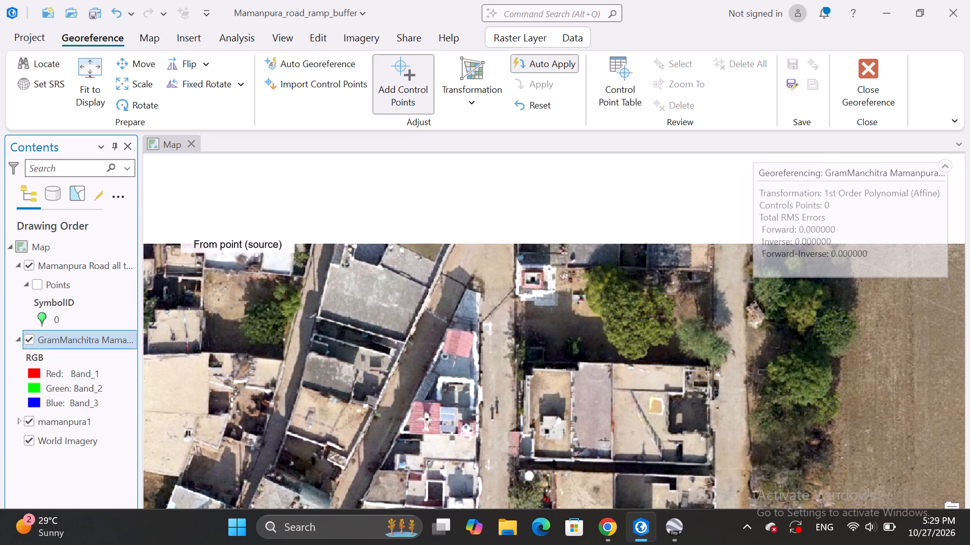
{"action": "left_click", "coordinate": [467, 289]}
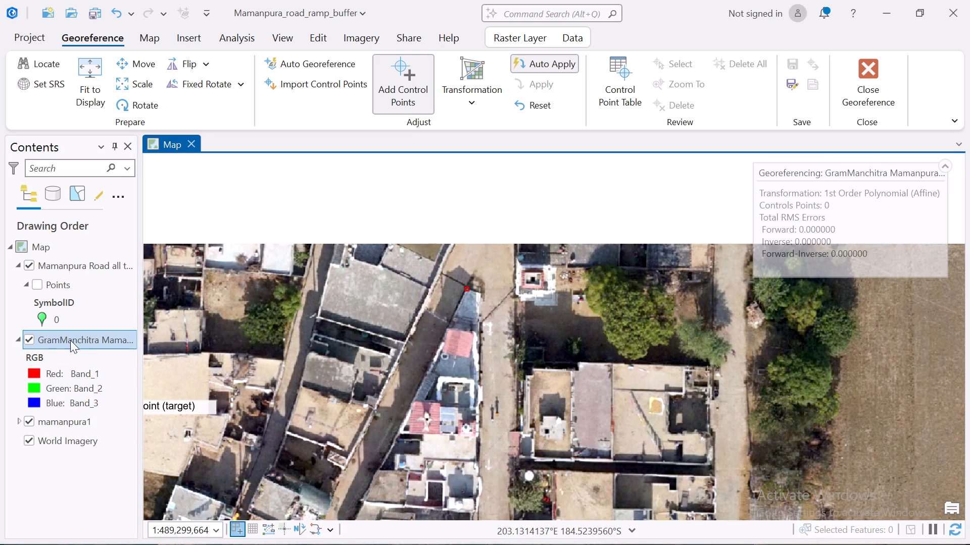
{"action": "left_click", "coordinate": [28, 337]}
{"action": "right_click", "coordinate": [47, 422]}
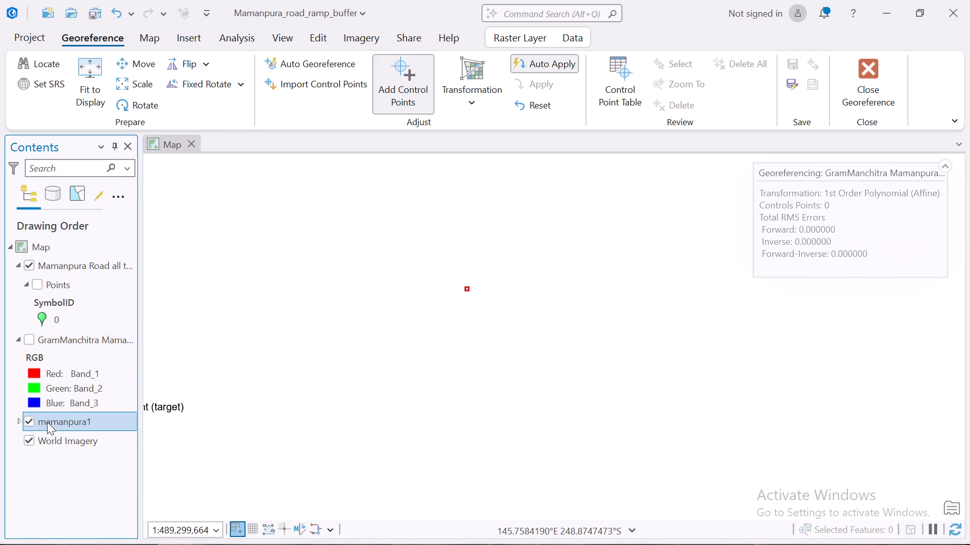
{"action": "left_click", "coordinate": [160, 198]}
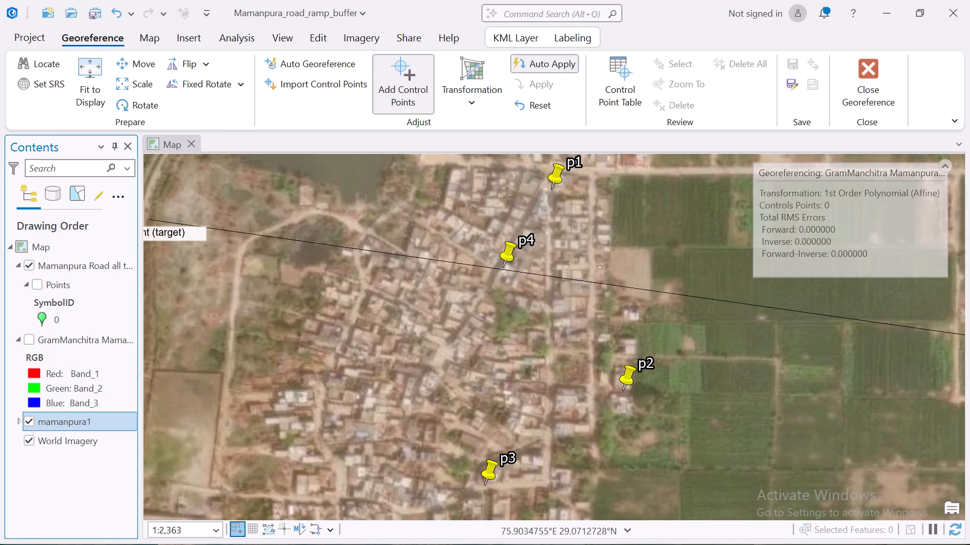
{"action": "left_click", "coordinate": [551, 189]}
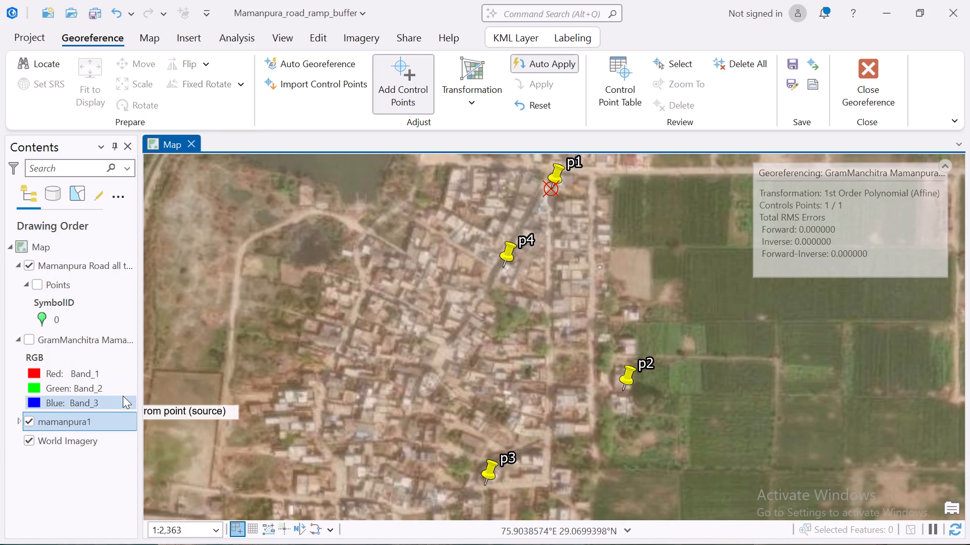
Turn the GramManchitra Mamanpura image back on and bring its full extent into view.
{"action": "left_click", "coordinate": [32, 339]}
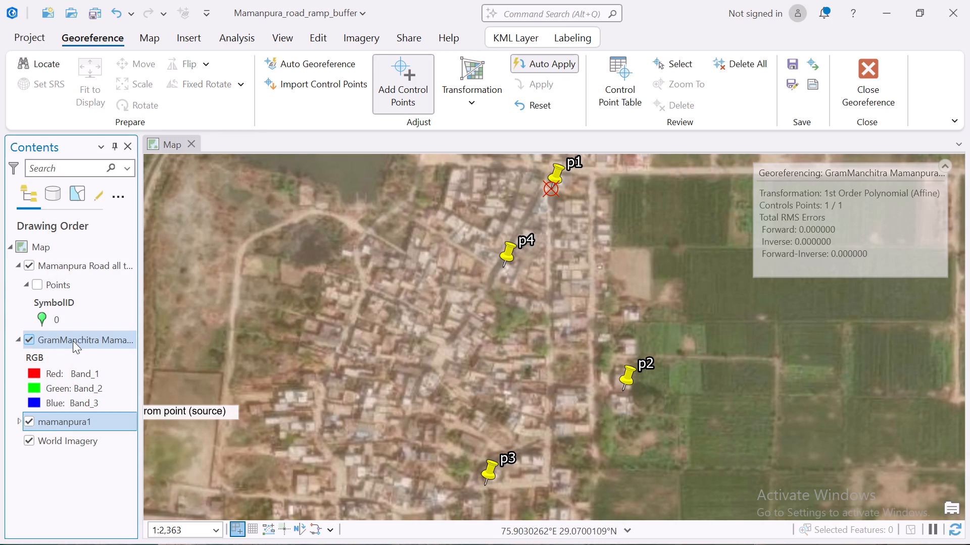
{"action": "right_click", "coordinate": [80, 341]}
{"action": "left_click", "coordinate": [224, 197]}
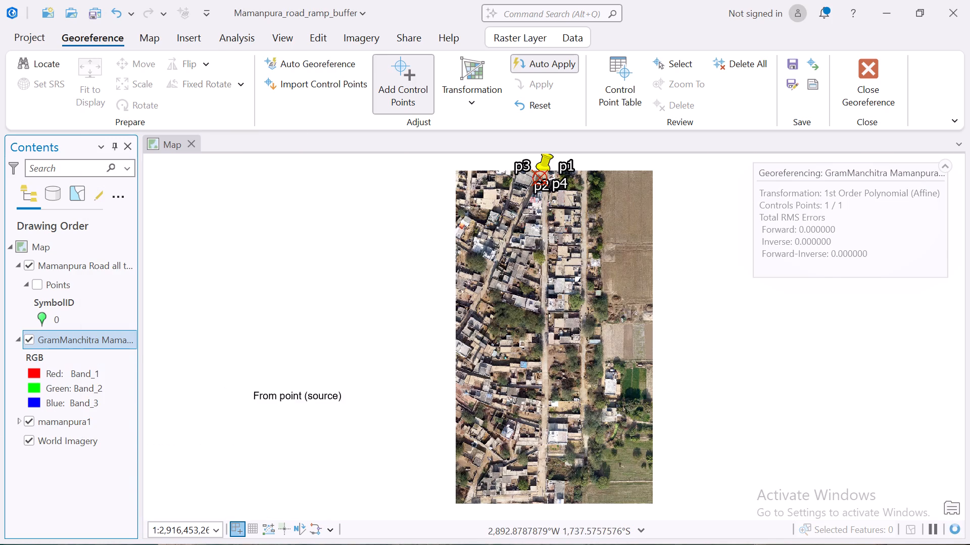
{"action": "scroll", "coordinate": [622, 405], "scroll_direction": "up", "scroll_amount": 3}
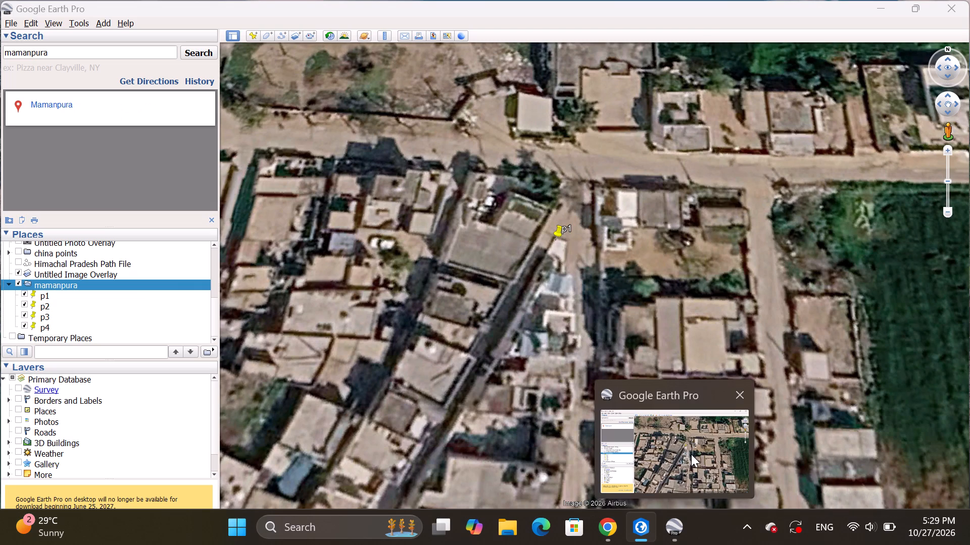
Switch to Google Earth Pro and examine where placemark p2 sits relative to the village buildings and roads.
{"action": "left_click", "coordinate": [690, 452]}
{"action": "scroll", "coordinate": [554, 287], "scroll_direction": "down", "scroll_amount": 6}
{"action": "scroll", "coordinate": [519, 231], "scroll_direction": "down", "scroll_amount": 6}
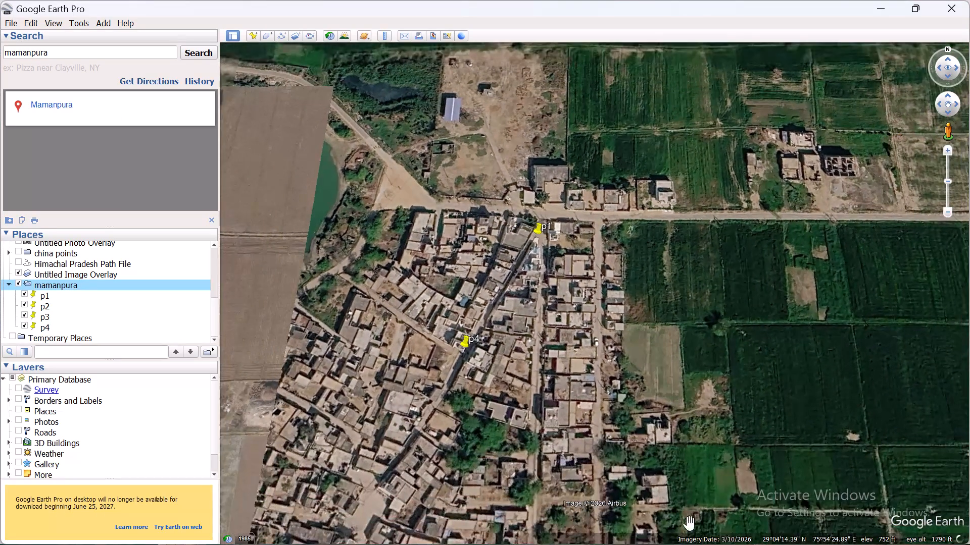
{"action": "scroll", "coordinate": [516, 328], "scroll_direction": "down", "scroll_amount": 5}
{"action": "scroll", "coordinate": [573, 437], "scroll_direction": "up", "scroll_amount": 4}
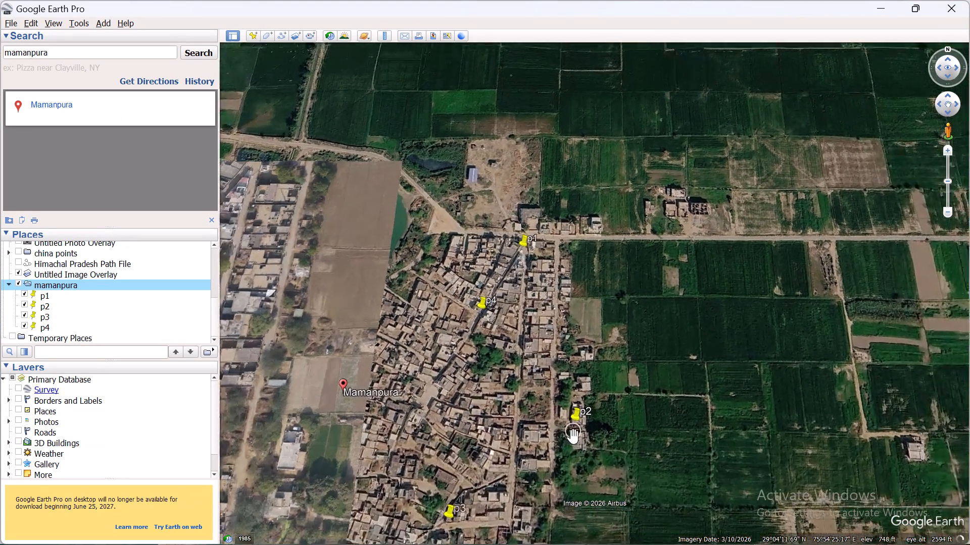
{"action": "scroll", "coordinate": [576, 441], "scroll_direction": "up", "scroll_amount": 2}
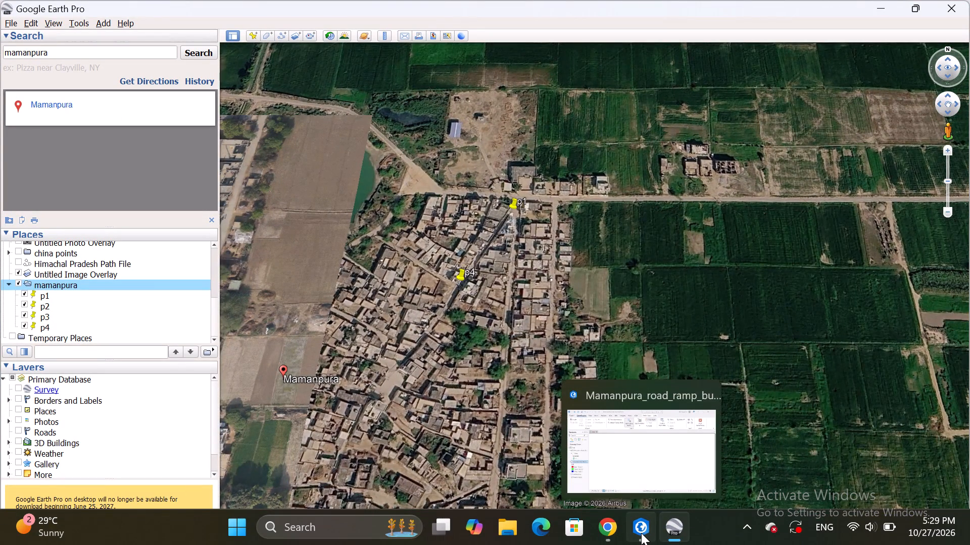
Back in ArcGIS Pro, add the second control point, linking the southwest corner of the white building beside the green plot to placemark p2.
{"action": "left_click", "coordinate": [625, 455]}
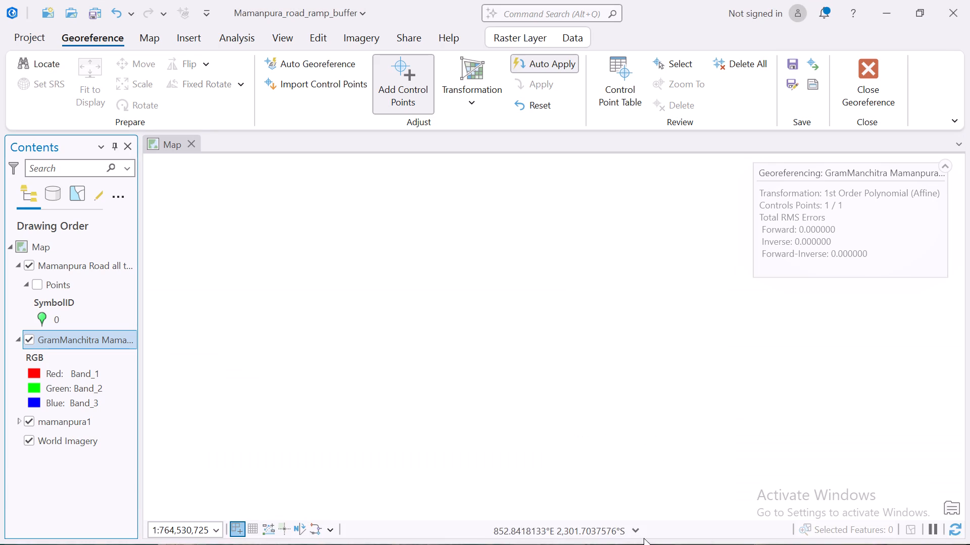
{"action": "right_click", "coordinate": [77, 338]}
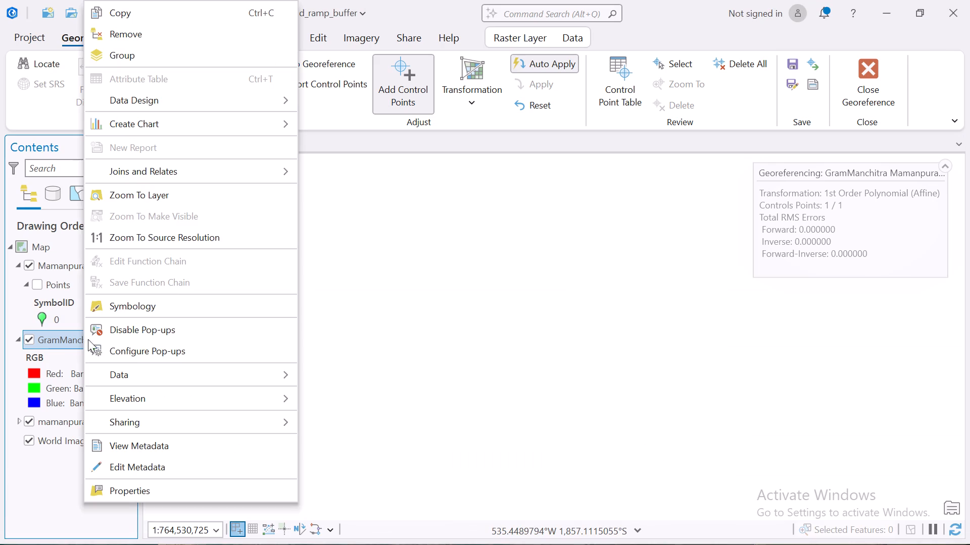
{"action": "left_click", "coordinate": [192, 196]}
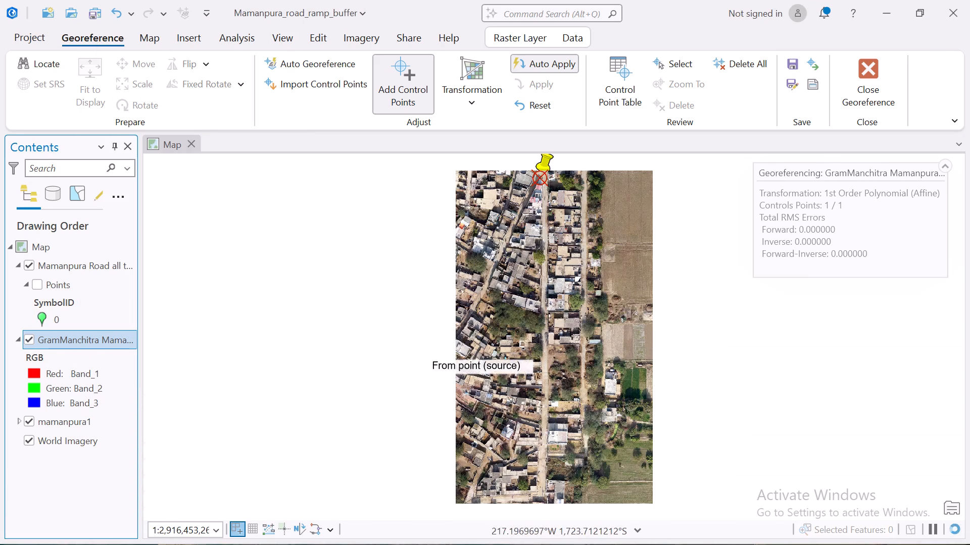
{"action": "scroll", "coordinate": [612, 407], "scroll_direction": "up", "scroll_amount": 3}
{"action": "scroll", "coordinate": [604, 395], "scroll_direction": "down", "scroll_amount": 3}
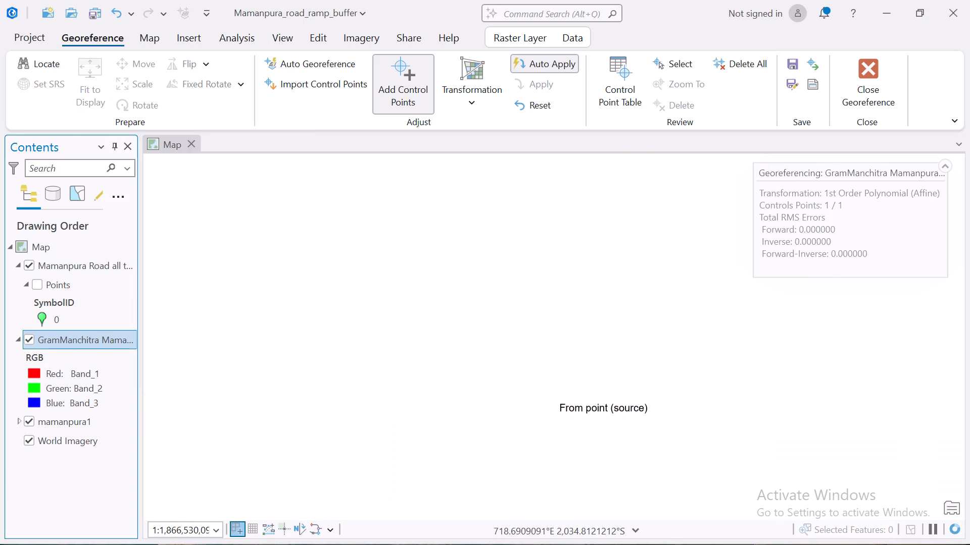
{"action": "scroll", "coordinate": [604, 395], "scroll_direction": "down", "scroll_amount": 2}
{"action": "scroll", "coordinate": [604, 395], "scroll_direction": "up", "scroll_amount": 2}
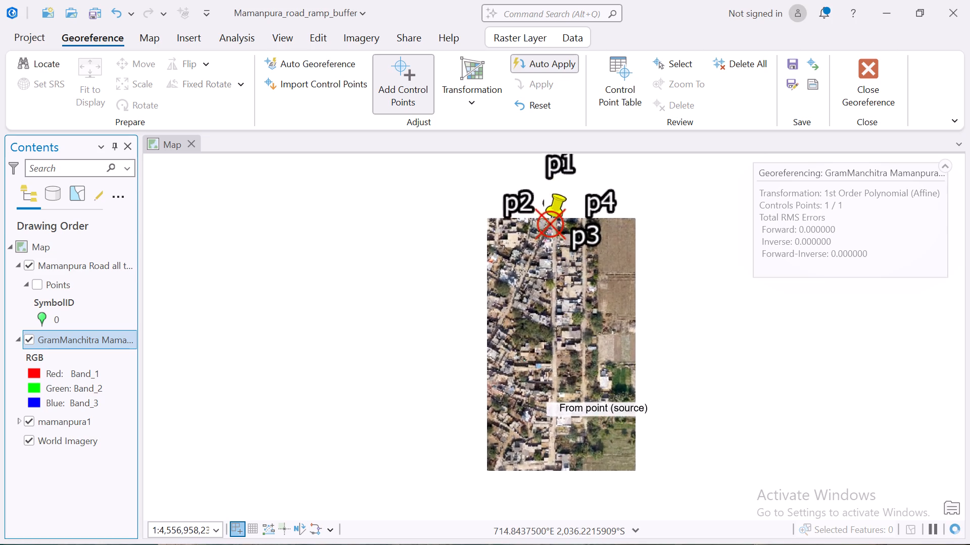
{"action": "scroll", "coordinate": [604, 395], "scroll_direction": "up", "scroll_amount": 1}
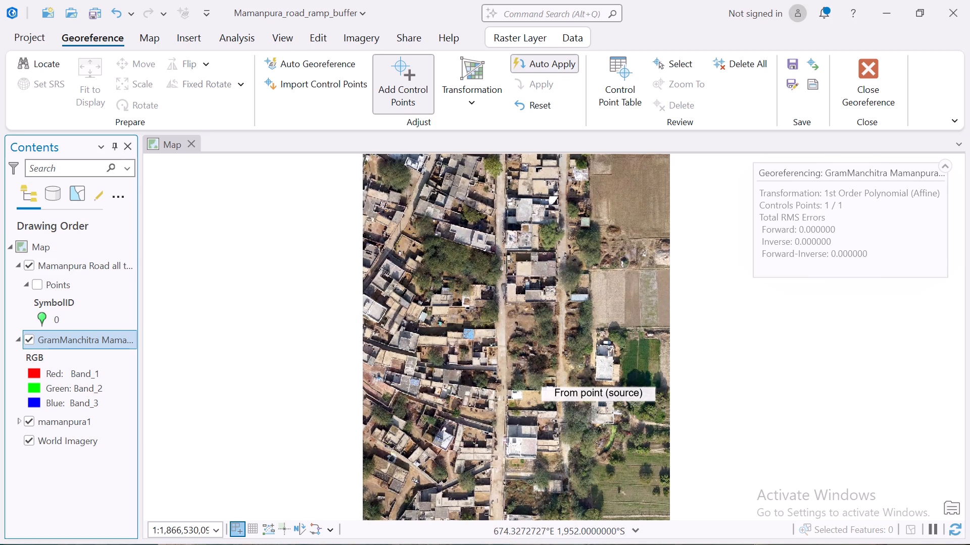
{"action": "scroll", "coordinate": [596, 380], "scroll_direction": "up", "scroll_amount": 1}
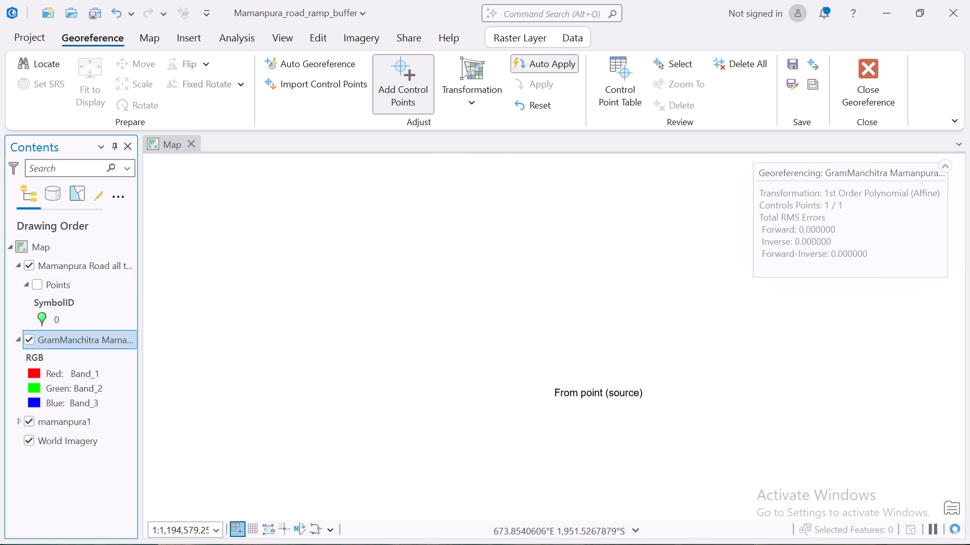
{"action": "scroll", "coordinate": [596, 380], "scroll_direction": "down", "scroll_amount": 1}
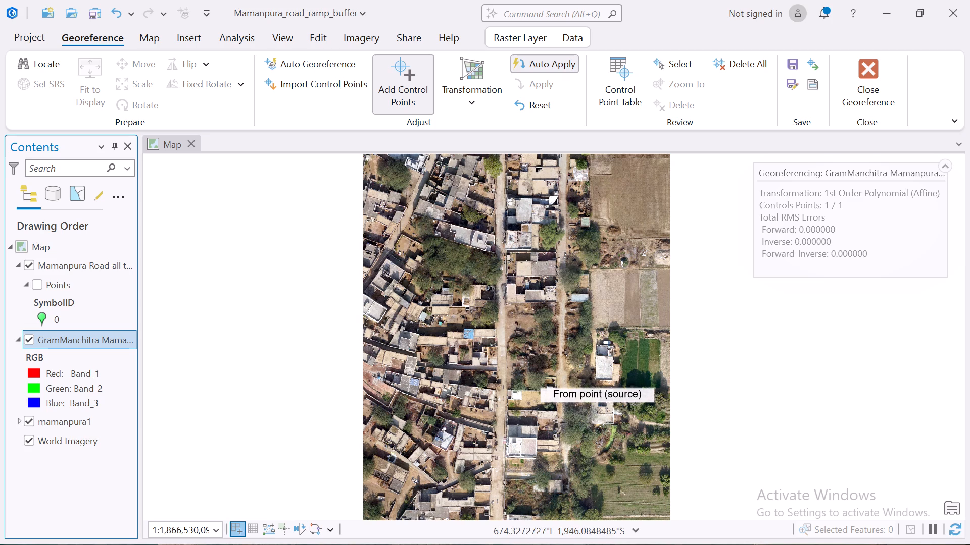
{"action": "left_click", "coordinate": [597, 379]}
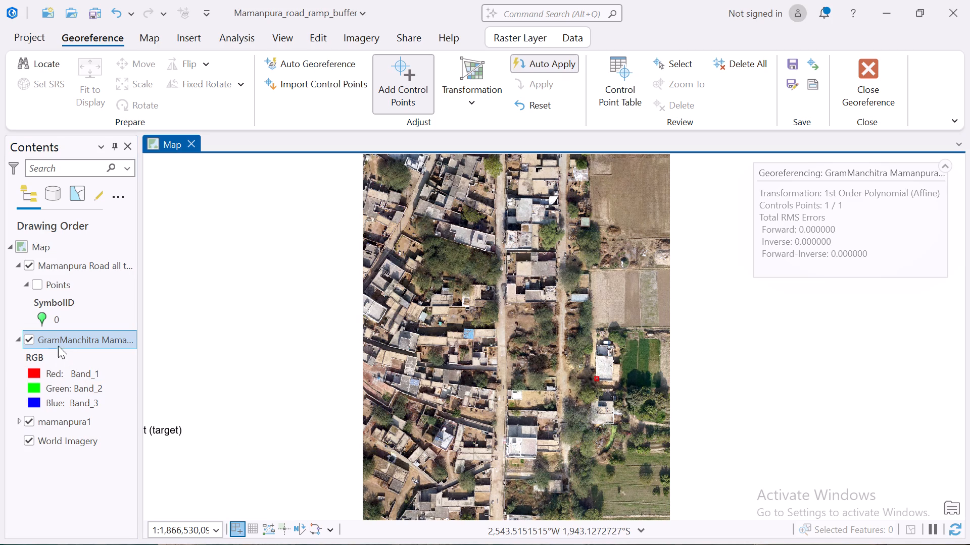
{"action": "left_click", "coordinate": [33, 338]}
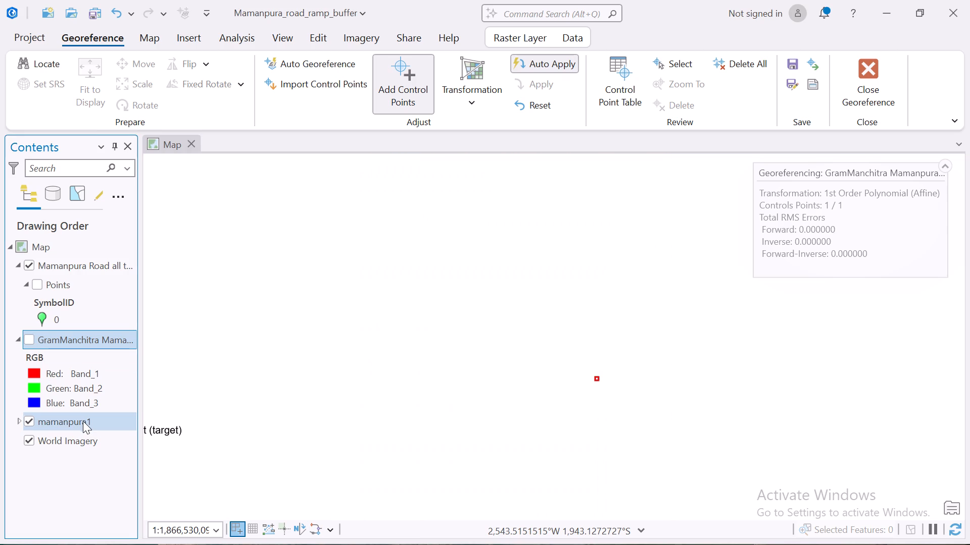
{"action": "right_click", "coordinate": [83, 420]}
{"action": "left_click", "coordinate": [169, 196]}
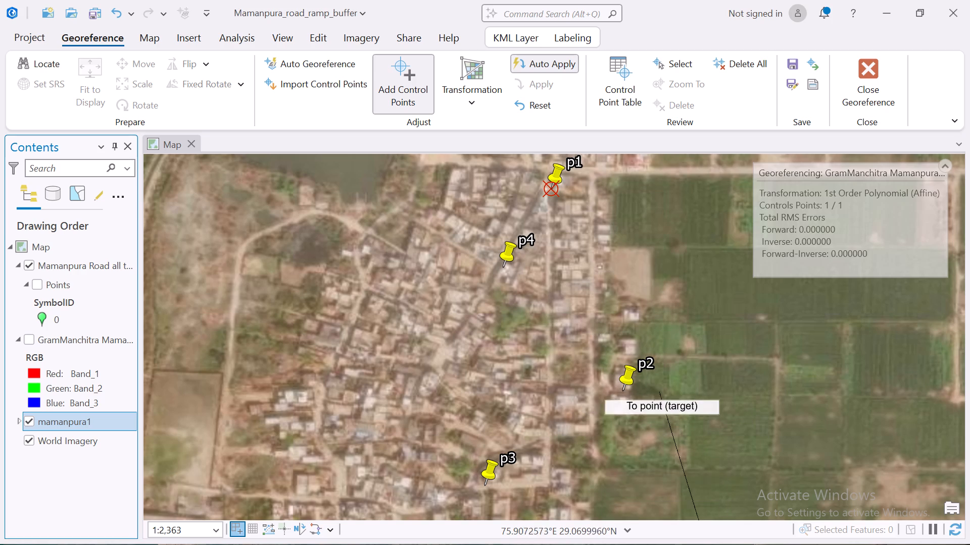
{"action": "left_click", "coordinate": [623, 390]}
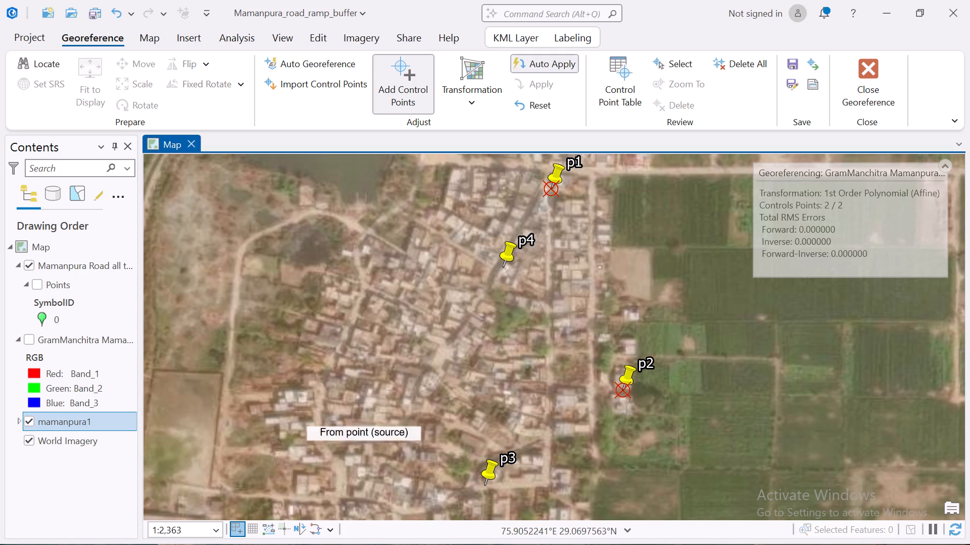
Turn the GramManchitra Mamanpura image back on and zoom to its full extent.
{"action": "left_click", "coordinate": [31, 338]}
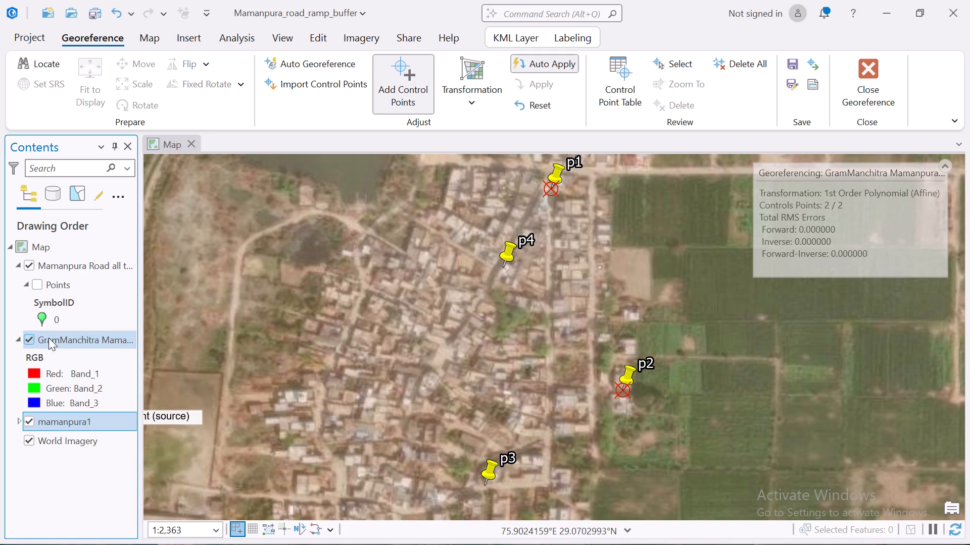
{"action": "right_click", "coordinate": [63, 340]}
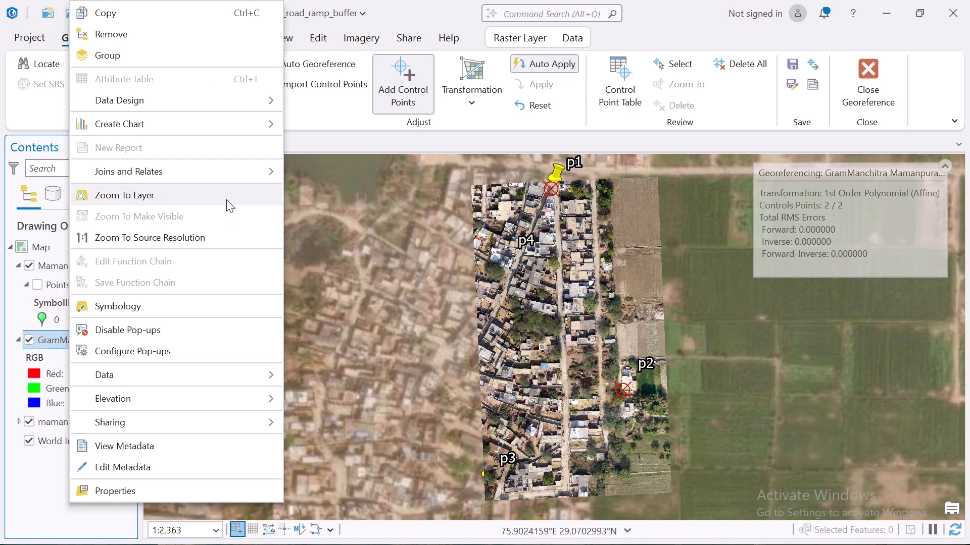
{"action": "left_click", "coordinate": [226, 199]}
{"action": "scroll", "coordinate": [551, 468], "scroll_direction": "up", "scroll_amount": 1}
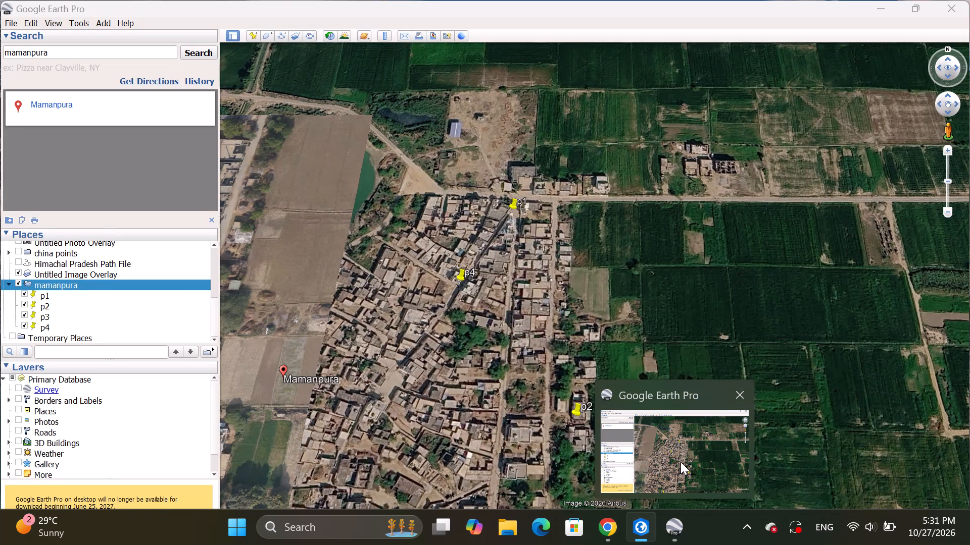
Switch to Google Earth Pro and examine where placemark p3 sits relative to the surrounding buildings and lanes.
{"action": "left_click", "coordinate": [674, 454]}
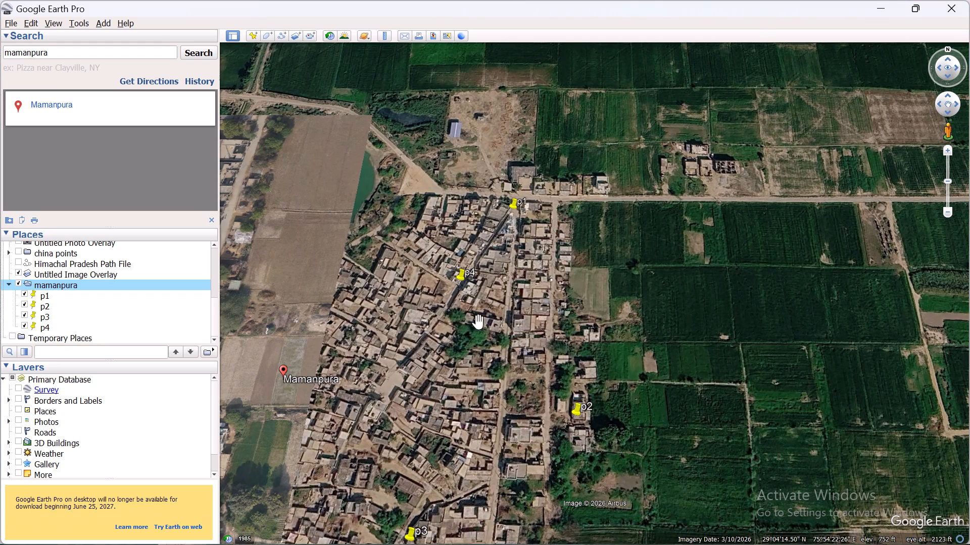
{"action": "scroll", "coordinate": [527, 279], "scroll_direction": "down", "scroll_amount": 1}
{"action": "scroll", "coordinate": [438, 506], "scroll_direction": "up", "scroll_amount": 6}
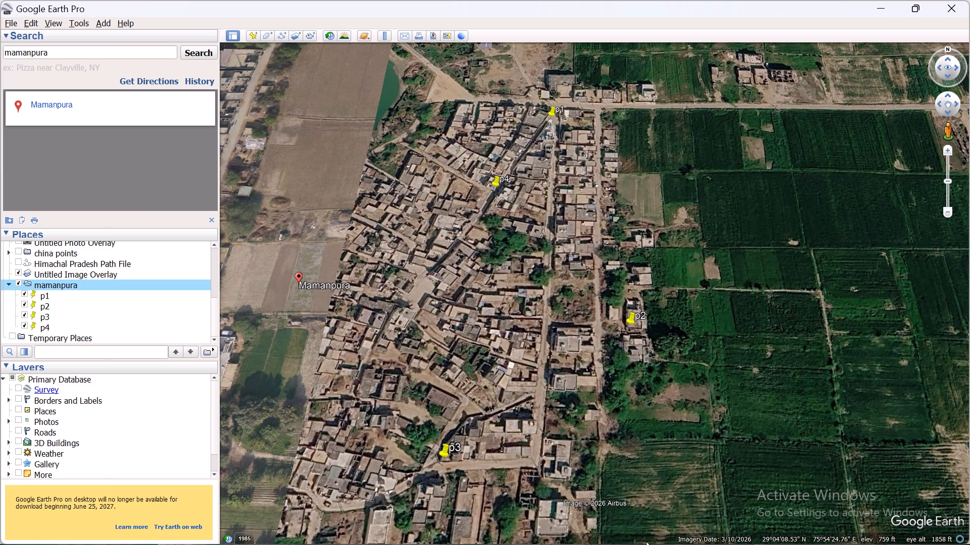
Back in ArcGIS Pro, add the third control point, linking the southwest corner of the building block by the lane junction to placemark p3.
{"action": "left_click", "coordinate": [636, 524]}
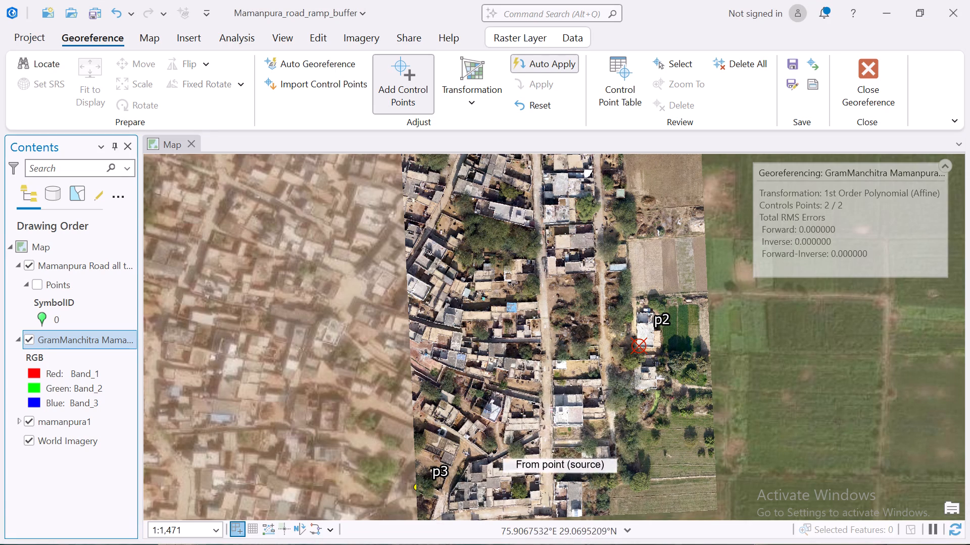
{"action": "scroll", "coordinate": [493, 347], "scroll_direction": "down", "scroll_amount": 1}
{"action": "scroll", "coordinate": [488, 472], "scroll_direction": "up", "scroll_amount": 2}
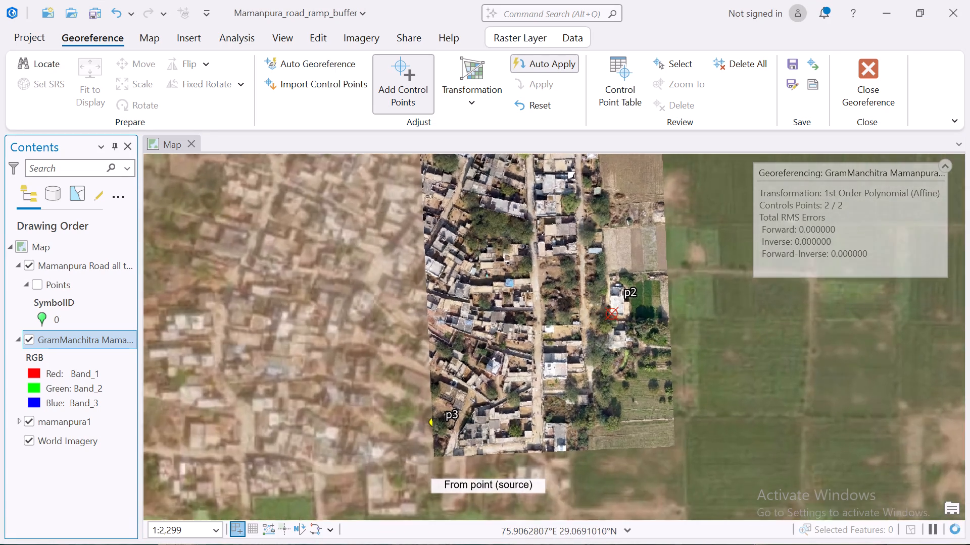
{"action": "scroll", "coordinate": [462, 422], "scroll_direction": "up", "scroll_amount": 1}
{"action": "scroll", "coordinate": [404, 422], "scroll_direction": "up", "scroll_amount": 3}
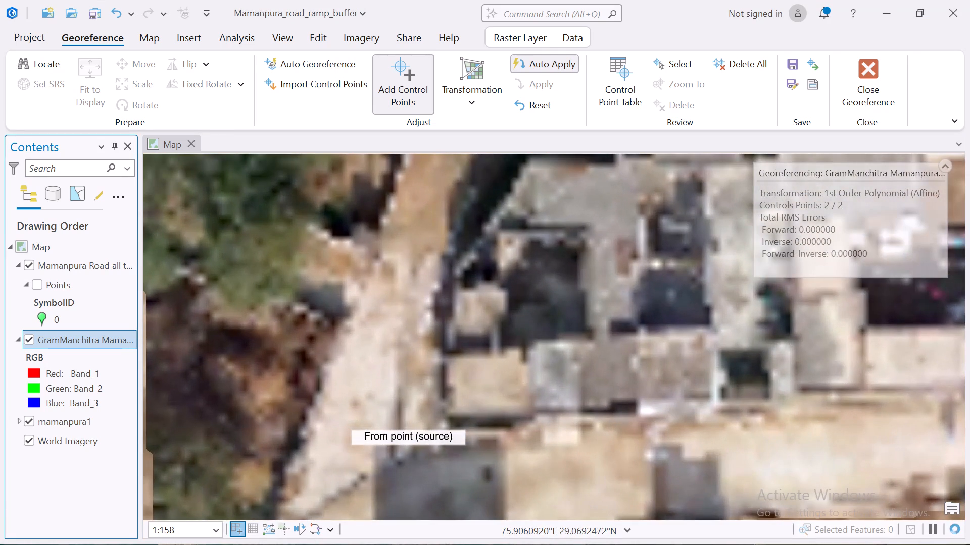
{"action": "scroll", "coordinate": [470, 422], "scroll_direction": "down", "scroll_amount": 2}
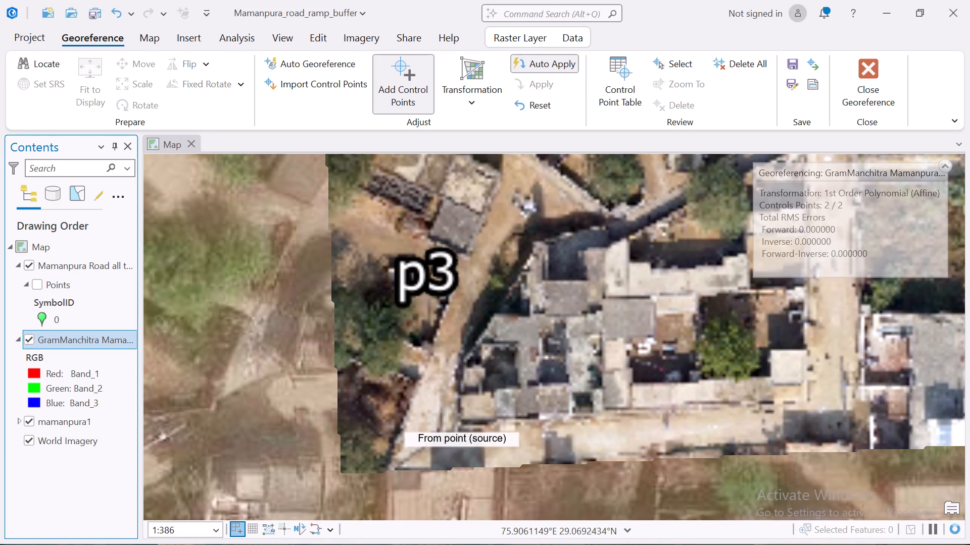
{"action": "left_click", "coordinate": [461, 424]}
{"action": "left_click", "coordinate": [29, 340]}
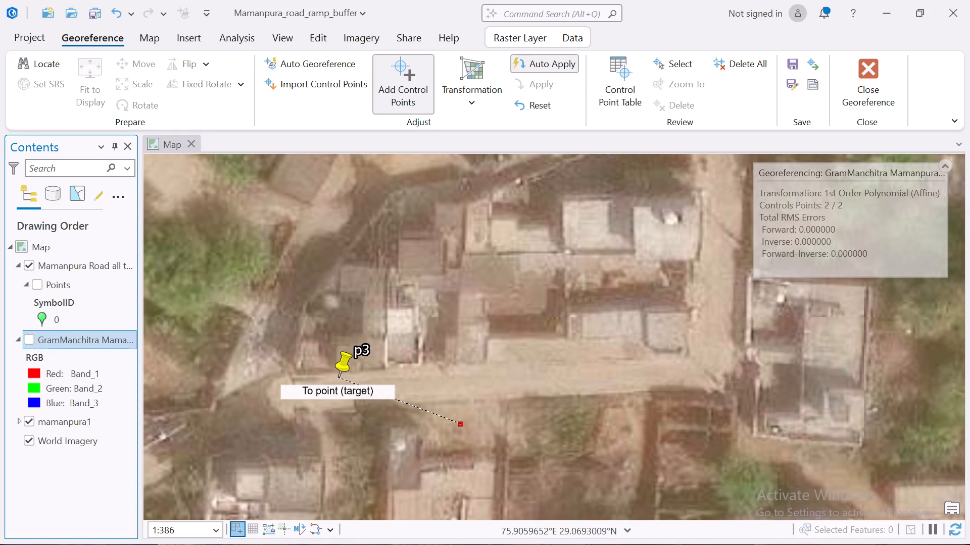
{"action": "left_click", "coordinate": [339, 377]}
Turn the GramManchitra Mamanpura image back on and compare the area around placemark p4 with the base imagery.
{"action": "scroll", "coordinate": [432, 397], "scroll_direction": "down", "scroll_amount": 4}
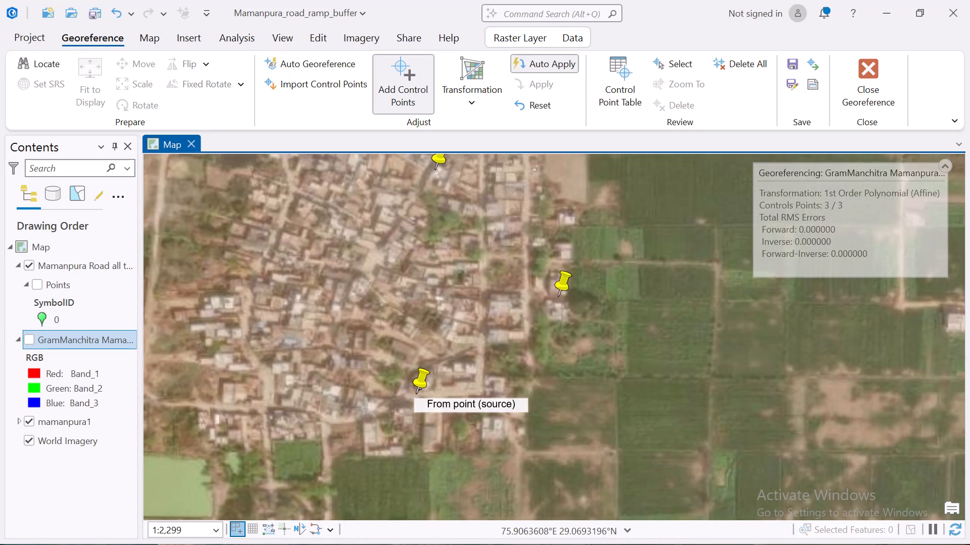
{"action": "scroll", "coordinate": [469, 395], "scroll_direction": "down", "scroll_amount": 2}
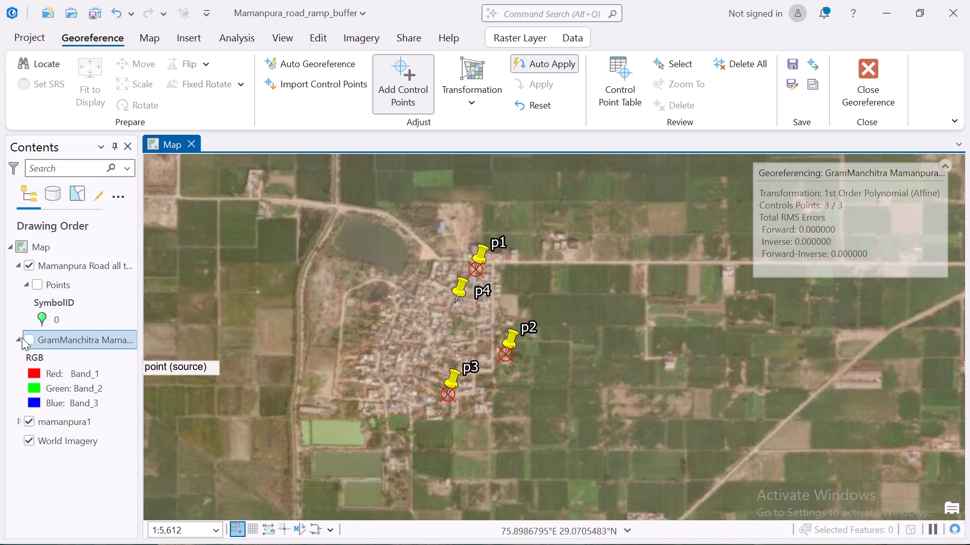
{"action": "left_click", "coordinate": [28, 339]}
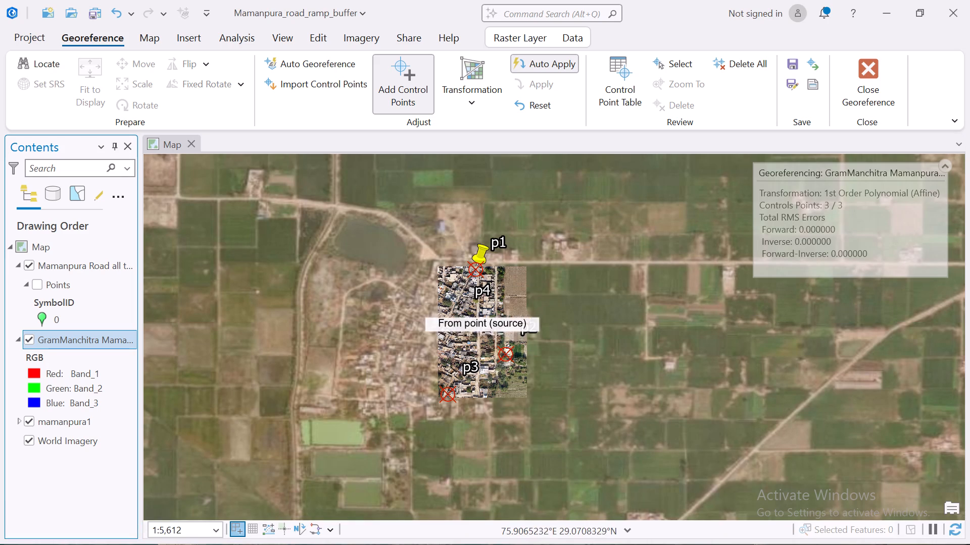
{"action": "scroll", "coordinate": [465, 300], "scroll_direction": "up", "scroll_amount": 3}
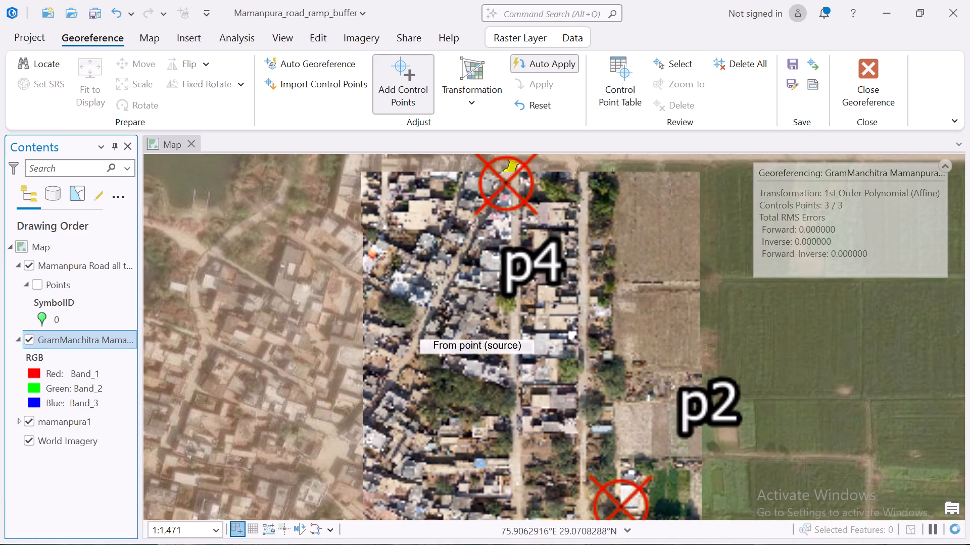
{"action": "scroll", "coordinate": [556, 344], "scroll_direction": "down", "scroll_amount": 1}
{"action": "scroll", "coordinate": [474, 324], "scroll_direction": "up", "scroll_amount": 3}
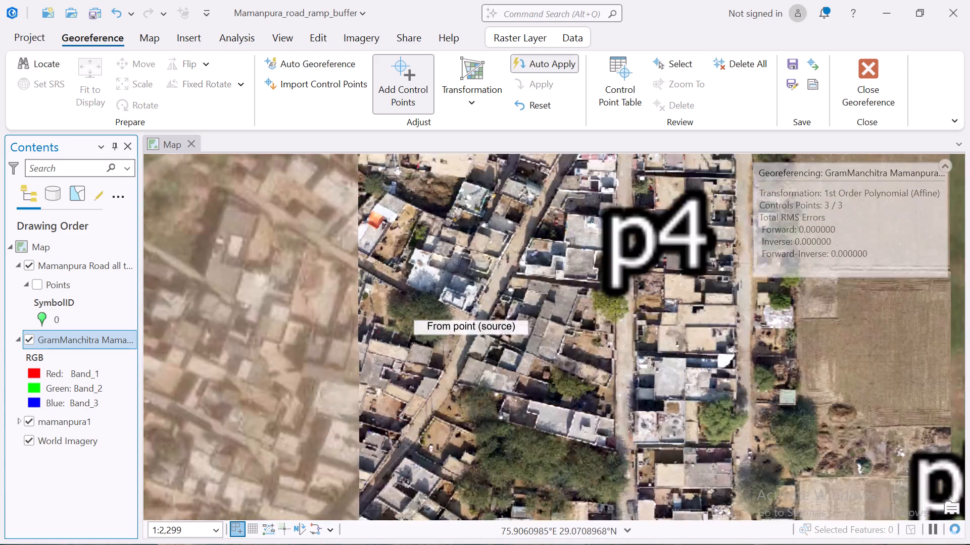
{"action": "left_click", "coordinate": [26, 334]}
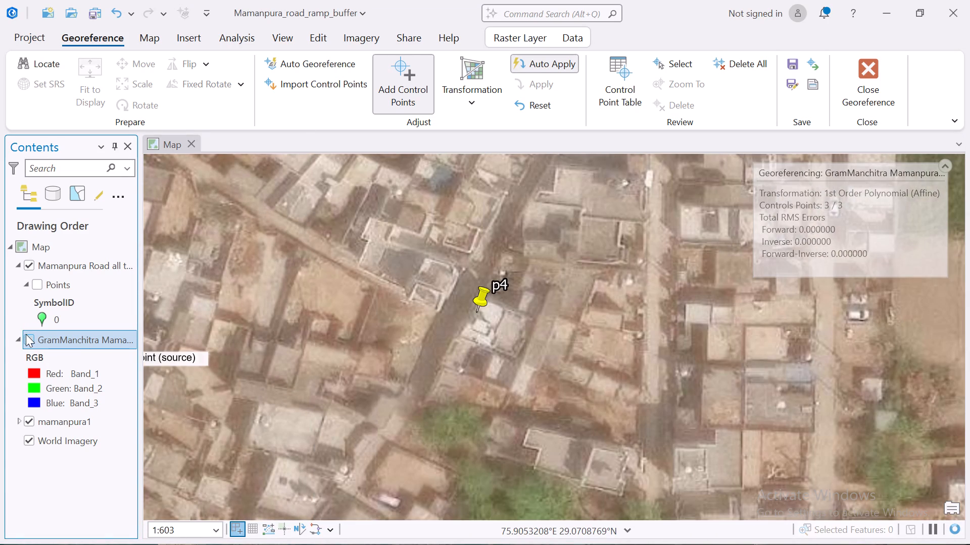
{"action": "left_click", "coordinate": [26, 335]}
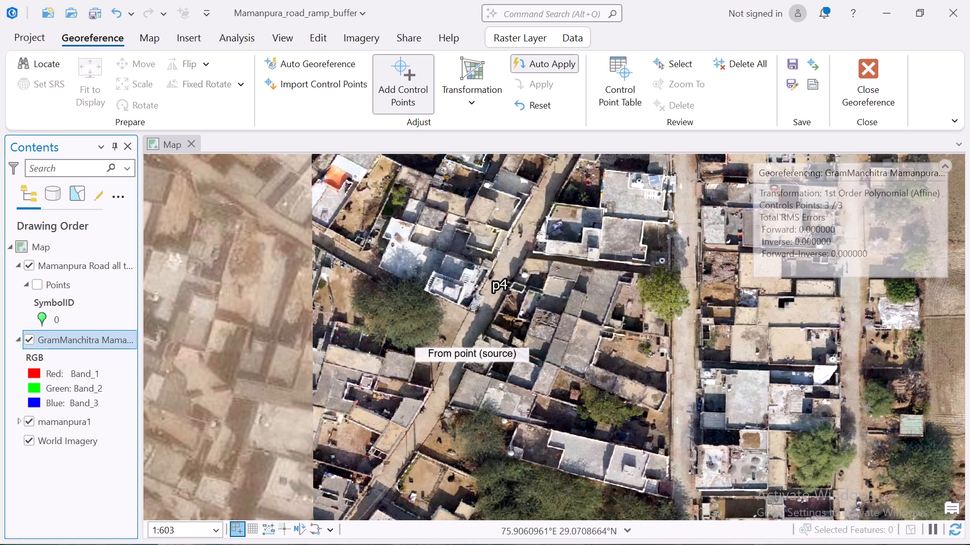
Add the fourth control point, linking the southern corner of the white building beside the diagonal lane to placemark p4, with the image hidden for the target.
{"action": "scroll", "coordinate": [466, 299], "scroll_direction": "up", "scroll_amount": 3}
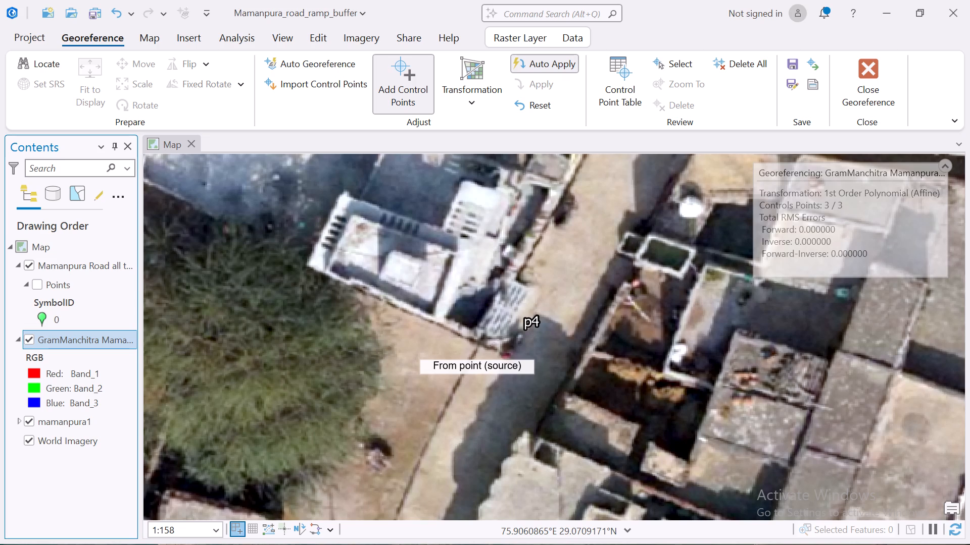
{"action": "scroll", "coordinate": [479, 347], "scroll_direction": "down", "scroll_amount": 5}
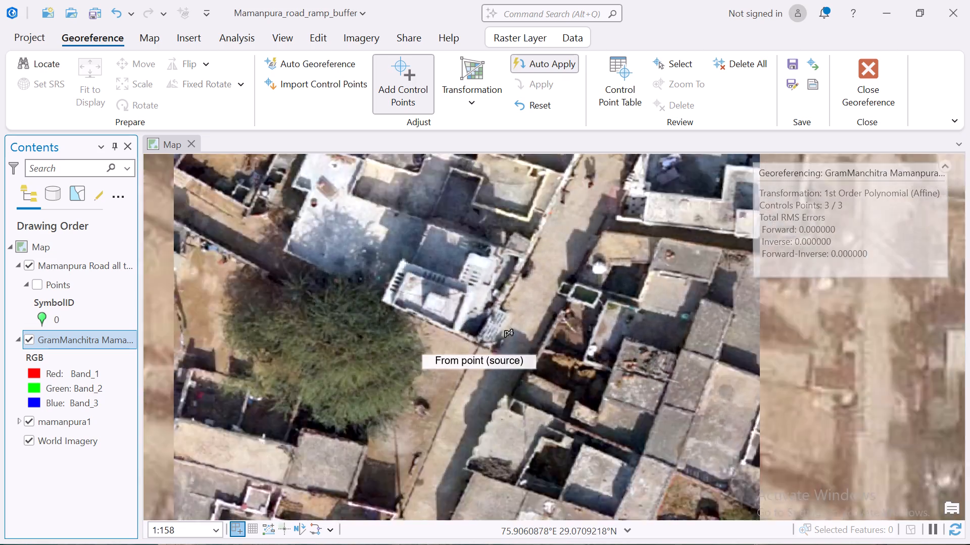
{"action": "scroll", "coordinate": [479, 347], "scroll_direction": "down", "scroll_amount": 1}
{"action": "scroll", "coordinate": [484, 344], "scroll_direction": "up", "scroll_amount": 2}
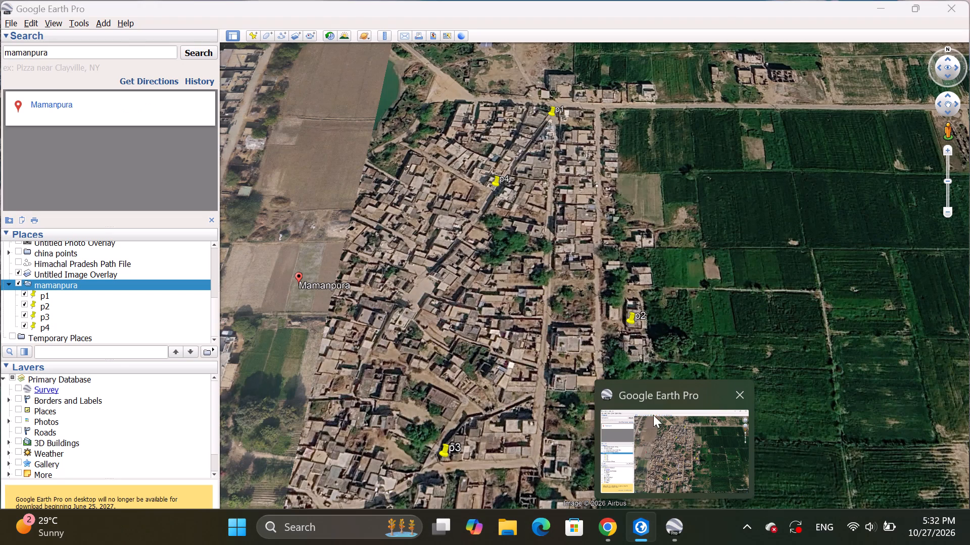
{"action": "scroll", "coordinate": [482, 340], "scroll_direction": "up", "scroll_amount": 3}
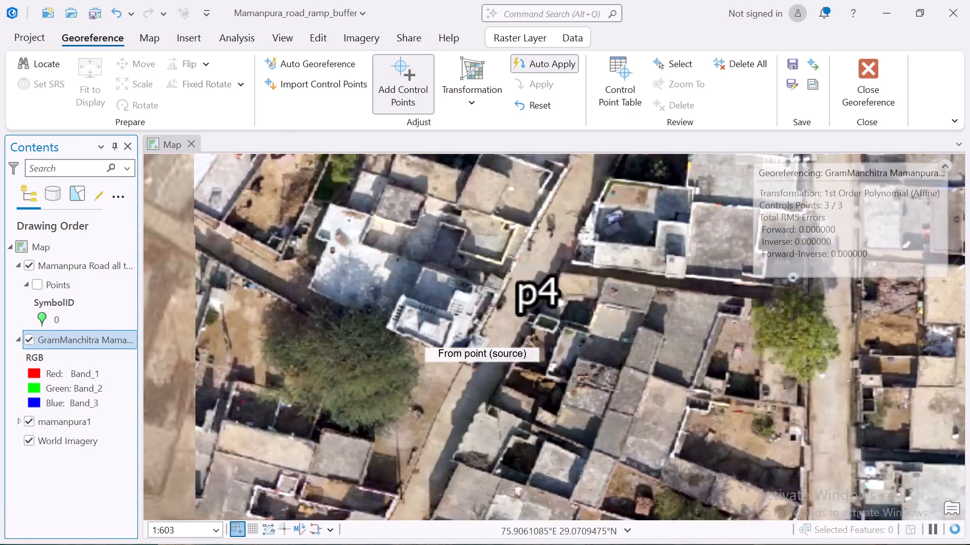
{"action": "left_click", "coordinate": [453, 368]}
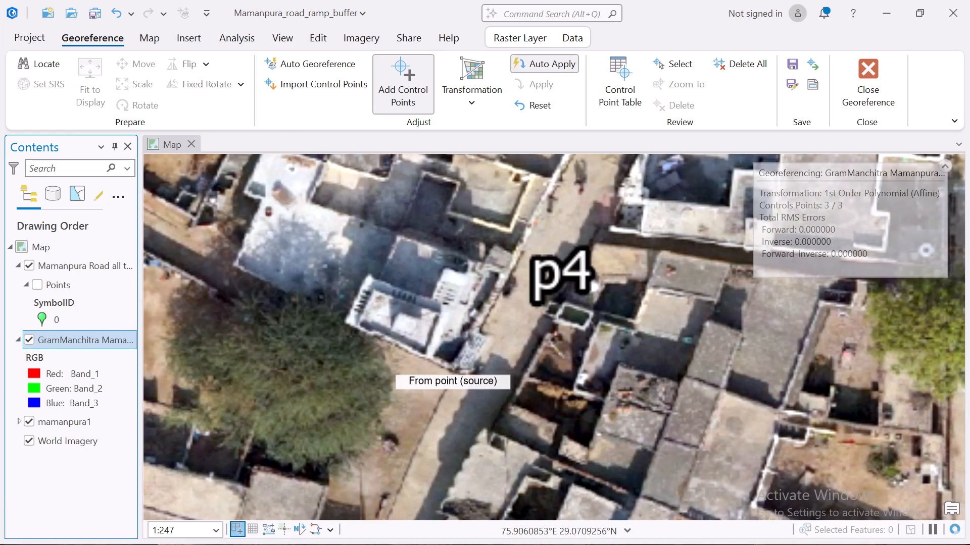
{"action": "left_click", "coordinate": [30, 337]}
{"action": "scroll", "coordinate": [480, 385], "scroll_direction": "up", "scroll_amount": 2}
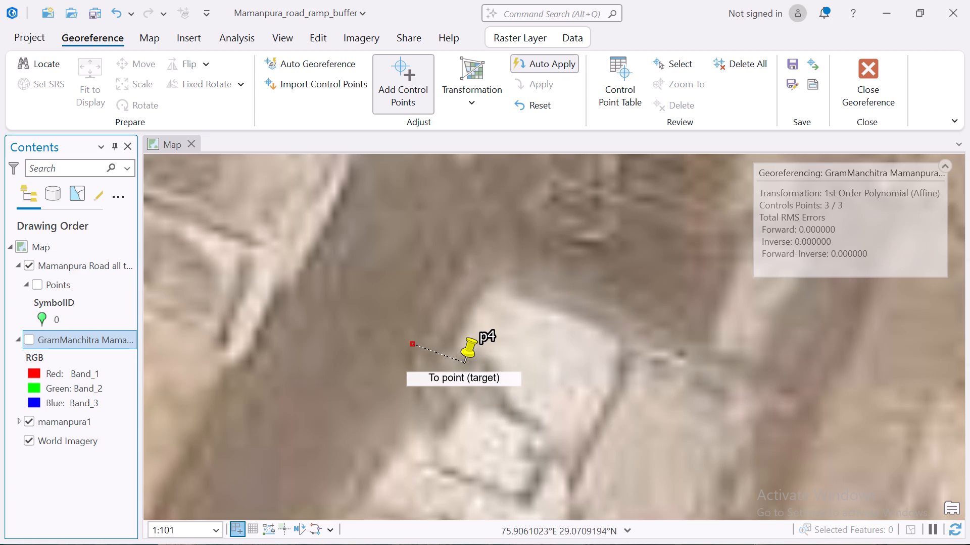
{"action": "left_click", "coordinate": [464, 363]}
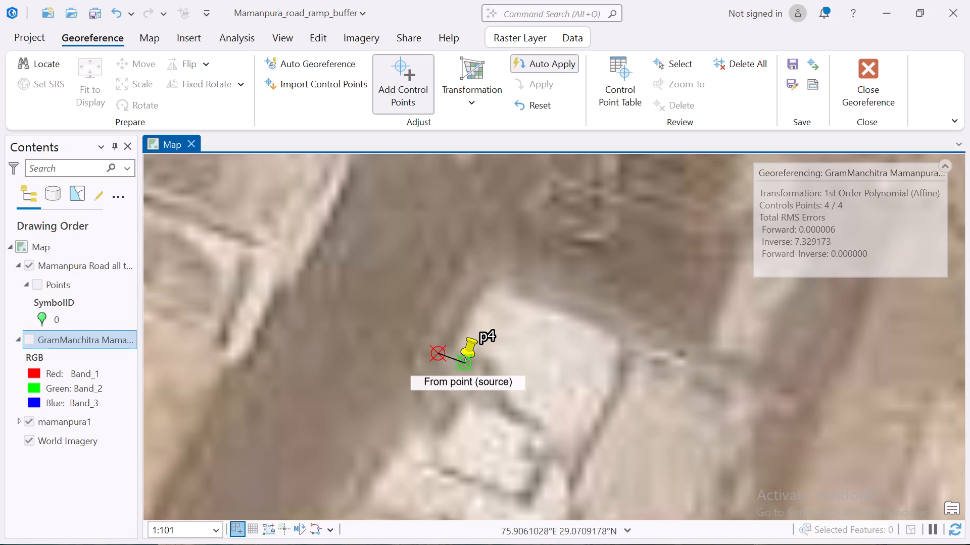
Turn the GramManchitra Mamanpura image back on with all four placemarks in view.
{"action": "scroll", "coordinate": [459, 348], "scroll_direction": "down", "scroll_amount": 6}
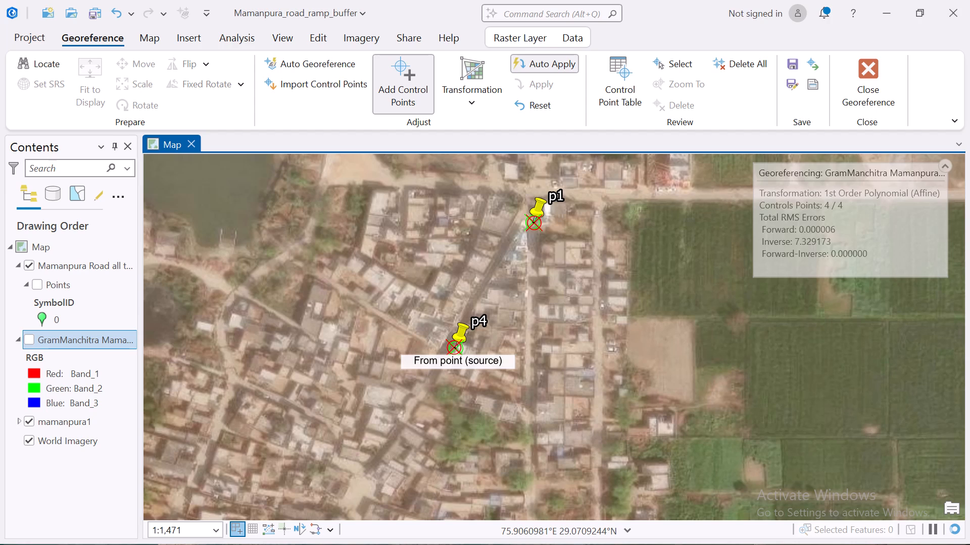
{"action": "scroll", "coordinate": [470, 288], "scroll_direction": "down", "scroll_amount": 2}
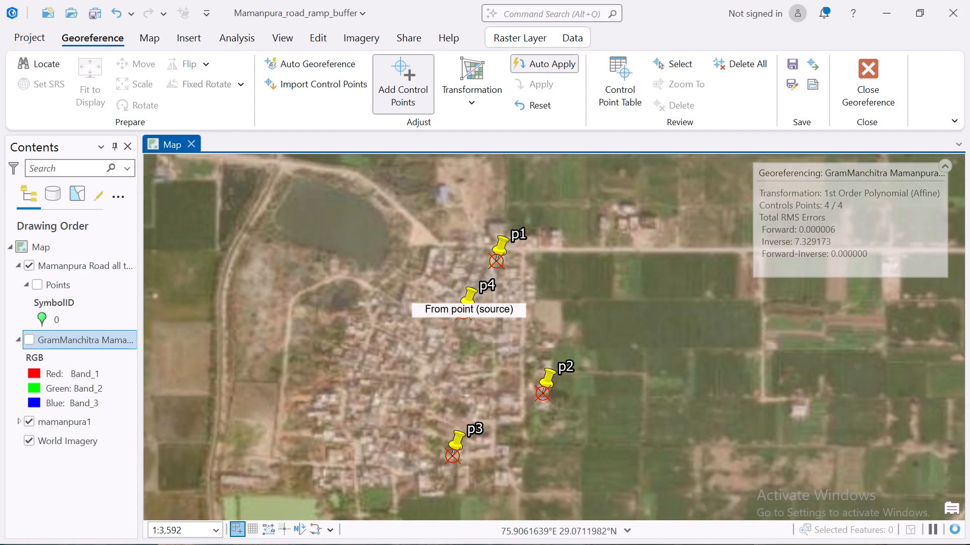
{"action": "scroll", "coordinate": [470, 288], "scroll_direction": "down", "scroll_amount": 1}
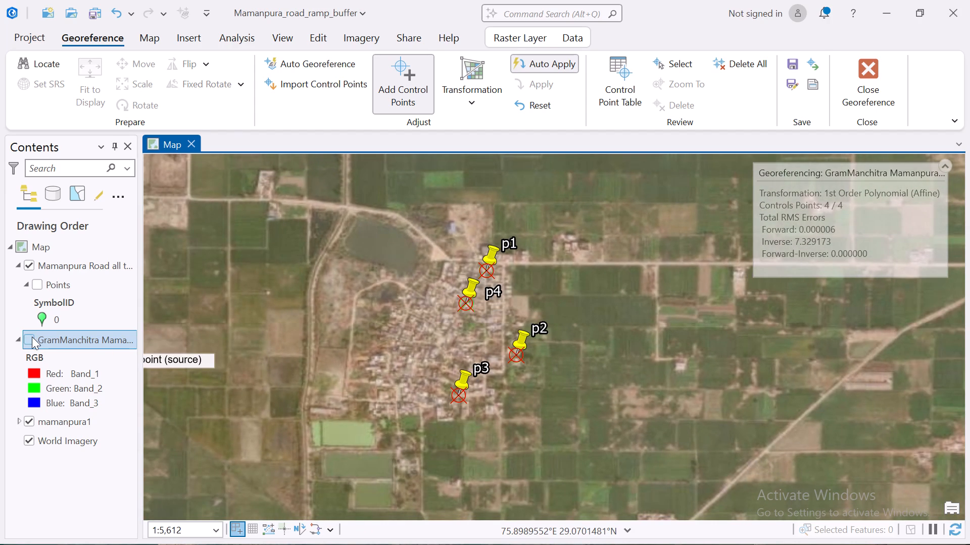
{"action": "left_click", "coordinate": [28, 337]}
Examine how the georeferenced image lines up with the base imagery and control points around p1, p4 and p2.
{"action": "scroll", "coordinate": [490, 281], "scroll_direction": "up", "scroll_amount": 2}
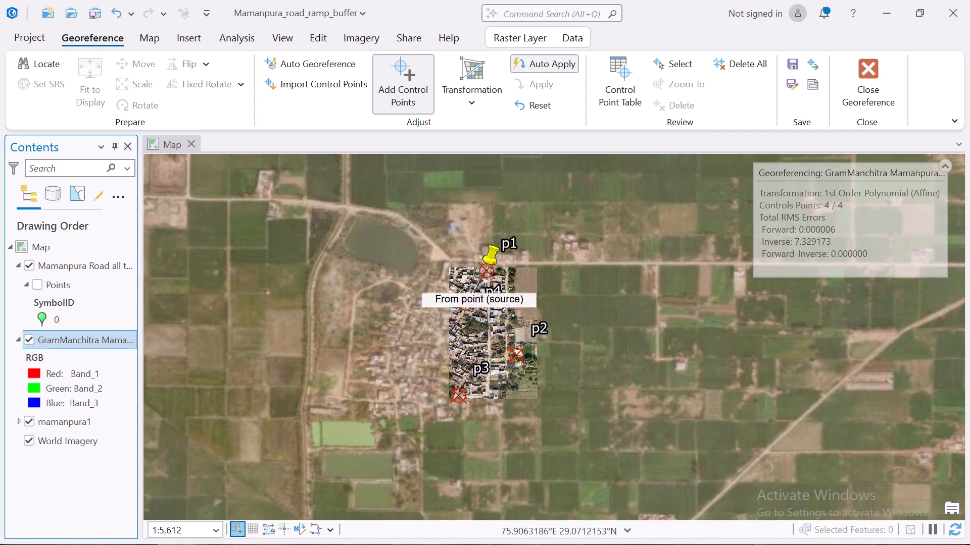
{"action": "scroll", "coordinate": [504, 276], "scroll_direction": "up", "scroll_amount": 2}
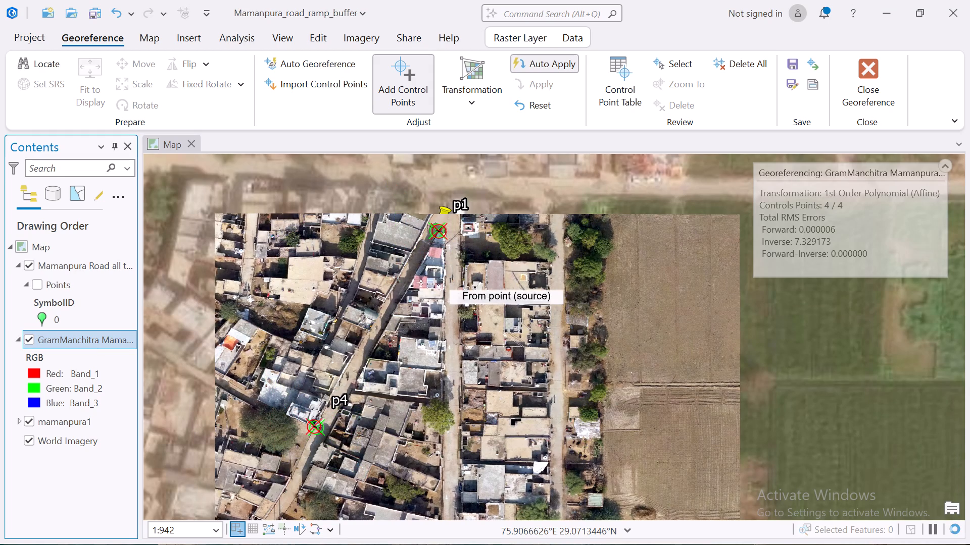
{"action": "scroll", "coordinate": [602, 260], "scroll_direction": "down", "scroll_amount": 2}
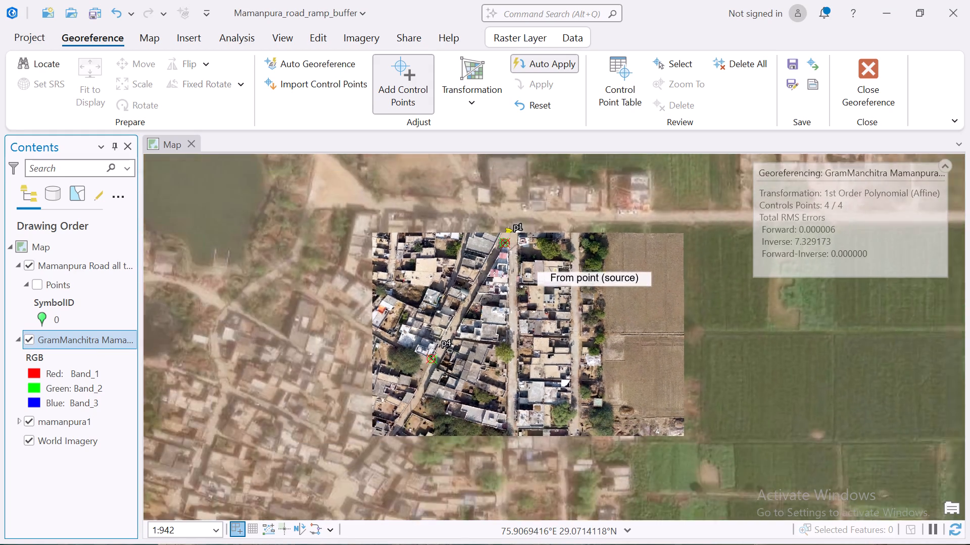
{"action": "scroll", "coordinate": [500, 351], "scroll_direction": "up", "scroll_amount": 3}
{"action": "scroll", "coordinate": [486, 344], "scroll_direction": "down", "scroll_amount": 2}
{"action": "scroll", "coordinate": [484, 342], "scroll_direction": "up", "scroll_amount": 2}
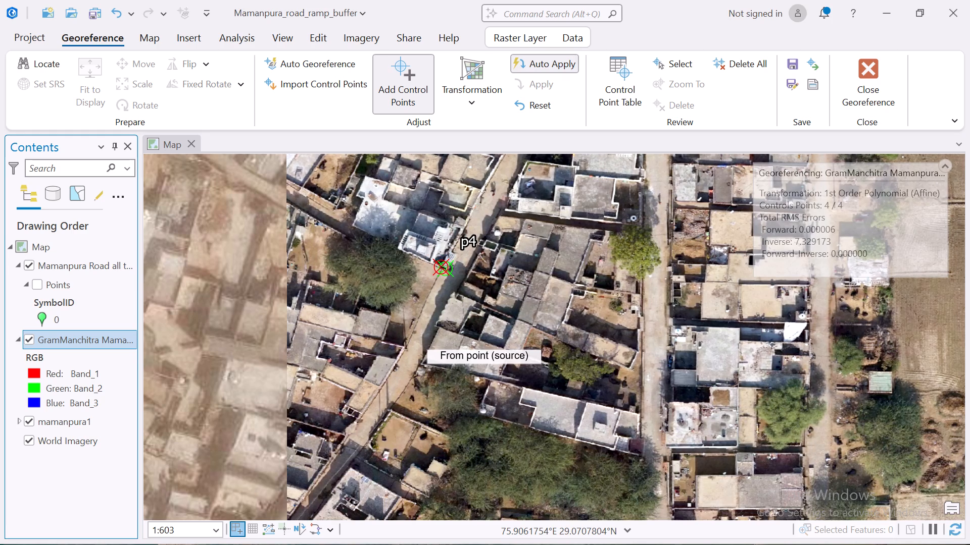
{"action": "scroll", "coordinate": [584, 300], "scroll_direction": "down", "scroll_amount": 2}
{"action": "scroll", "coordinate": [465, 410], "scroll_direction": "up", "scroll_amount": 2}
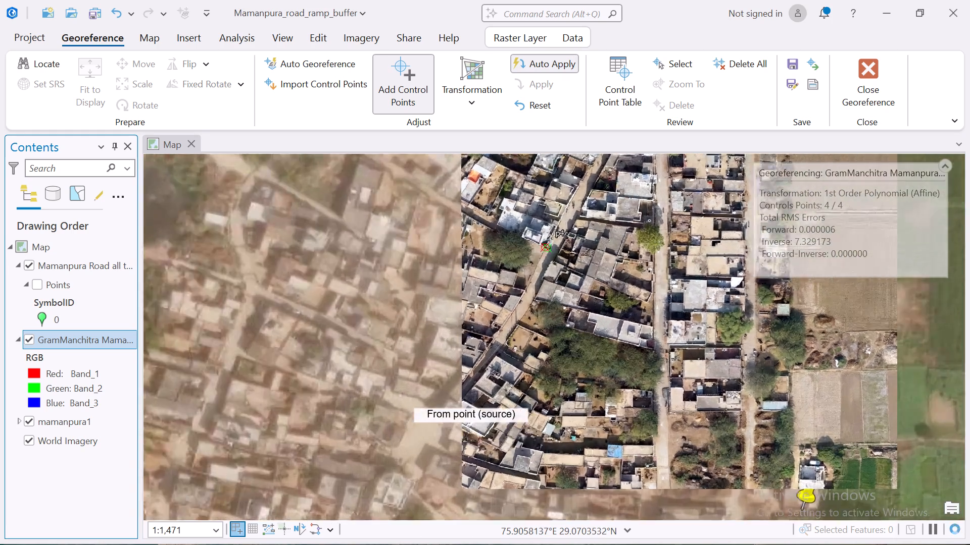
{"action": "scroll", "coordinate": [463, 316], "scroll_direction": "down", "scroll_amount": 2}
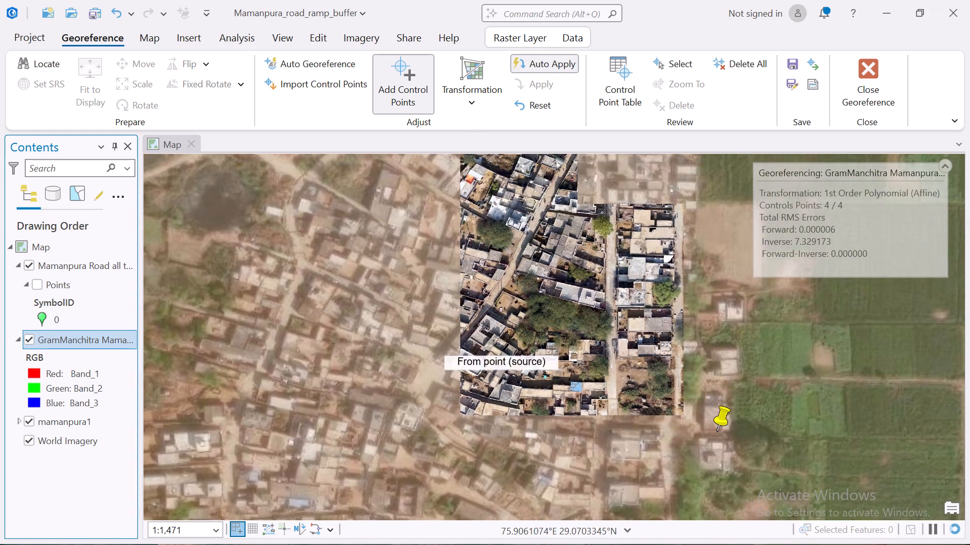
{"action": "scroll", "coordinate": [634, 422], "scroll_direction": "up", "scroll_amount": 2}
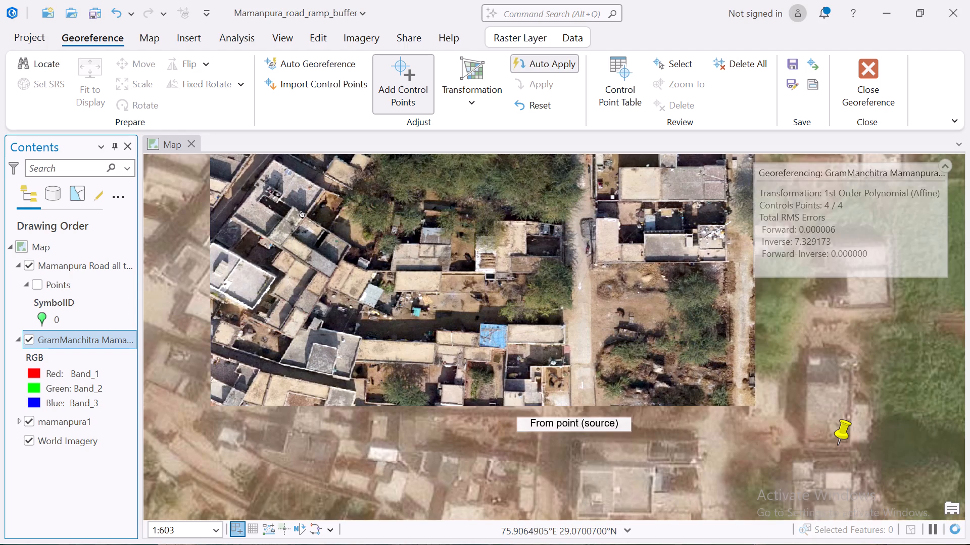
{"action": "scroll", "coordinate": [574, 410], "scroll_direction": "down", "scroll_amount": 1}
{"action": "scroll", "coordinate": [531, 362], "scroll_direction": "down", "scroll_amount": 1}
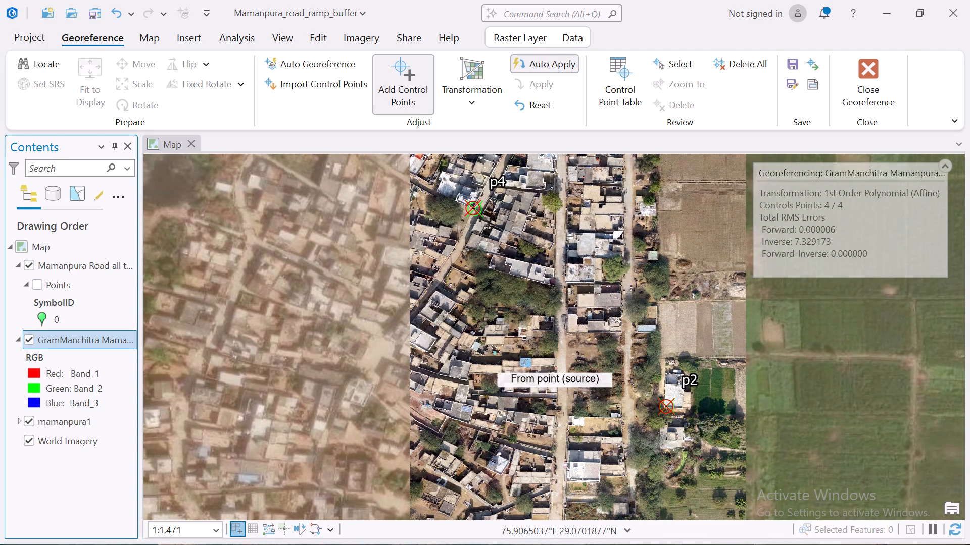
Close the georeferencing session of the GramManchitra Mamanpura image without saving the four control points.
{"action": "scroll", "coordinate": [556, 284], "scroll_direction": "down", "scroll_amount": 2}
{"action": "scroll", "coordinate": [579, 394], "scroll_direction": "up", "scroll_amount": 2}
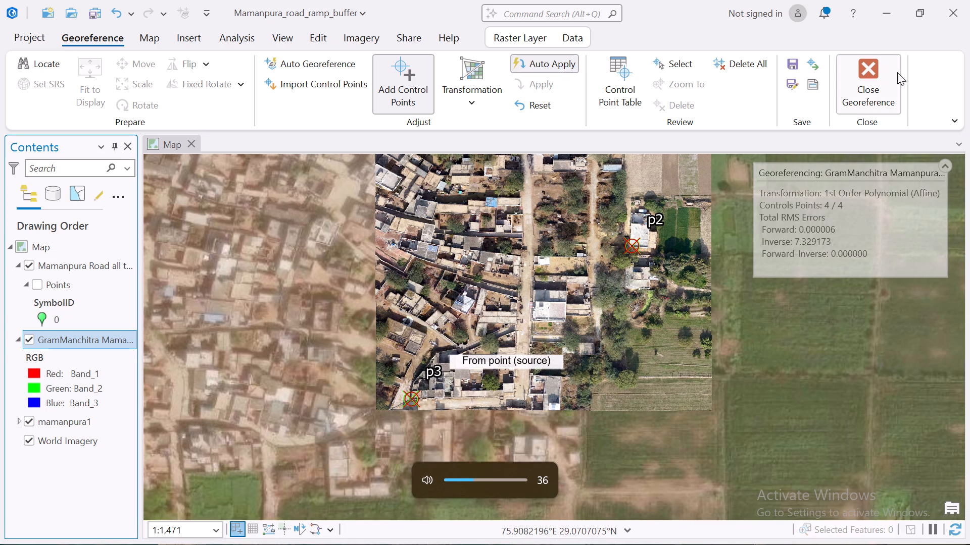
{"action": "left_click", "coordinate": [892, 73]}
{"action": "left_click", "coordinate": [543, 305]}
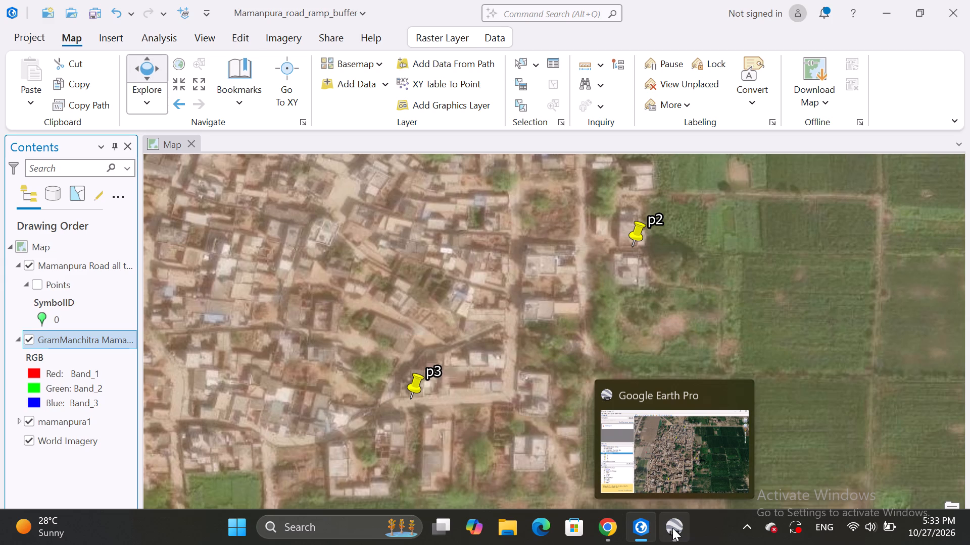
Switch to Google Earth Pro and examine the Mamanpura imagery around placemark p3 and the lane beside it.
{"action": "left_click", "coordinate": [672, 528]}
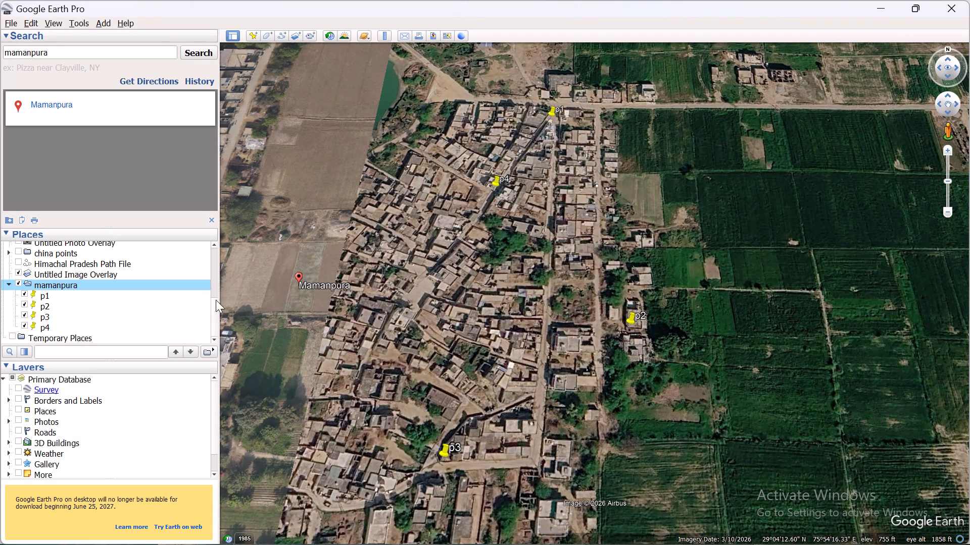
{"action": "scroll", "coordinate": [467, 447], "scroll_direction": "down", "scroll_amount": 4}
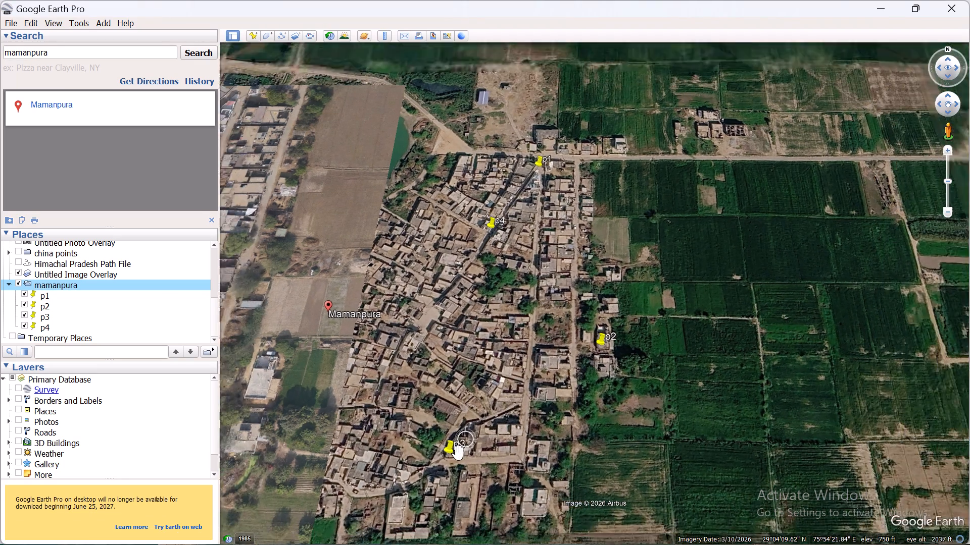
{"action": "scroll", "coordinate": [458, 453], "scroll_direction": "up", "scroll_amount": 20}
{"action": "scroll", "coordinate": [458, 453], "scroll_direction": "up", "scroll_amount": 19}
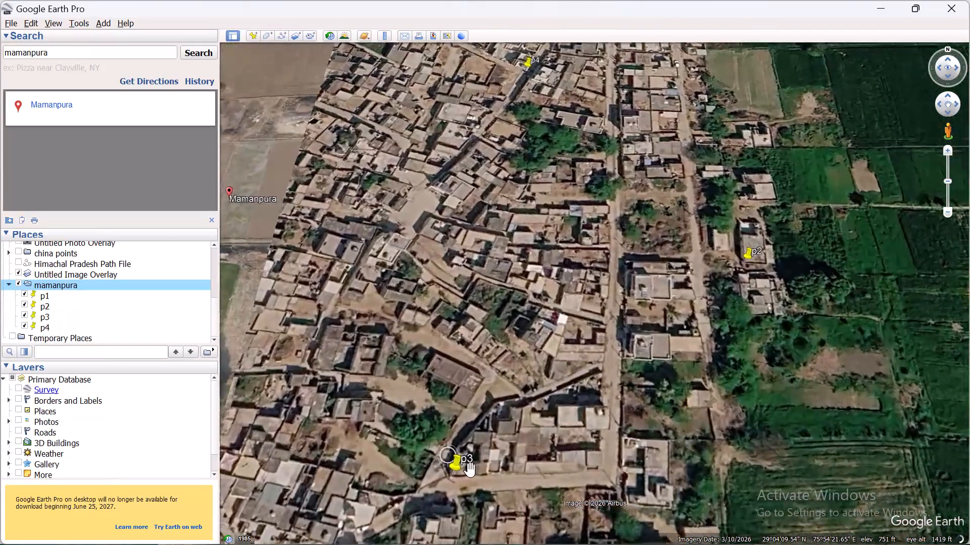
{"action": "scroll", "coordinate": [470, 470], "scroll_direction": "up", "scroll_amount": 11}
{"action": "scroll", "coordinate": [470, 470], "scroll_direction": "down", "scroll_amount": 5}
{"action": "scroll", "coordinate": [470, 470], "scroll_direction": "up", "scroll_amount": 7}
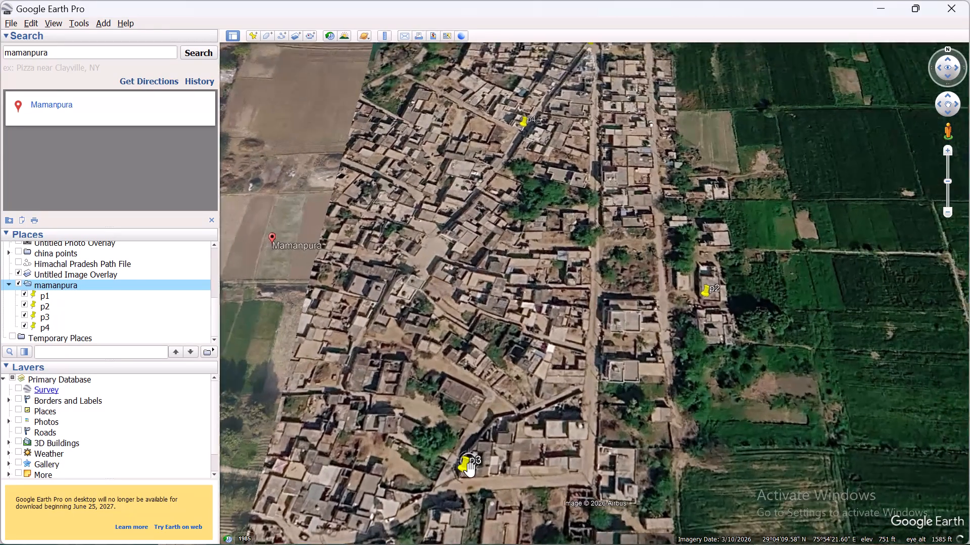
{"action": "scroll", "coordinate": [470, 470], "scroll_direction": "up", "scroll_amount": 20}
{"action": "scroll", "coordinate": [470, 470], "scroll_direction": "up", "scroll_amount": 16}
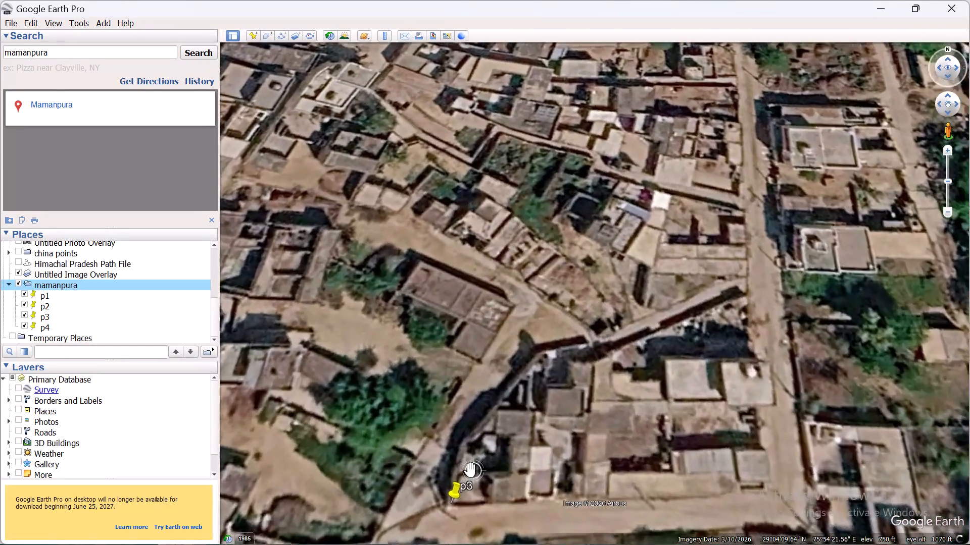
{"action": "scroll", "coordinate": [470, 470], "scroll_direction": "up", "scroll_amount": 3}
{"action": "scroll", "coordinate": [470, 470], "scroll_direction": "right", "scroll_amount": 1}
{"action": "scroll", "coordinate": [470, 470], "scroll_direction": "up", "scroll_amount": 15}
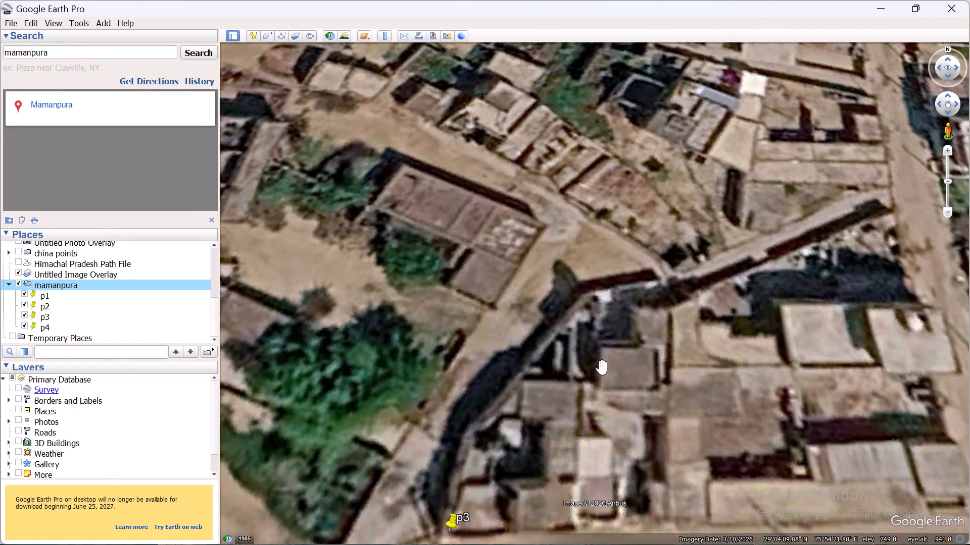
{"action": "scroll", "coordinate": [737, 317], "scroll_direction": "up", "scroll_amount": 4}
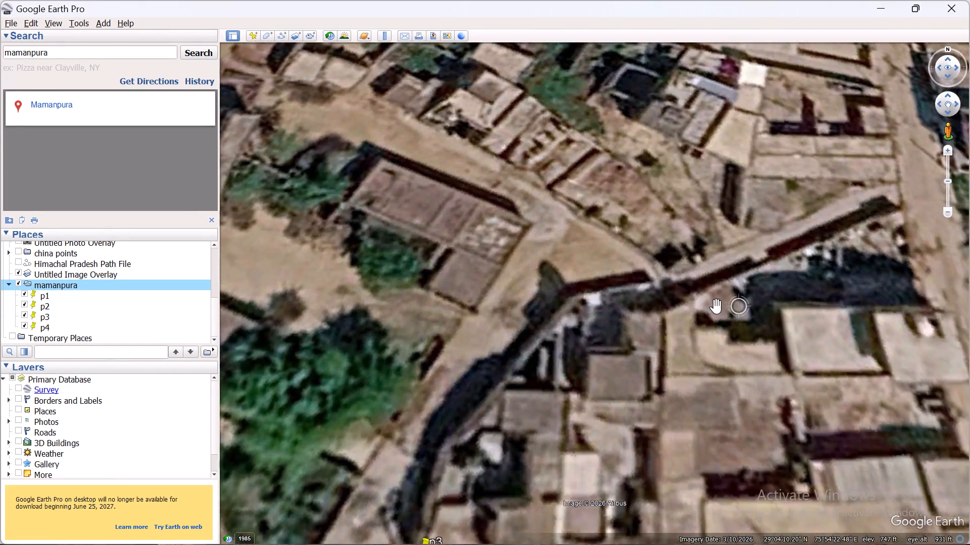
{"action": "scroll", "coordinate": [716, 306], "scroll_direction": "up", "scroll_amount": 4}
{"action": "scroll", "coordinate": [714, 309], "scroll_direction": "down", "scroll_amount": 20}
{"action": "scroll", "coordinate": [714, 309], "scroll_direction": "down", "scroll_amount": 16}
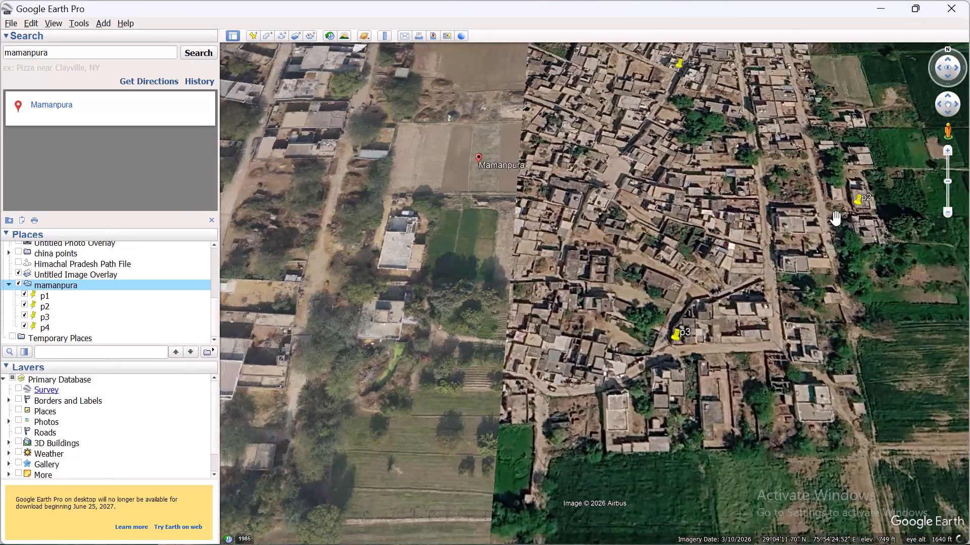
Level the Google Earth view of Mamanpura by resetting both tilt and compass.
{"action": "middle_click_drag", "start_coordinate": [855, 214], "coordinate": [842, 252]}
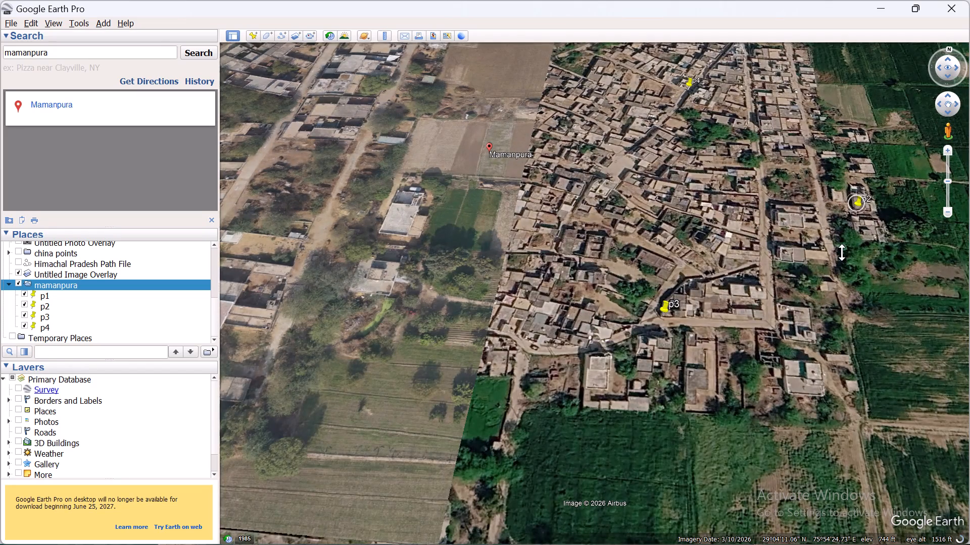
{"action": "middle_click_drag", "start_coordinate": [842, 252], "coordinate": [839, 236]}
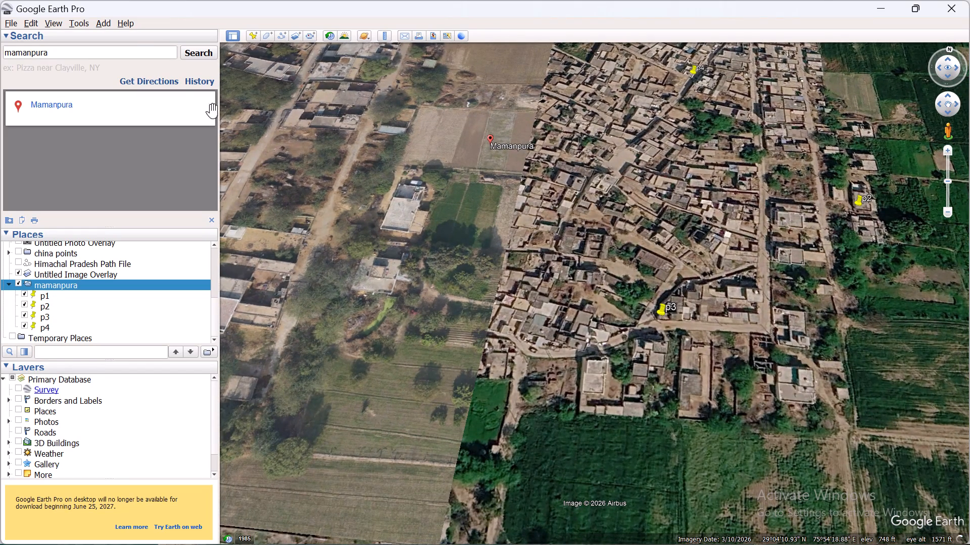
{"action": "left_click", "coordinate": [57, 19]}
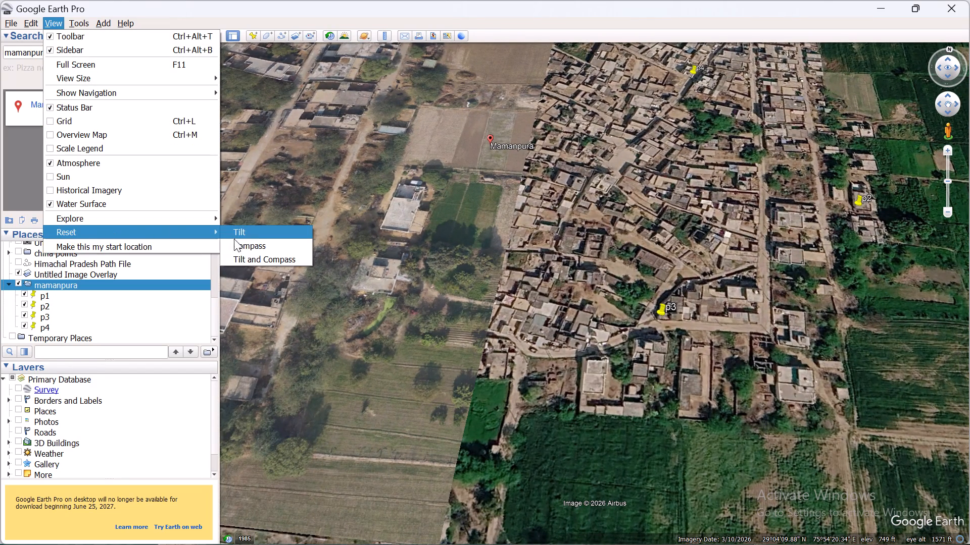
{"action": "left_click", "coordinate": [246, 256]}
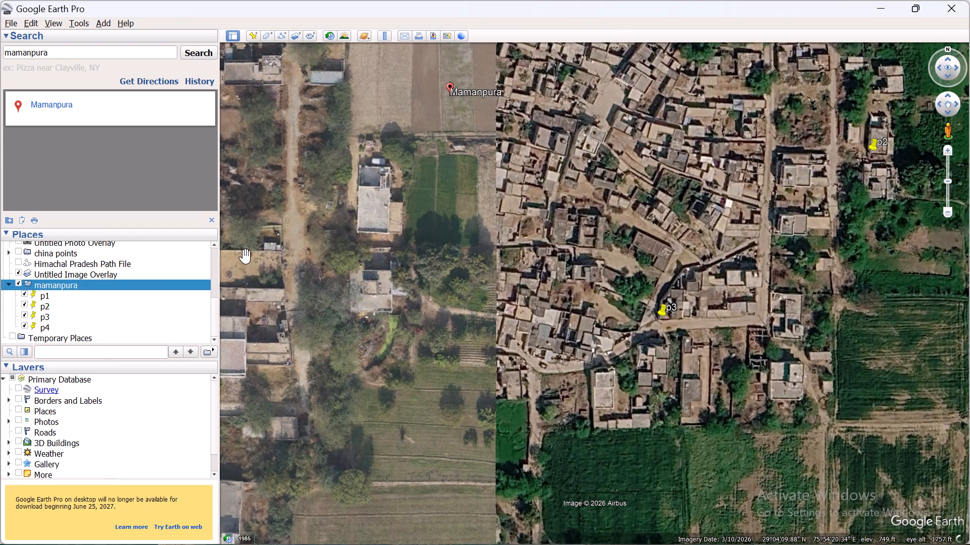
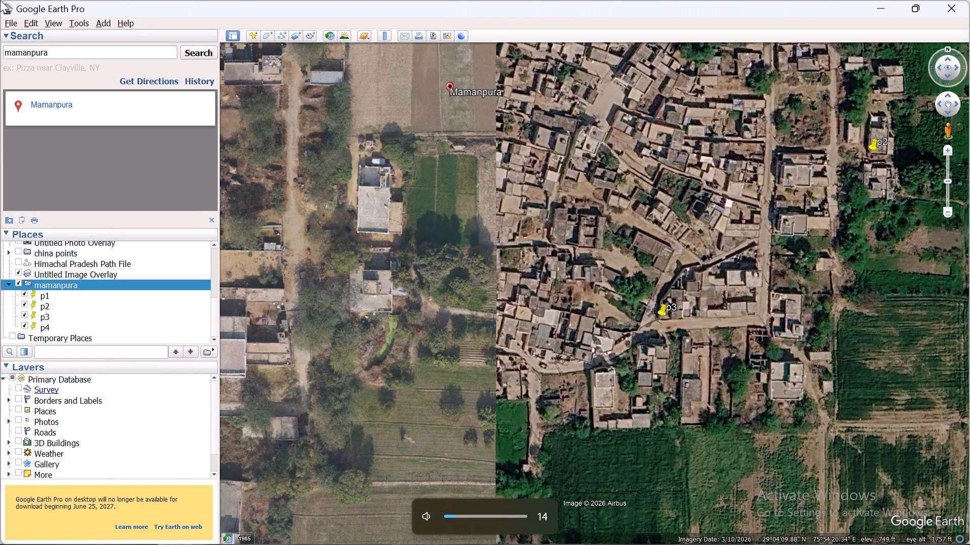
Examine in the top-down view where placemarks p3 and p2 sit relative to the surrounding buildings and lanes.
{"action": "middle_click", "coordinate": [786, 285]}
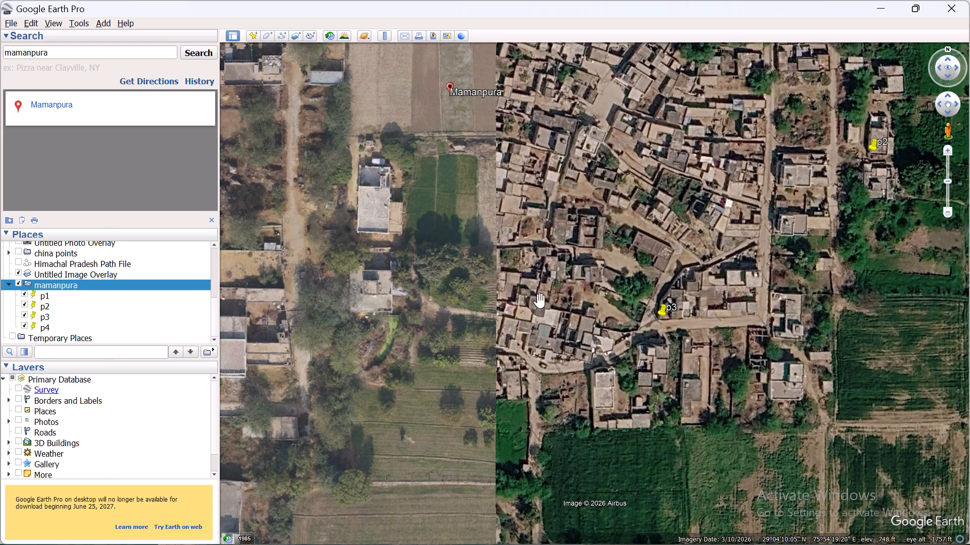
{"action": "scroll", "coordinate": [675, 327], "scroll_direction": "up", "scroll_amount": 4}
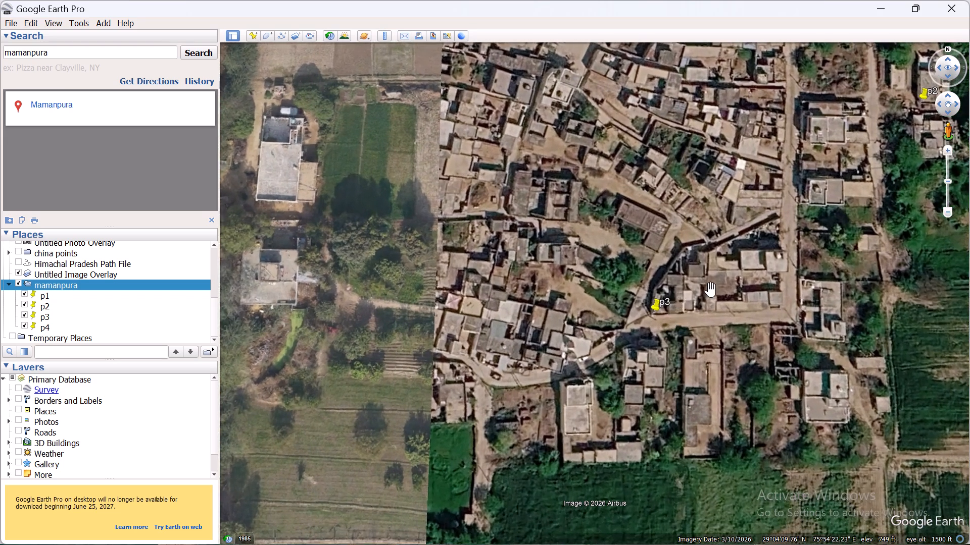
{"action": "scroll", "coordinate": [711, 290], "scroll_direction": "up", "scroll_amount": 11}
{"action": "scroll", "coordinate": [670, 345], "scroll_direction": "down", "scroll_amount": 2}
{"action": "scroll", "coordinate": [668, 346], "scroll_direction": "up", "scroll_amount": 2}
{"action": "left_click_drag", "start_coordinate": [816, 211], "coordinate": [604, 435]}
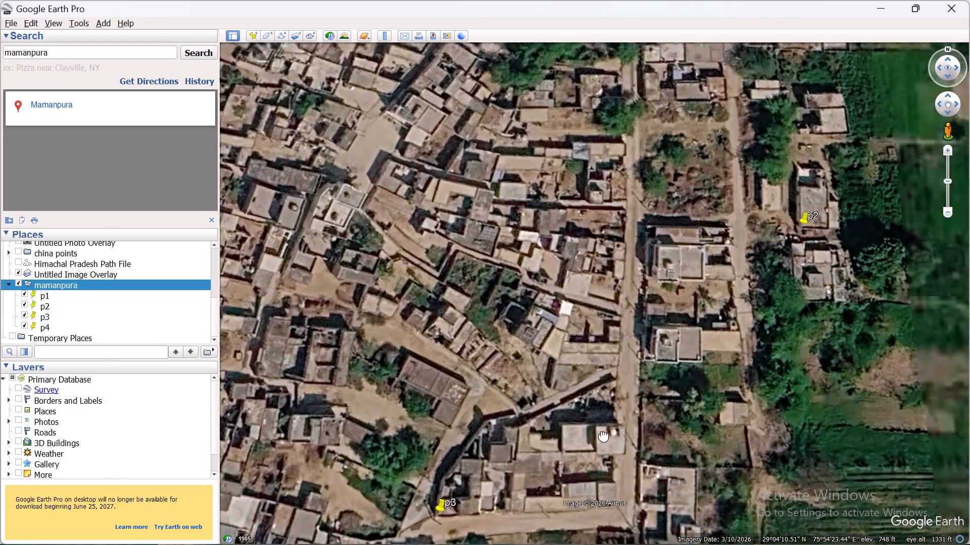
{"action": "left_click_drag", "start_coordinate": [604, 435], "coordinate": [597, 445]}
{"action": "left_click_drag", "start_coordinate": [798, 308], "coordinate": [694, 396]}
{"action": "scroll", "coordinate": [631, 411], "scroll_direction": "up", "scroll_amount": 3}
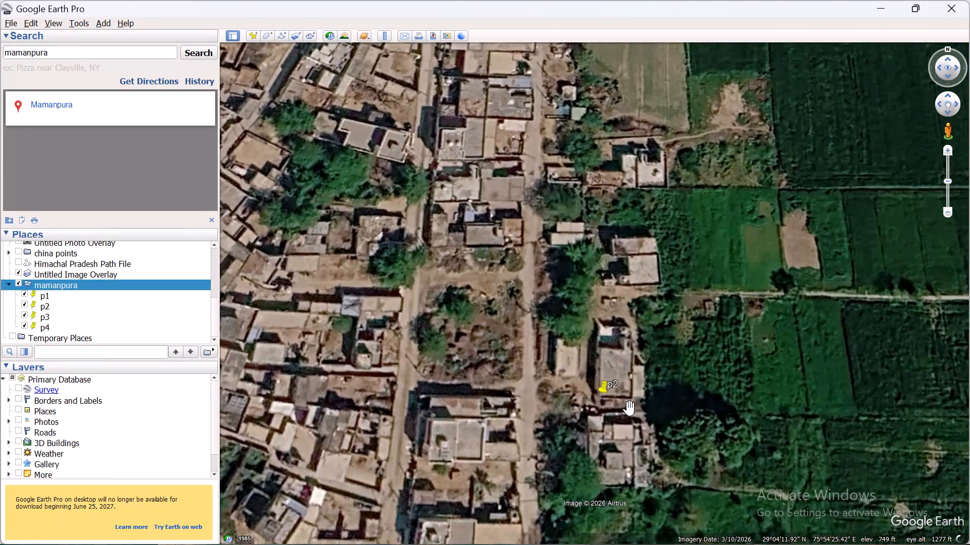
{"action": "scroll", "coordinate": [629, 408], "scroll_direction": "up", "scroll_amount": 9}
Examine where placemarks p4 and p1 sit along the lane and road junction in the top-down Mamanpura imagery.
{"action": "left_click_drag", "start_coordinate": [649, 309], "coordinate": [777, 544]}
{"action": "left_click_drag", "start_coordinate": [663, 291], "coordinate": [778, 514]}
{"action": "left_click_drag", "start_coordinate": [550, 357], "coordinate": [608, 329]}
{"action": "scroll", "coordinate": [444, 326], "scroll_direction": "up", "scroll_amount": 6}
{"action": "scroll", "coordinate": [449, 374], "scroll_direction": "up", "scroll_amount": 3}
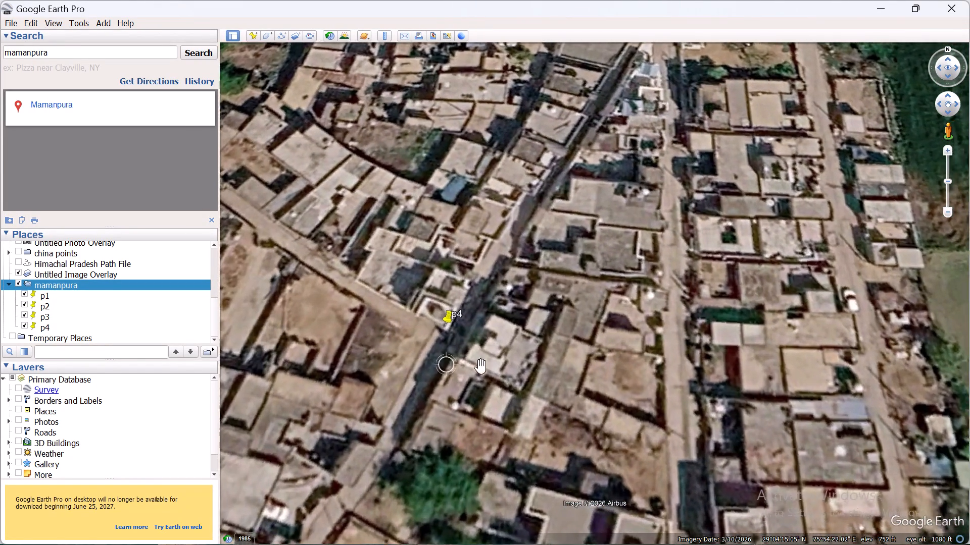
{"action": "scroll", "coordinate": [481, 366], "scroll_direction": "up", "scroll_amount": 6}
{"action": "left_click", "coordinate": [445, 309]}
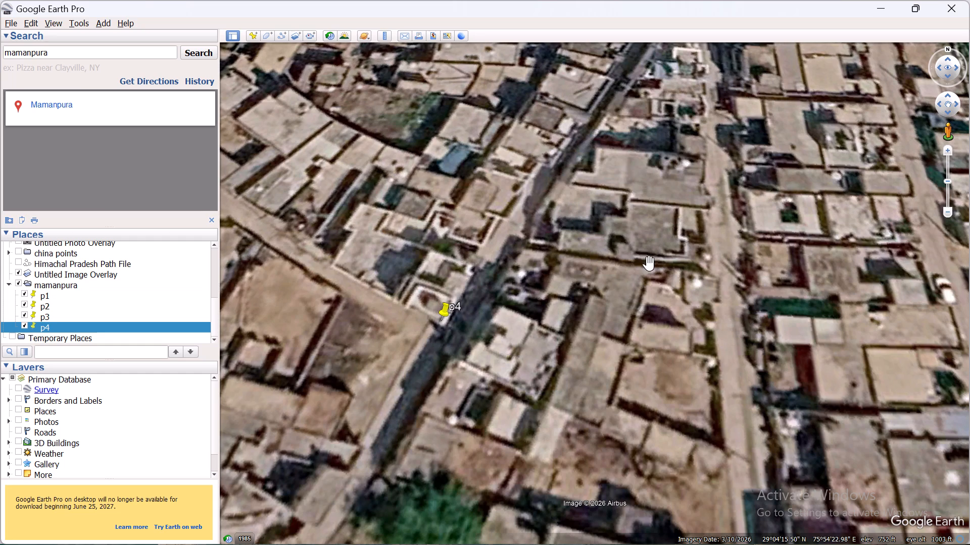
{"action": "left_click_drag", "start_coordinate": [648, 230], "coordinate": [637, 363]}
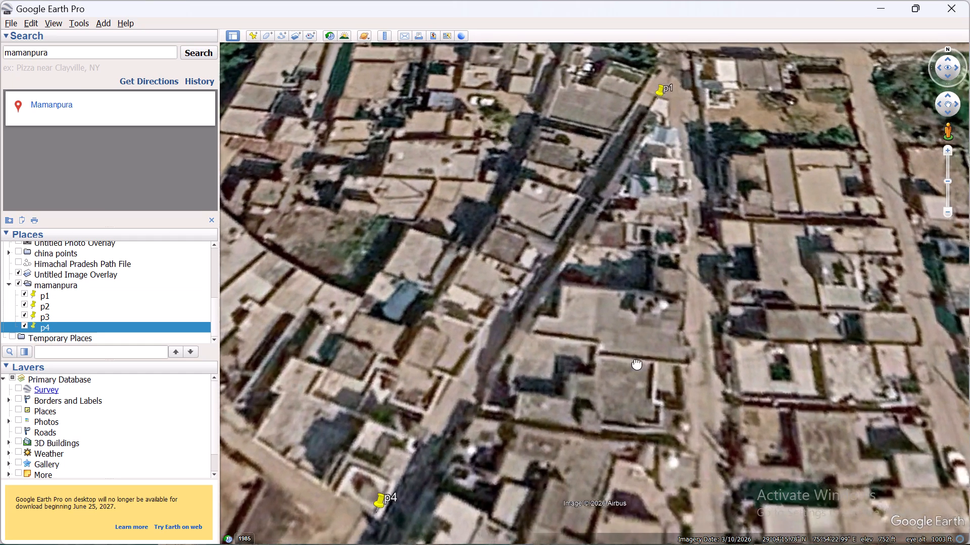
{"action": "left_click_drag", "start_coordinate": [637, 363], "coordinate": [673, 283]}
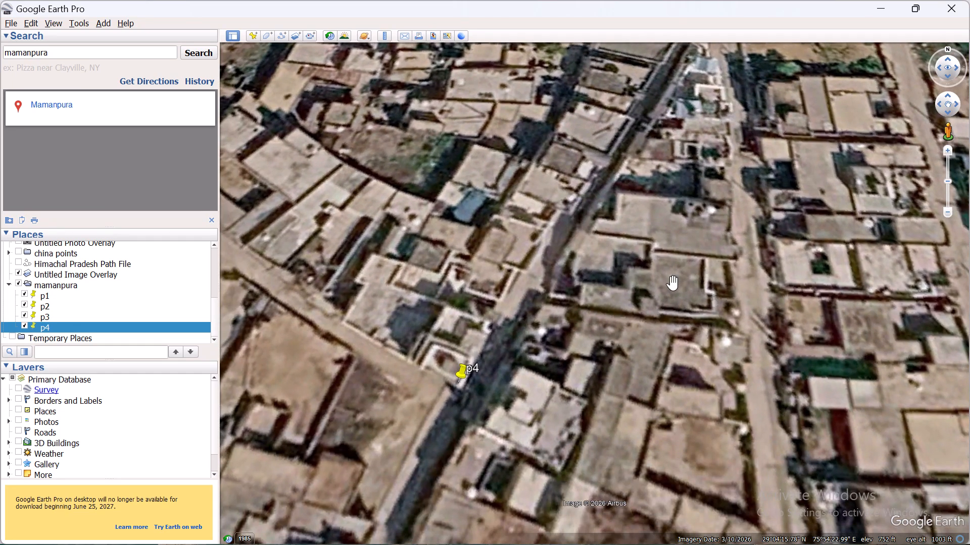
{"action": "left_click_drag", "start_coordinate": [655, 229], "coordinate": [600, 420]}
{"action": "left_click_drag", "start_coordinate": [656, 315], "coordinate": [654, 327]}
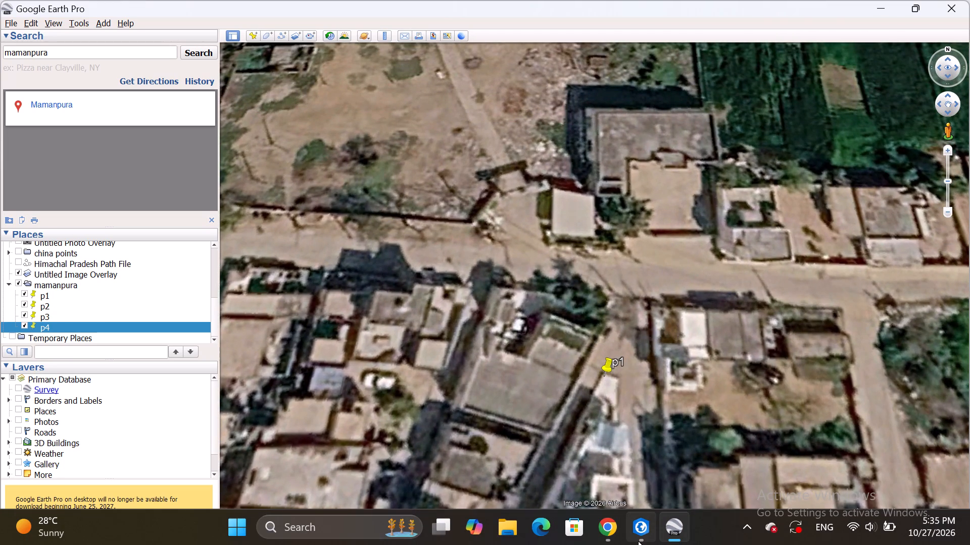
Switch to ArcGIS Pro and examine the positions of p3, p2 and p1 against the World Imagery basemap.
{"action": "left_click", "coordinate": [635, 527]}
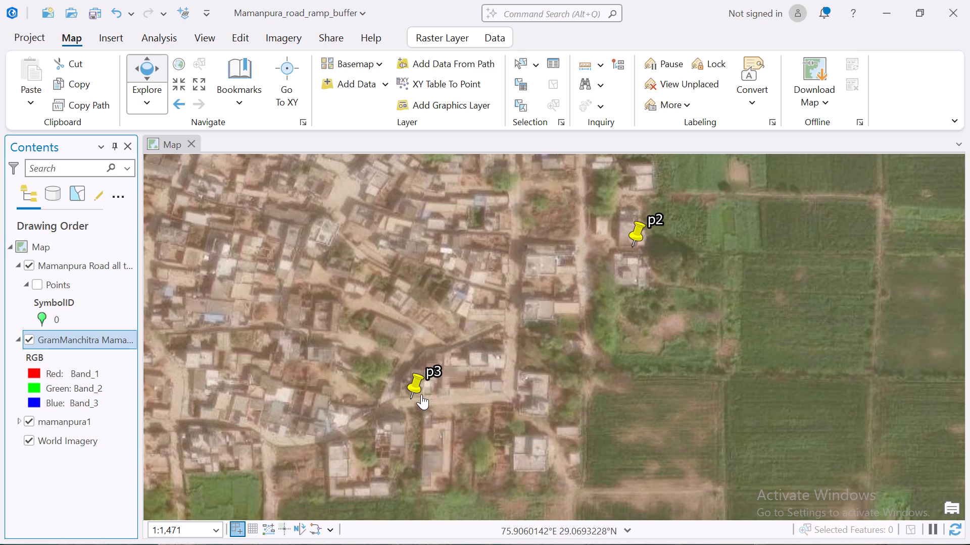
{"action": "scroll", "coordinate": [421, 394], "scroll_direction": "up", "scroll_amount": 4}
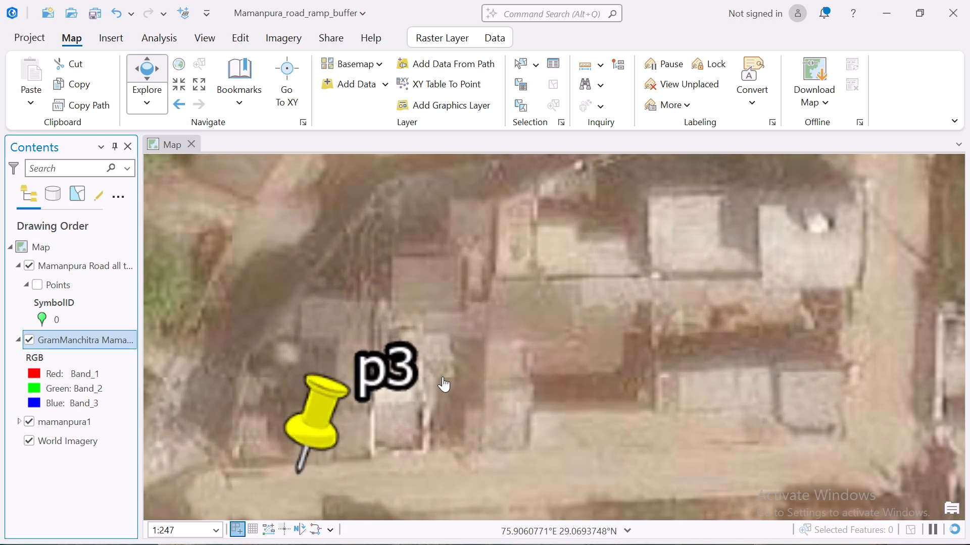
{"action": "scroll", "coordinate": [443, 376], "scroll_direction": "down", "scroll_amount": 2}
{"action": "scroll", "coordinate": [487, 367], "scroll_direction": "down", "scroll_amount": 3}
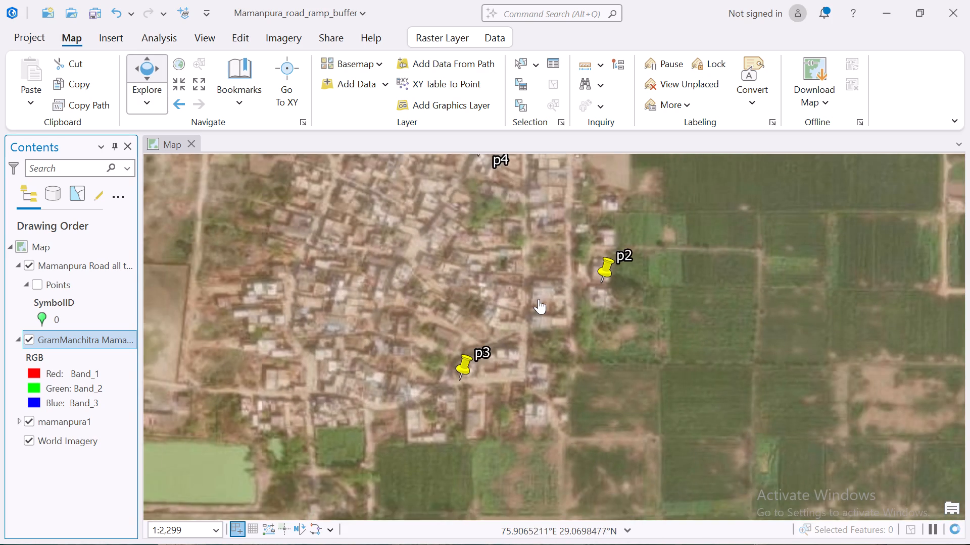
{"action": "scroll", "coordinate": [539, 299], "scroll_direction": "up", "scroll_amount": 1}
{"action": "left_click_drag", "start_coordinate": [596, 244], "coordinate": [587, 293]}
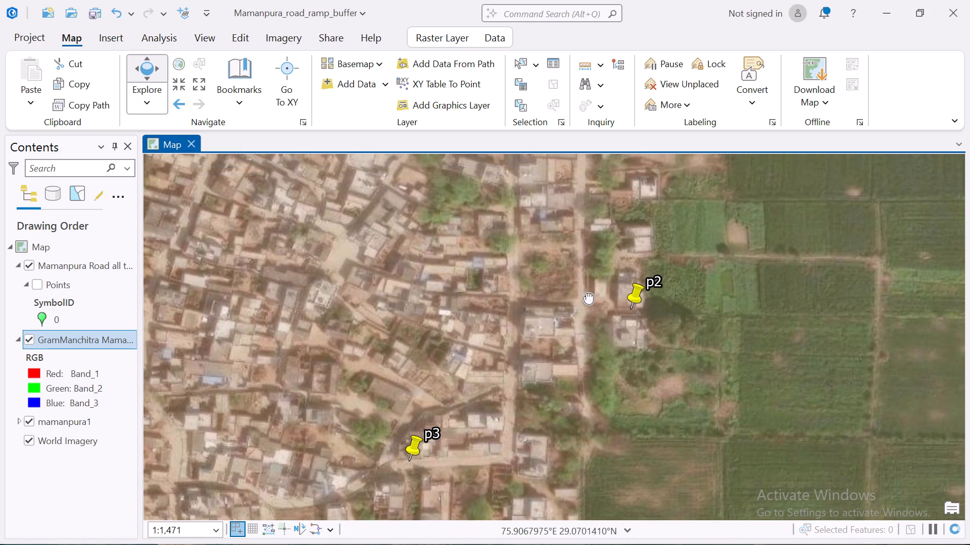
{"action": "left_click_drag", "start_coordinate": [587, 293], "coordinate": [478, 515]}
{"action": "left_click_drag", "start_coordinate": [478, 368], "coordinate": [489, 420]}
{"action": "left_click_drag", "start_coordinate": [497, 335], "coordinate": [493, 378]}
{"action": "scroll", "coordinate": [396, 347], "scroll_direction": "up", "scroll_amount": 2}
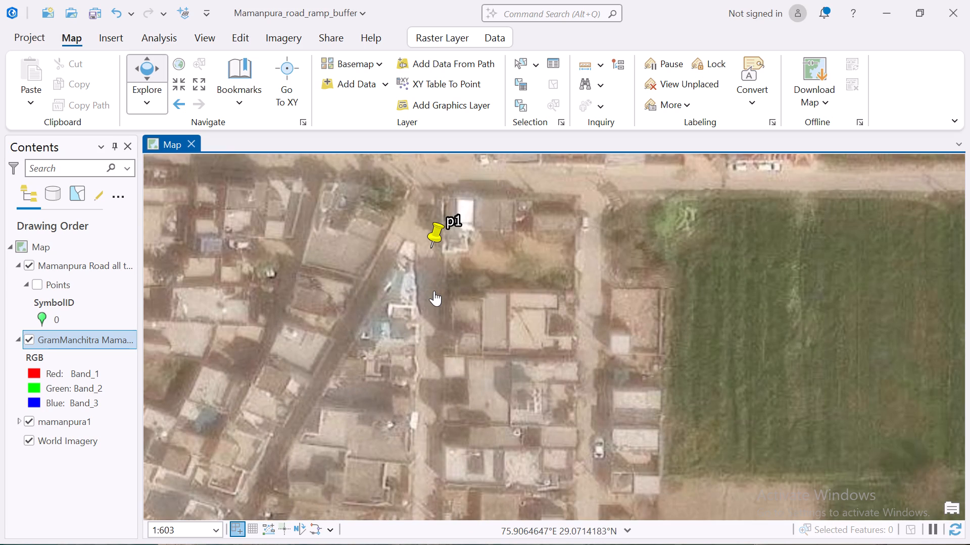
{"action": "left_click_drag", "start_coordinate": [450, 274], "coordinate": [462, 313]}
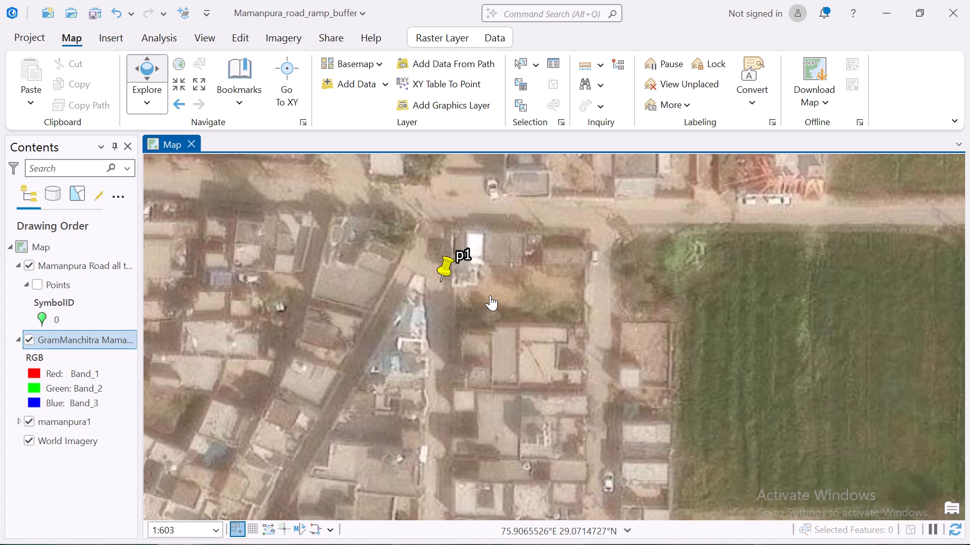
{"action": "left_click_drag", "start_coordinate": [490, 295], "coordinate": [559, 359]}
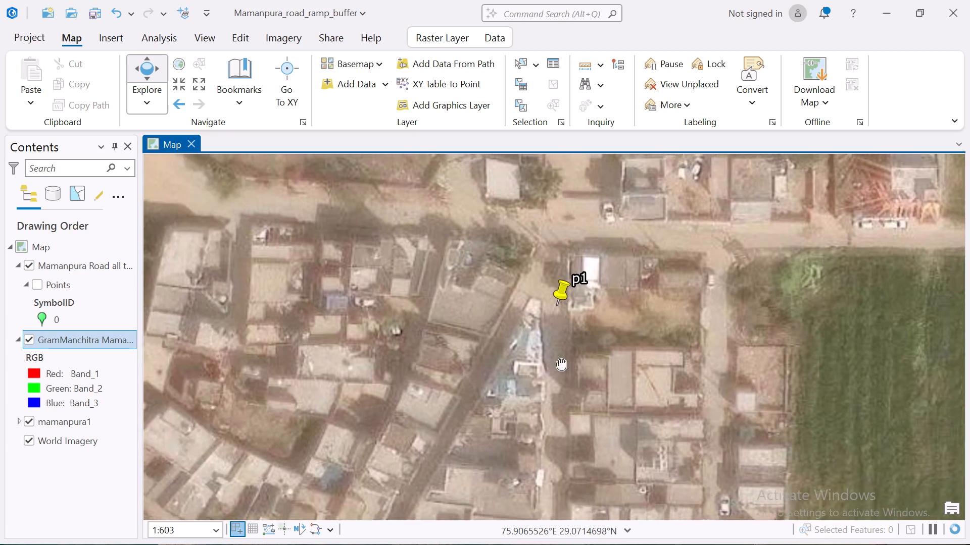
{"action": "left_click_drag", "start_coordinate": [559, 359], "coordinate": [520, 353]}
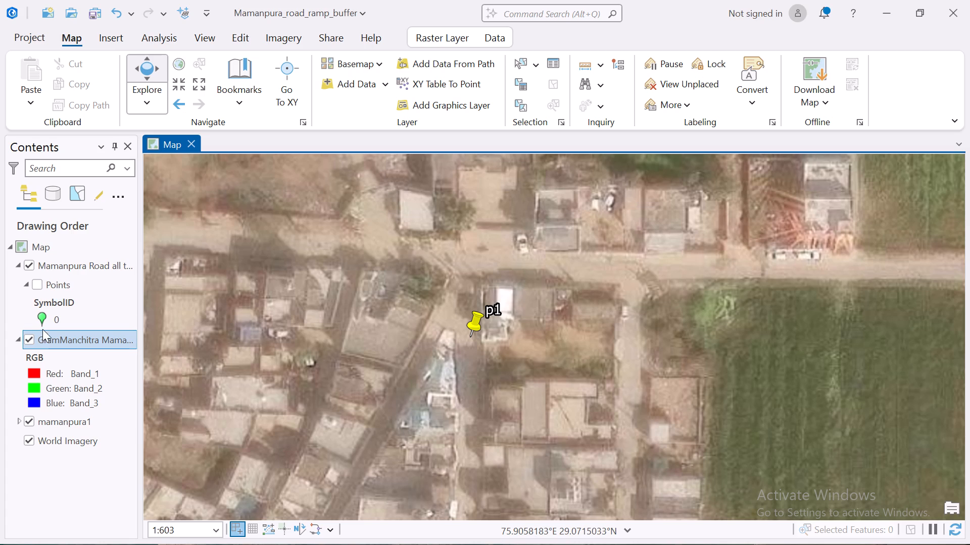
Switch to Google Earth Pro and compare where placemark p1 sits beside the lane junction.
{"action": "left_click", "coordinate": [677, 534]}
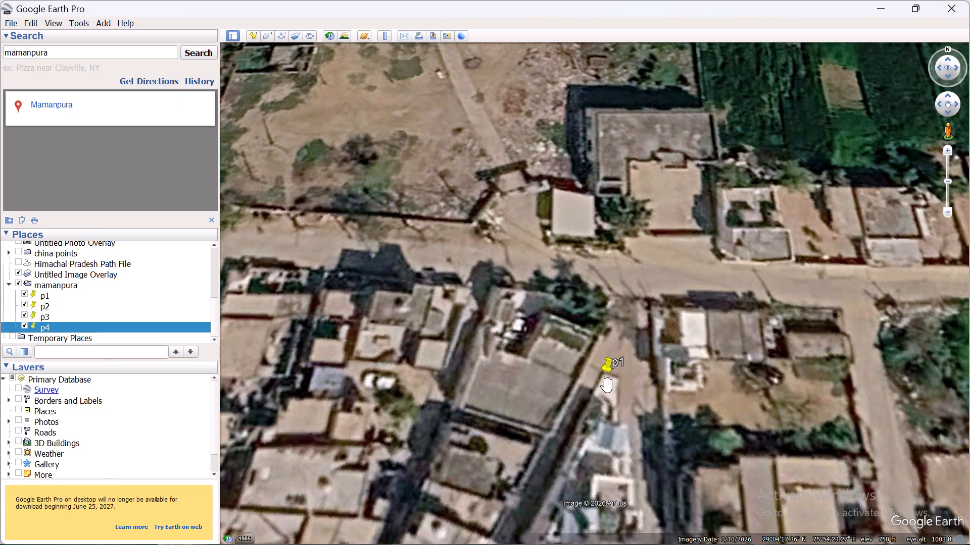
Return to ArcGIS Pro and examine p1, p4 and the overall layout of the four placemarks over the village.
{"action": "left_click", "coordinate": [645, 523]}
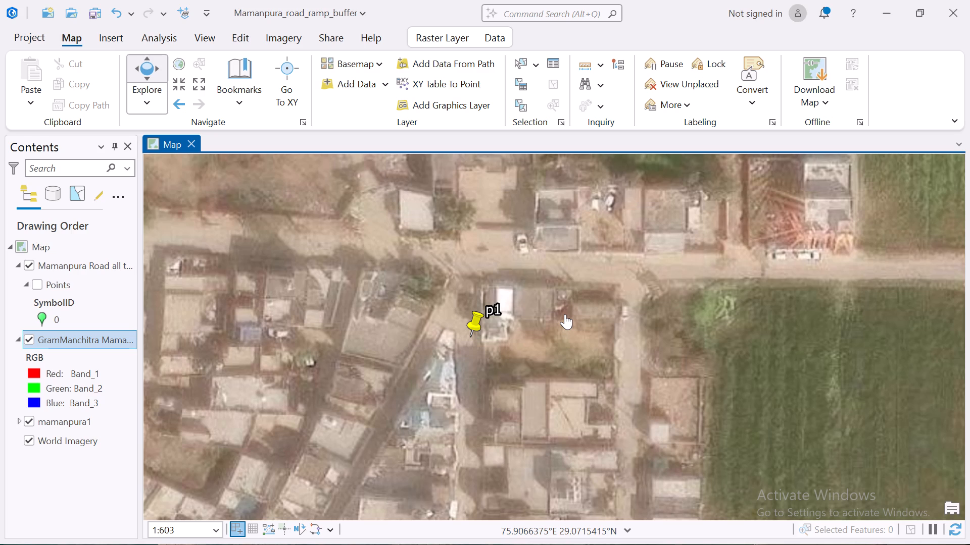
{"action": "scroll", "coordinate": [511, 294], "scroll_direction": "down", "scroll_amount": 3}
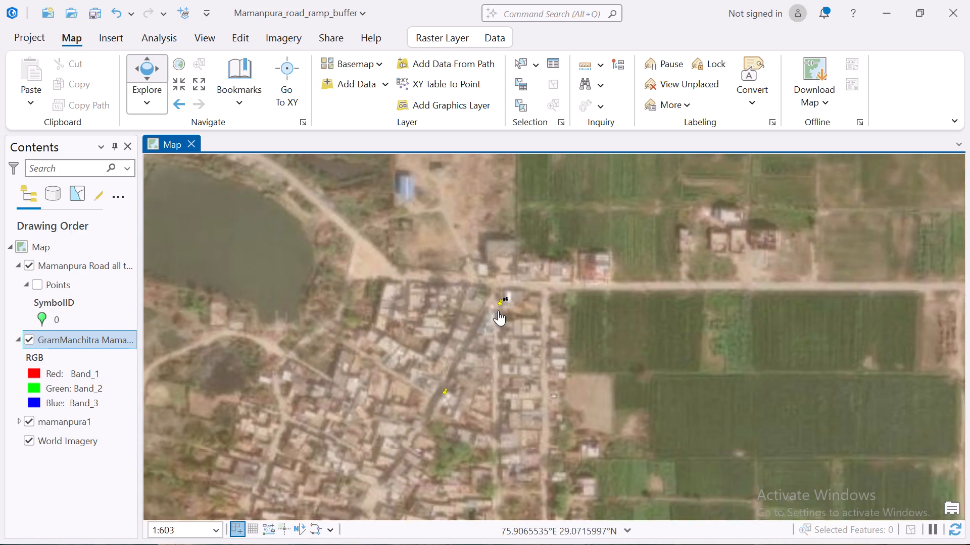
{"action": "scroll", "coordinate": [469, 392], "scroll_direction": "up", "scroll_amount": 4}
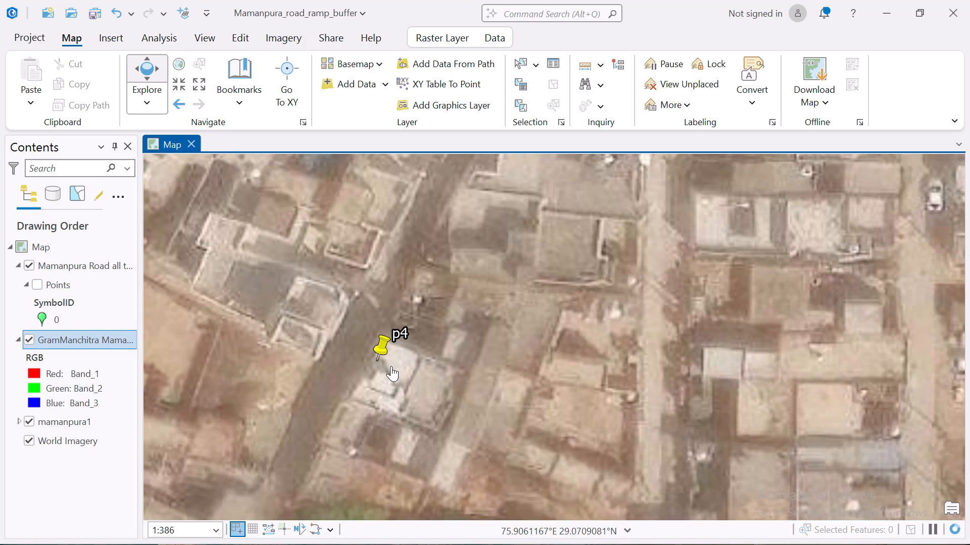
{"action": "scroll", "coordinate": [391, 366], "scroll_direction": "down", "scroll_amount": 3}
{"action": "scroll", "coordinate": [417, 302], "scroll_direction": "down", "scroll_amount": 1}
{"action": "scroll", "coordinate": [462, 319], "scroll_direction": "down", "scroll_amount": 5}
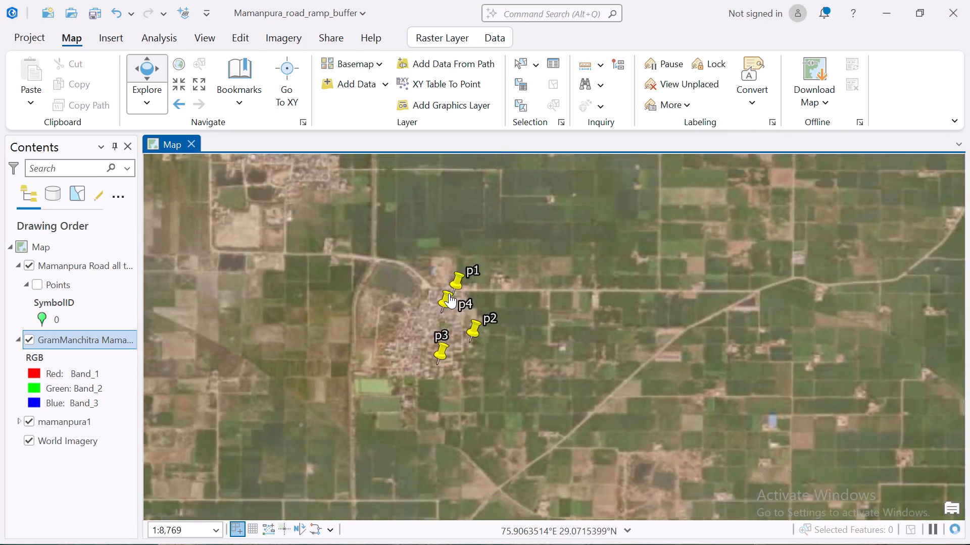
{"action": "scroll", "coordinate": [461, 299], "scroll_direction": "up", "scroll_amount": 4}
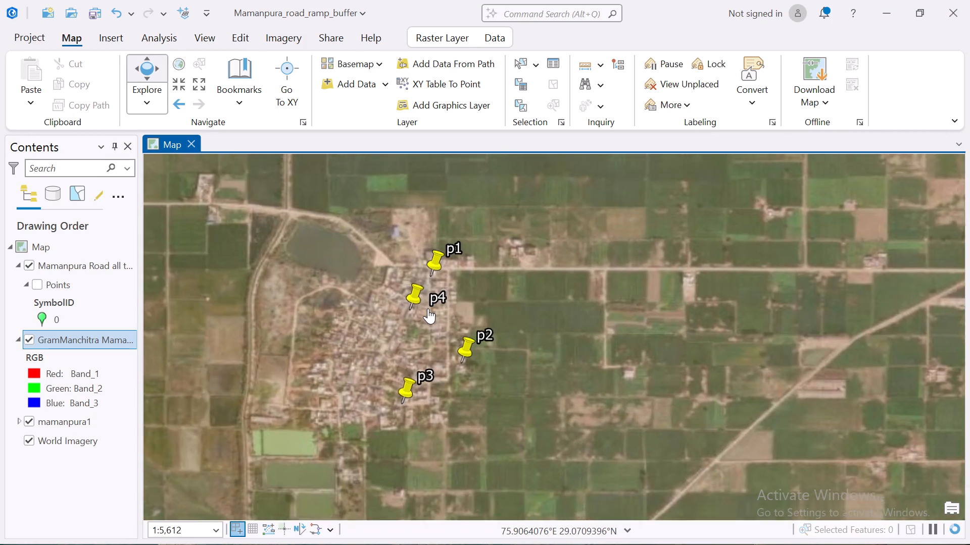
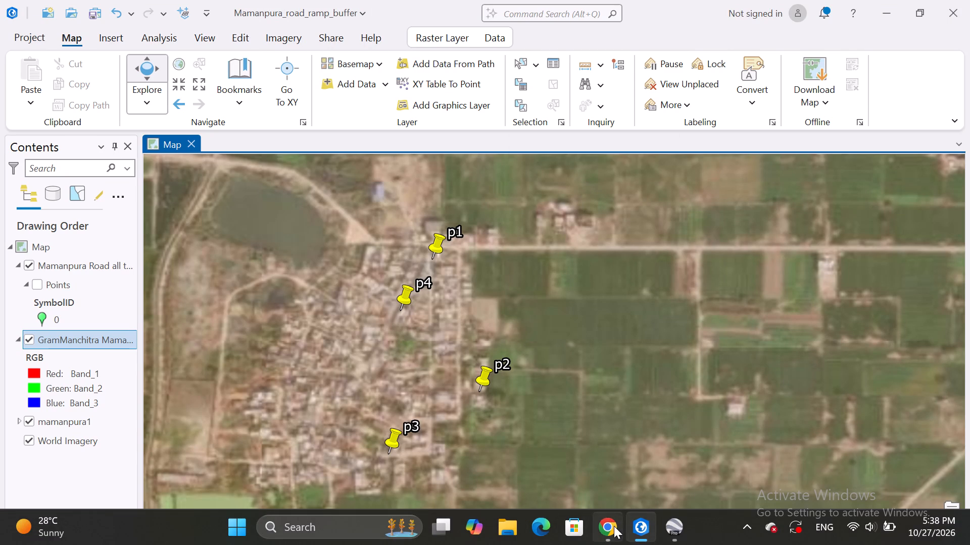
Switch to Google Chrome and bring up the YouTube video page.
{"action": "left_click", "coordinate": [614, 526]}
{"action": "left_click", "coordinate": [76, 0]}
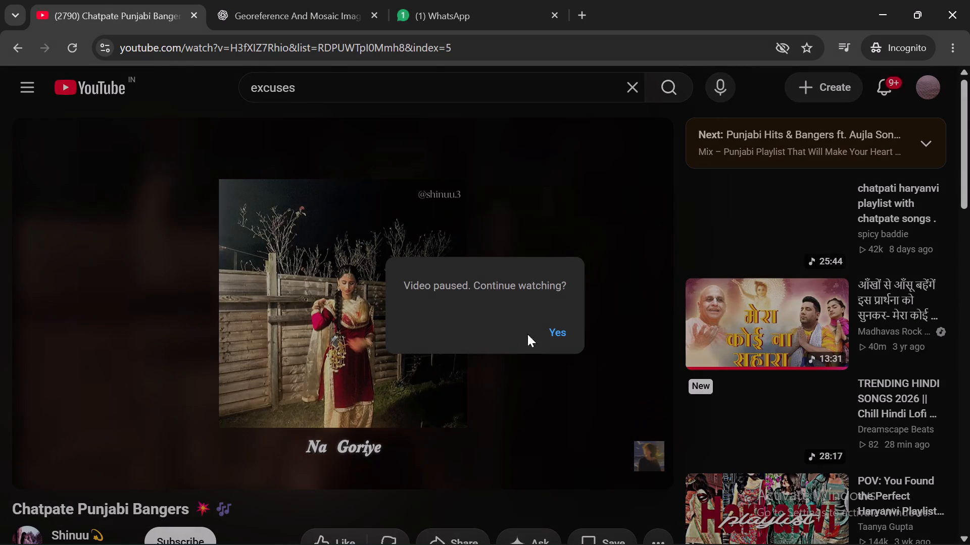
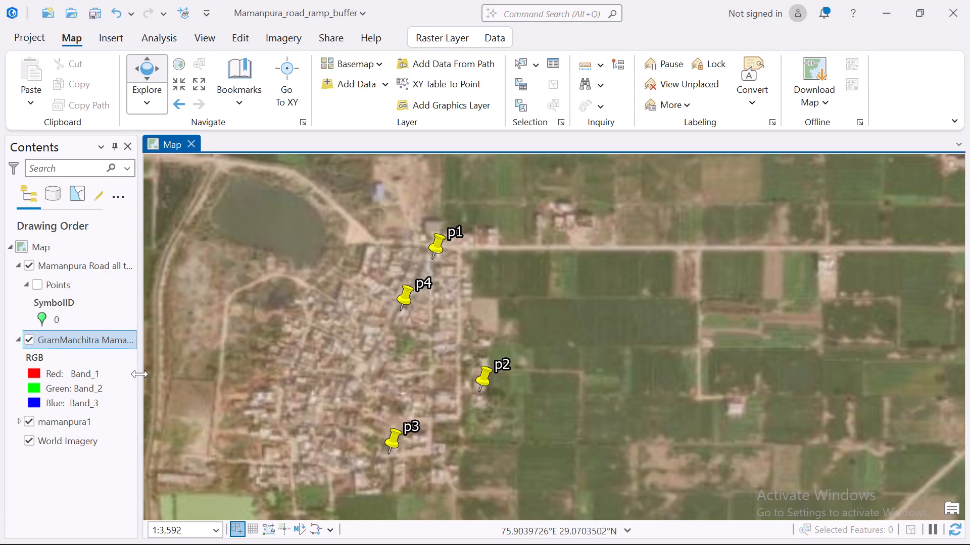
Start a georeferencing session for the GramManchitra Mamanpura raster layer.
{"action": "right_click", "coordinate": [113, 341]}
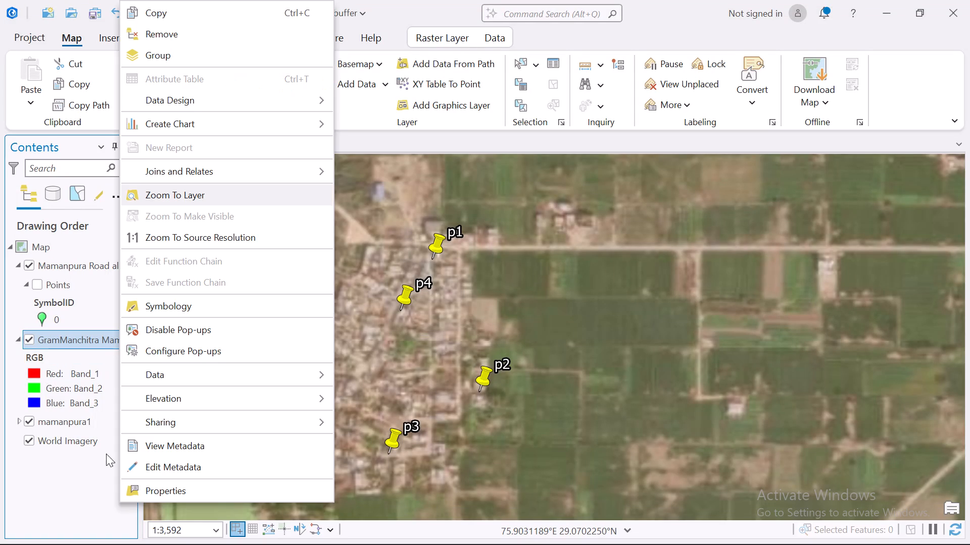
{"action": "left_click", "coordinate": [86, 471]}
{"action": "left_click", "coordinate": [275, 34]}
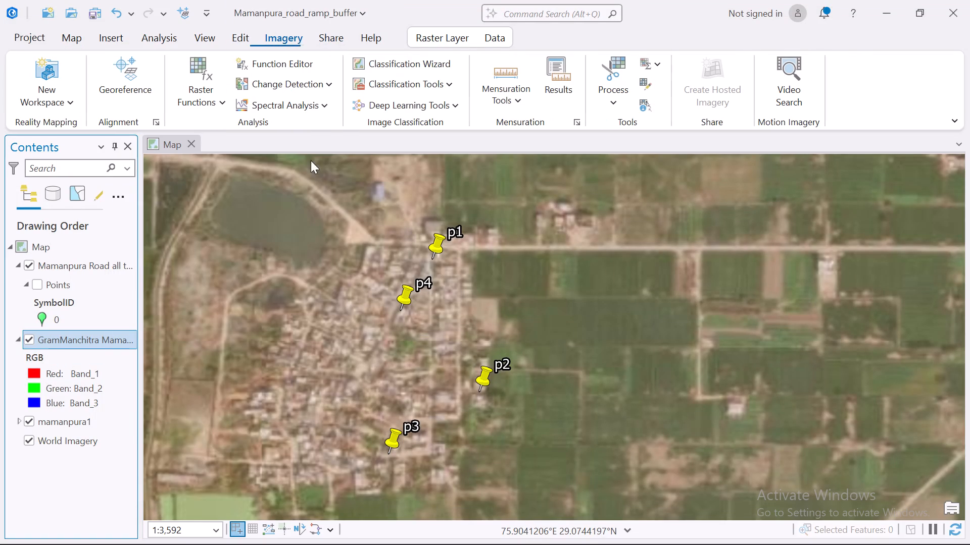
{"action": "left_click", "coordinate": [111, 68]}
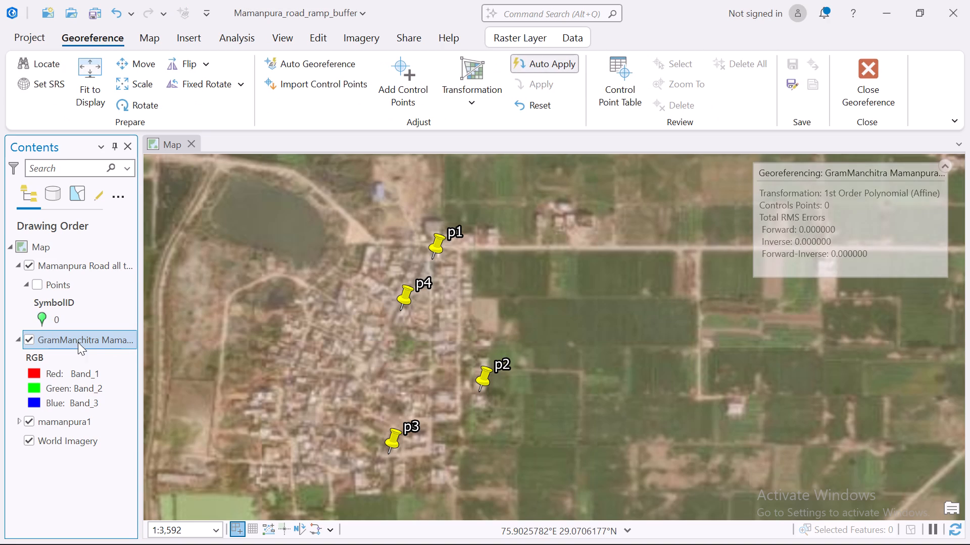
Start adding control points and place the first source point on the GramManchitra image at the northern tip of the narrow blue-roofed building beside the lane junction.
{"action": "right_click", "coordinate": [95, 345]}
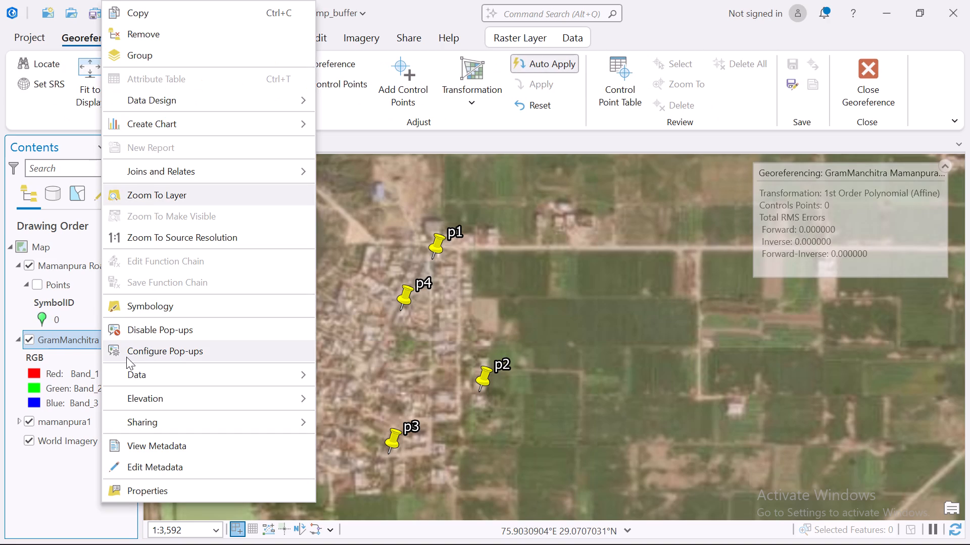
{"action": "left_click", "coordinate": [156, 197]}
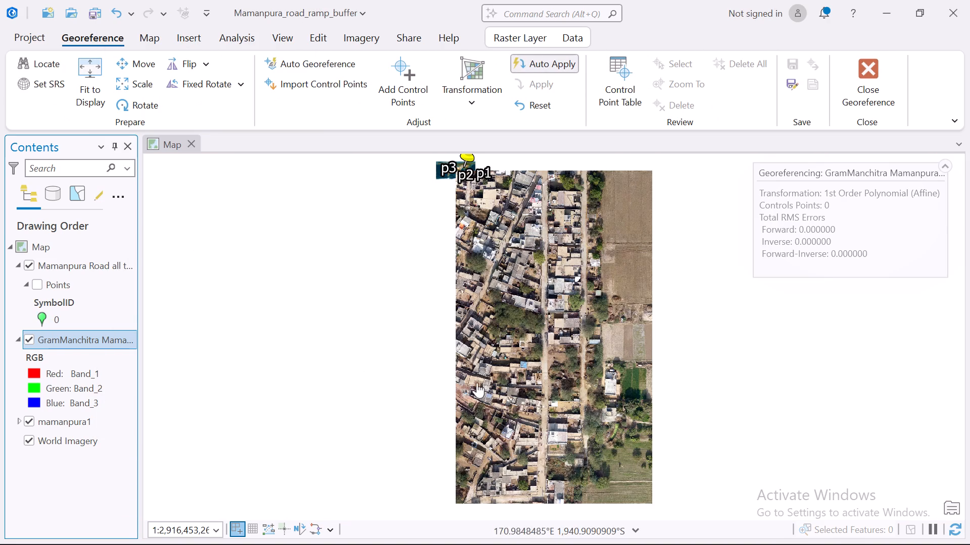
{"action": "scroll", "coordinate": [531, 173], "scroll_direction": "up", "scroll_amount": 3}
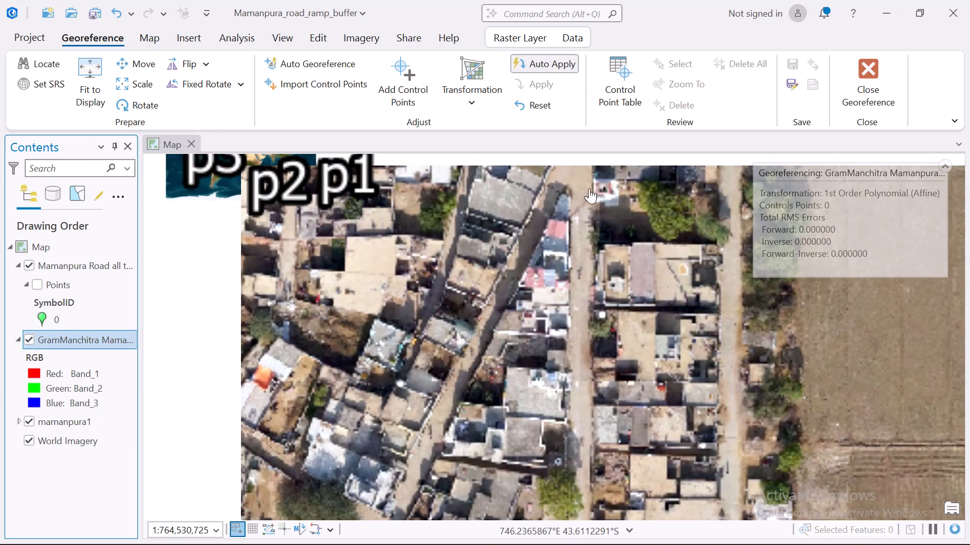
{"action": "scroll", "coordinate": [579, 194], "scroll_direction": "up", "scroll_amount": 3}
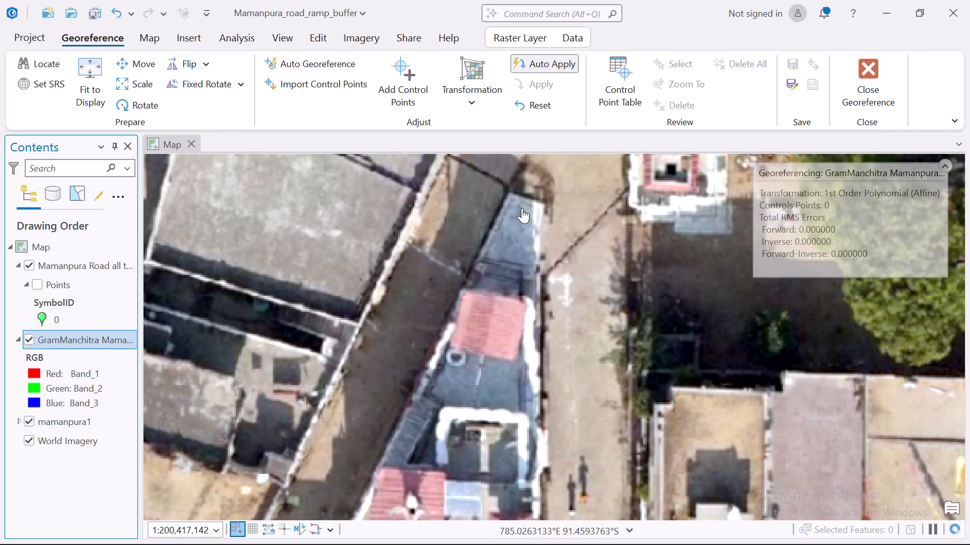
{"action": "scroll", "coordinate": [525, 203], "scroll_direction": "up", "scroll_amount": 2}
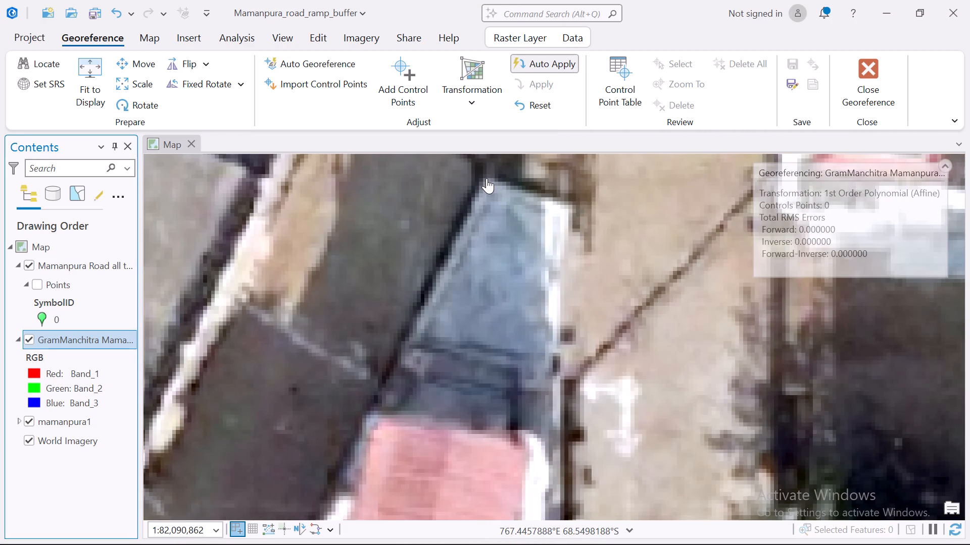
{"action": "left_click", "coordinate": [487, 178]}
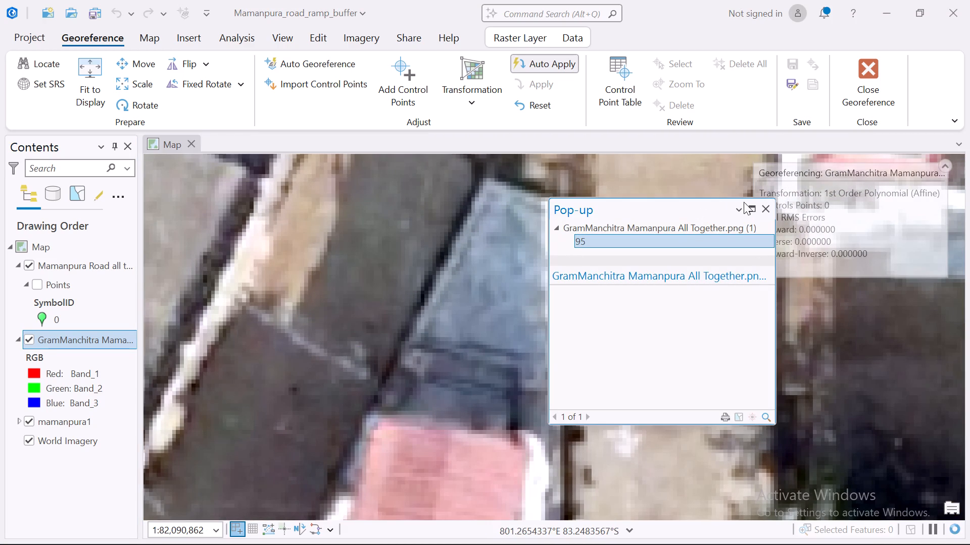
{"action": "left_click", "coordinate": [762, 207]}
{"action": "left_click", "coordinate": [403, 76]}
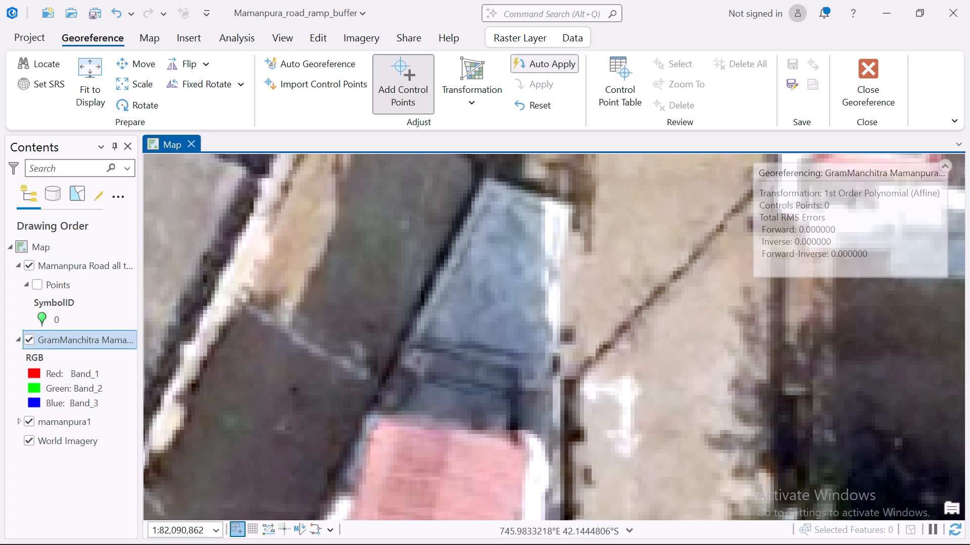
{"action": "left_click", "coordinate": [489, 181]}
Place the first control point's target at the tip of placemark p1 in the mamanpura1 layer.
{"action": "right_click", "coordinate": [62, 422]}
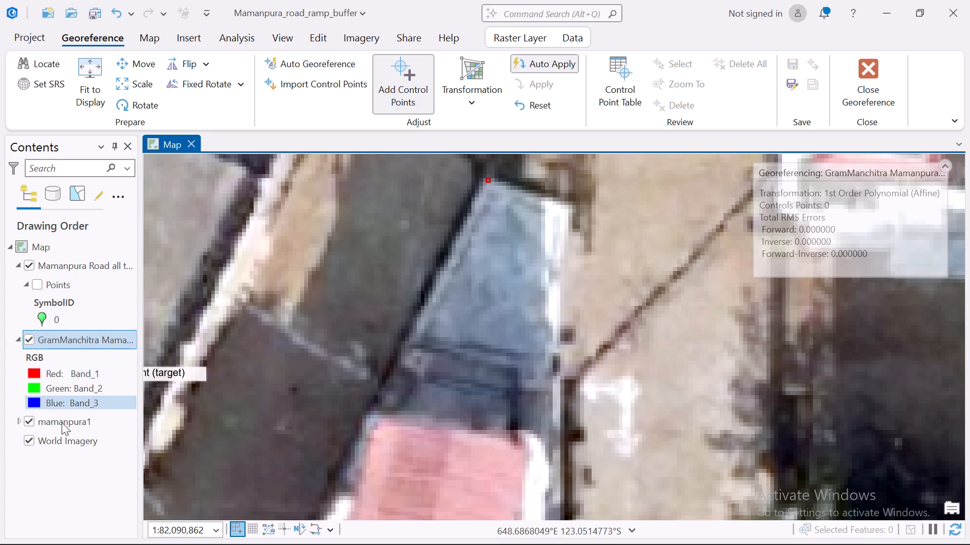
{"action": "left_click", "coordinate": [135, 198]}
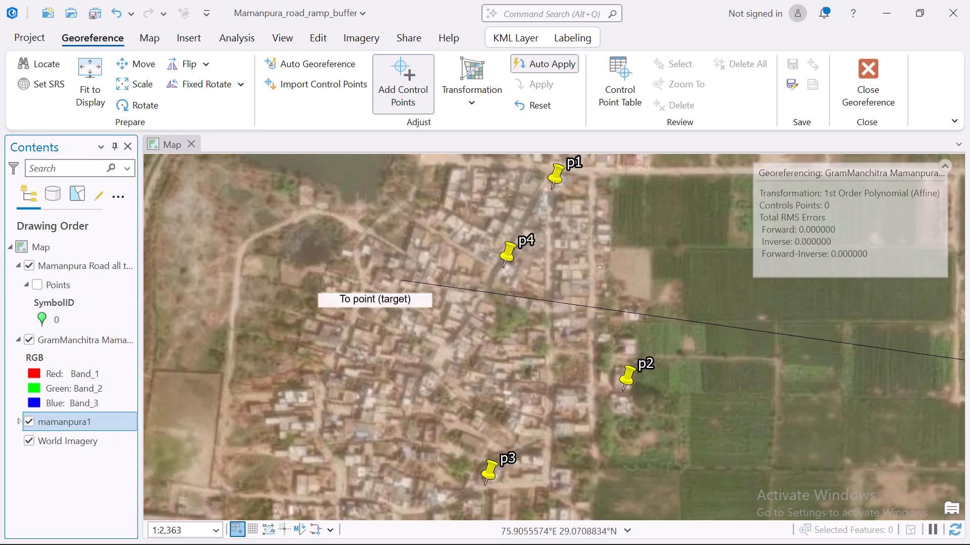
{"action": "scroll", "coordinate": [554, 185], "scroll_direction": "up", "scroll_amount": 5}
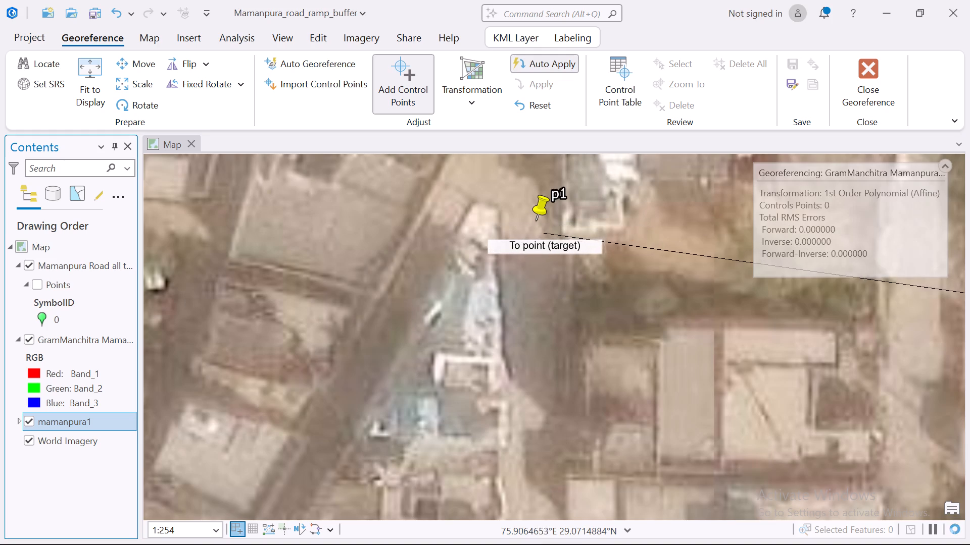
{"action": "scroll", "coordinate": [539, 227], "scroll_direction": "up", "scroll_amount": 4}
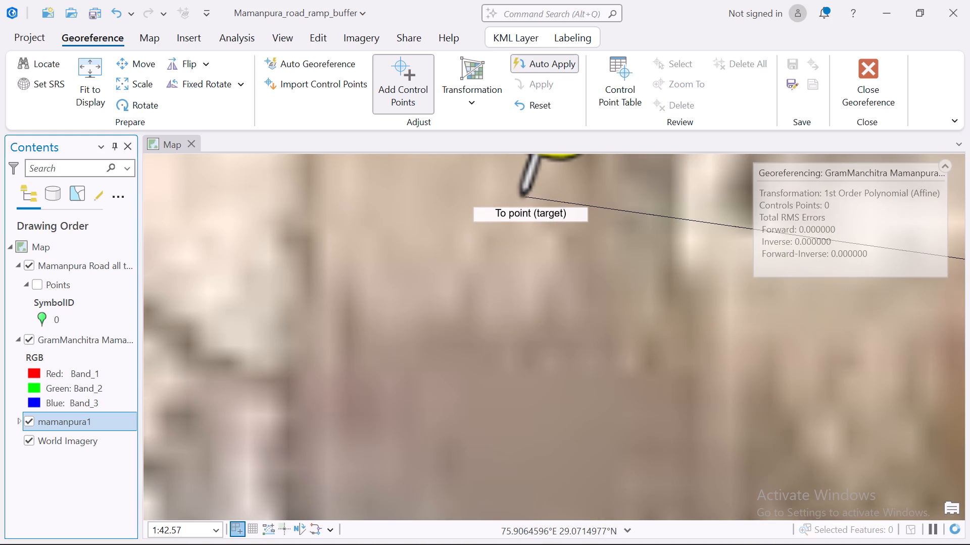
{"action": "scroll", "coordinate": [524, 191], "scroll_direction": "up", "scroll_amount": 5}
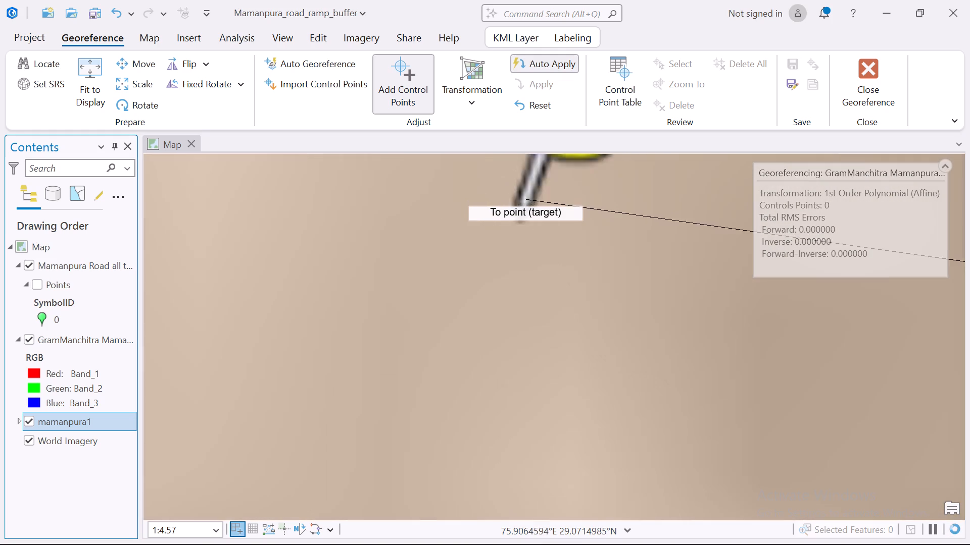
{"action": "left_click", "coordinate": [521, 215]}
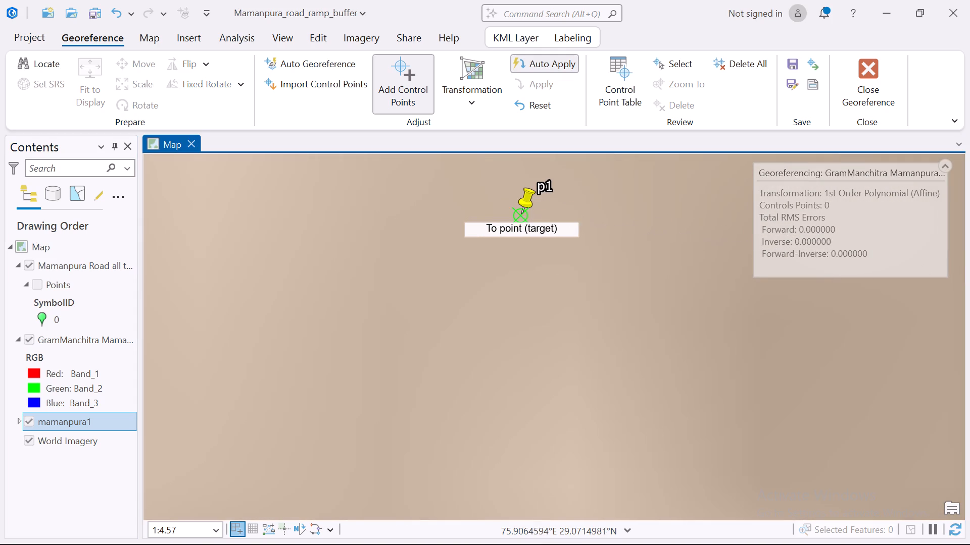
Switch to Google Earth Pro and examine where placemark p4 sits along the diagonal lane relative to p1.
{"action": "scroll", "coordinate": [528, 255], "scroll_direction": "down", "scroll_amount": 4}
{"action": "scroll", "coordinate": [528, 255], "scroll_direction": "up", "scroll_amount": 1}
{"action": "scroll", "coordinate": [528, 255], "scroll_direction": "down", "scroll_amount": 8}
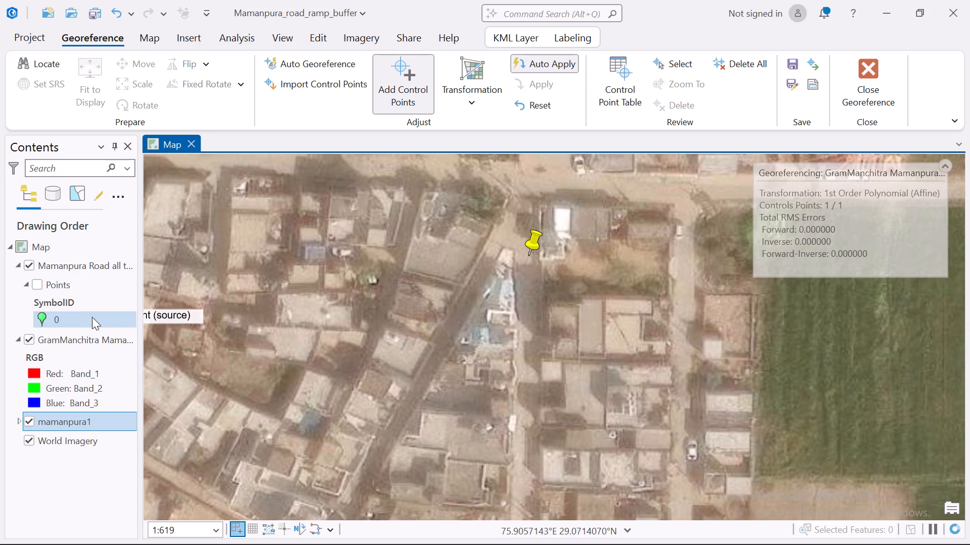
{"action": "right_click", "coordinate": [94, 336]}
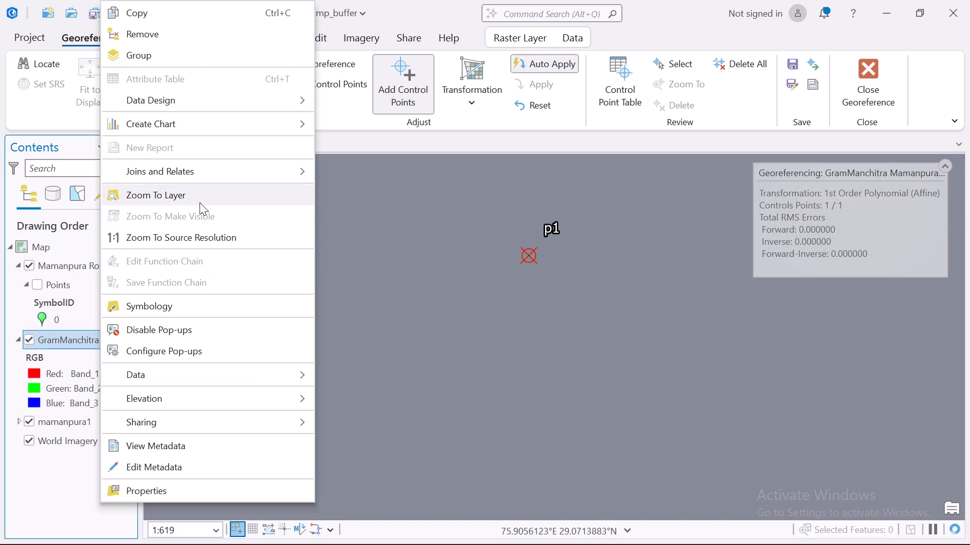
{"action": "left_click", "coordinate": [200, 202]}
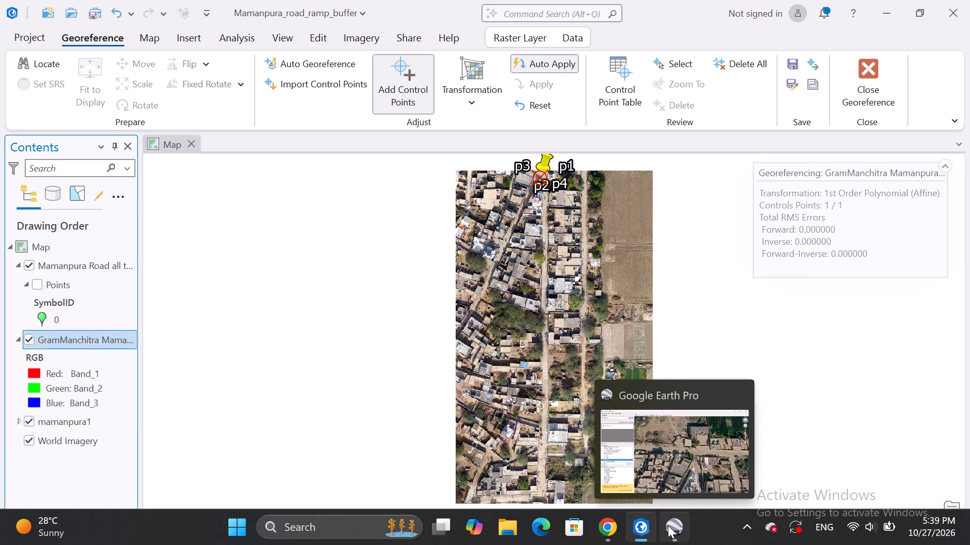
{"action": "left_click", "coordinate": [668, 525]}
{"action": "left_click_drag", "start_coordinate": [597, 404], "coordinate": [536, 127]}
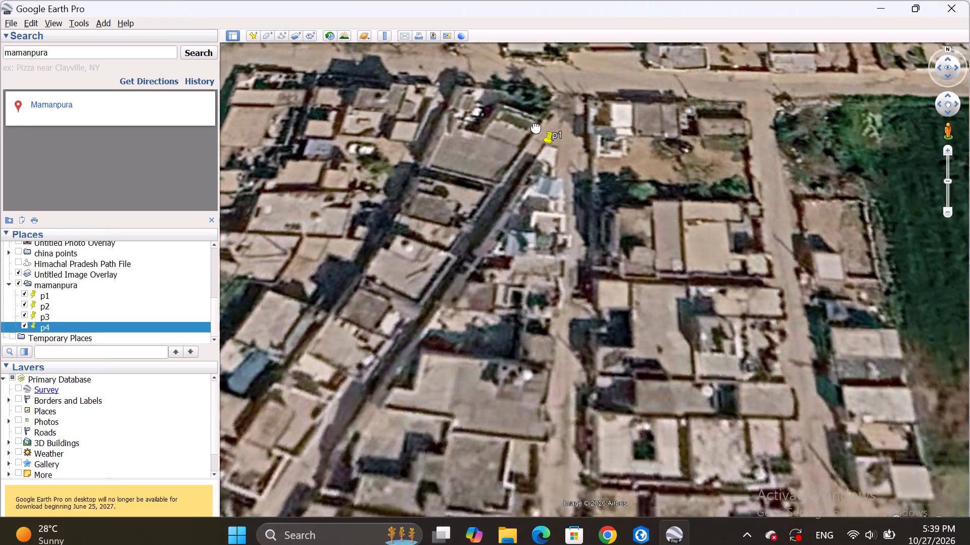
{"action": "left_click_drag", "start_coordinate": [536, 127], "coordinate": [534, 117]}
{"action": "left_click_drag", "start_coordinate": [484, 244], "coordinate": [715, 416]}
{"action": "left_click_drag", "start_coordinate": [519, 218], "coordinate": [524, 322]}
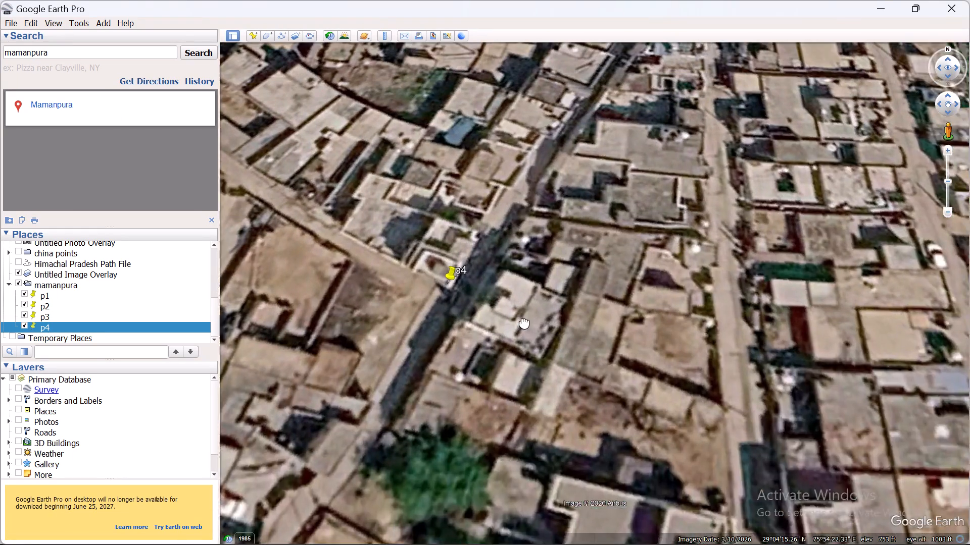
{"action": "left_click_drag", "start_coordinate": [524, 322], "coordinate": [524, 346]}
{"action": "scroll", "coordinate": [524, 314], "scroll_direction": "up", "scroll_amount": 4}
{"action": "scroll", "coordinate": [526, 284], "scroll_direction": "down", "scroll_amount": 4}
{"action": "scroll", "coordinate": [525, 283], "scroll_direction": "up", "scroll_amount": 9}
{"action": "scroll", "coordinate": [525, 283], "scroll_direction": "down", "scroll_amount": 4}
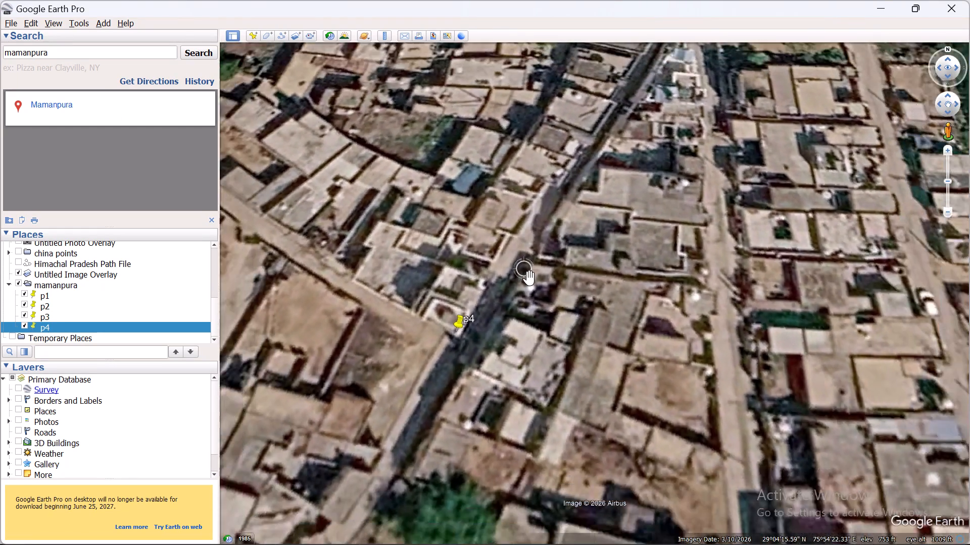
{"action": "scroll", "coordinate": [529, 278], "scroll_direction": "down", "scroll_amount": 12}
{"action": "left_click_drag", "start_coordinate": [592, 248], "coordinate": [566, 294]}
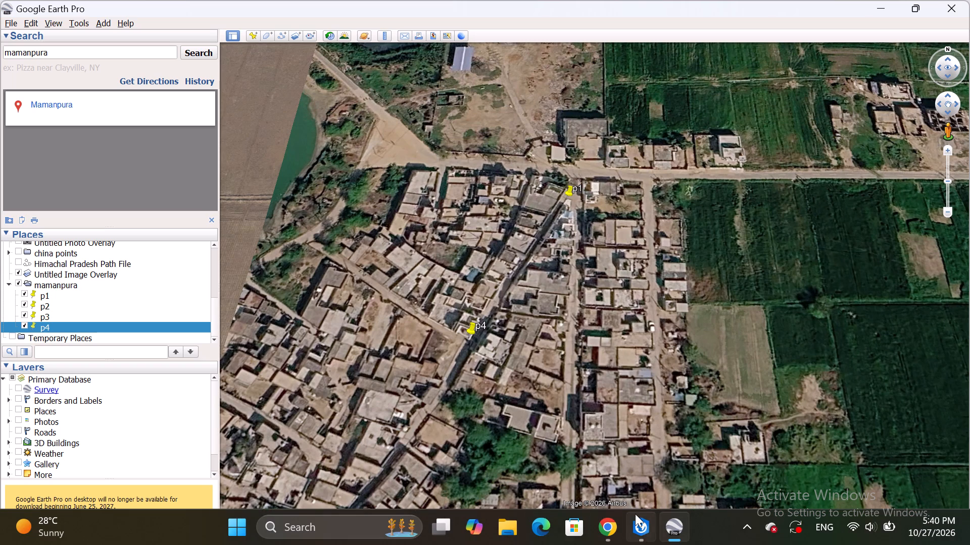
Return to ArcGIS Pro and place the second source point at the southern corner of the white building between the large tree and diagonal lane.
{"action": "left_click", "coordinate": [641, 532]}
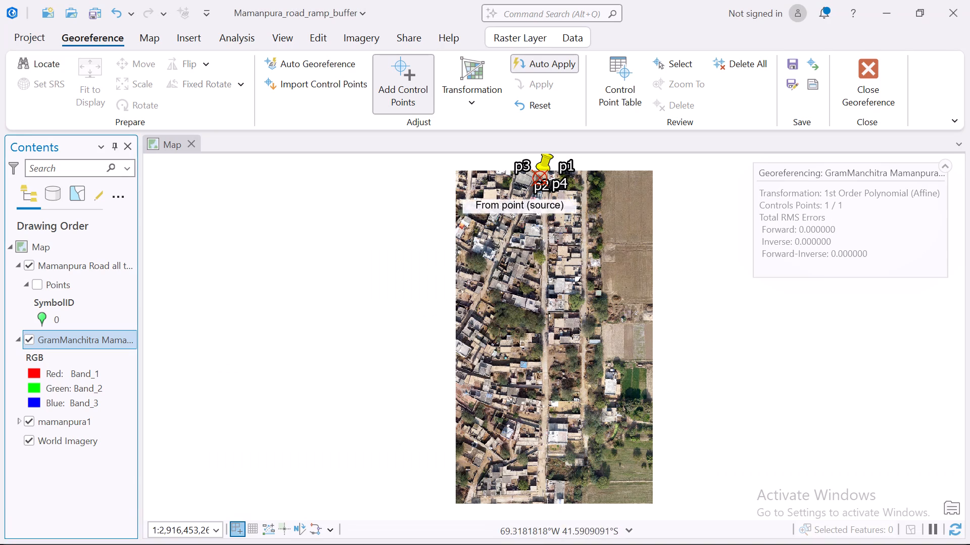
{"action": "scroll", "coordinate": [509, 222], "scroll_direction": "up", "scroll_amount": 4}
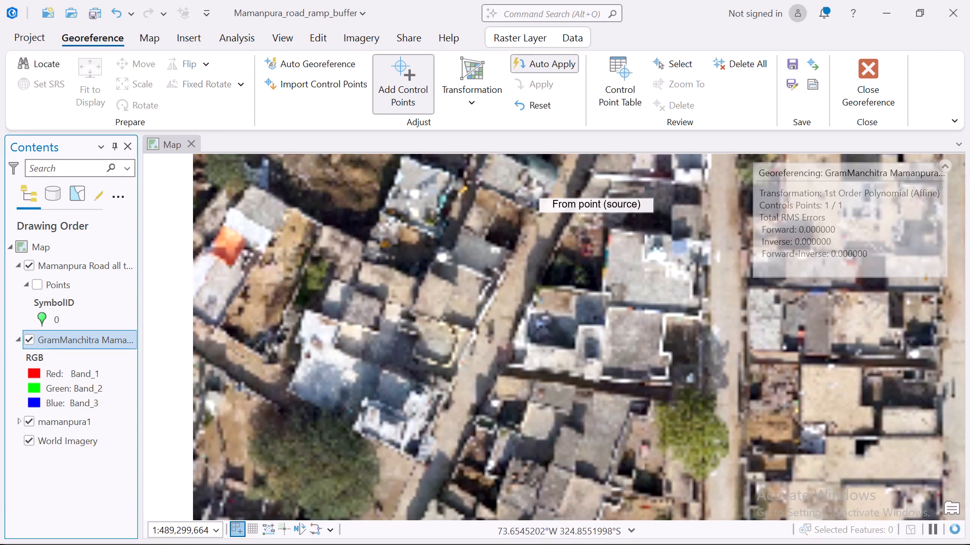
{"action": "middle_click_drag", "start_coordinate": [579, 209], "coordinate": [503, 374]}
{"action": "scroll", "coordinate": [503, 376], "scroll_direction": "up", "scroll_amount": 1}
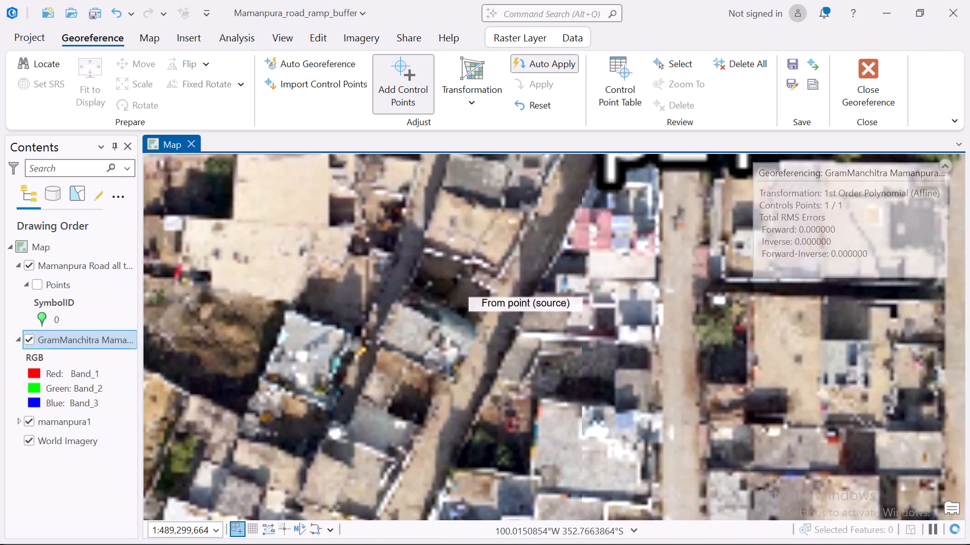
{"action": "scroll", "coordinate": [539, 250], "scroll_direction": "up", "scroll_amount": 5}
{"action": "scroll", "coordinate": [539, 250], "scroll_direction": "down", "scroll_amount": 10}
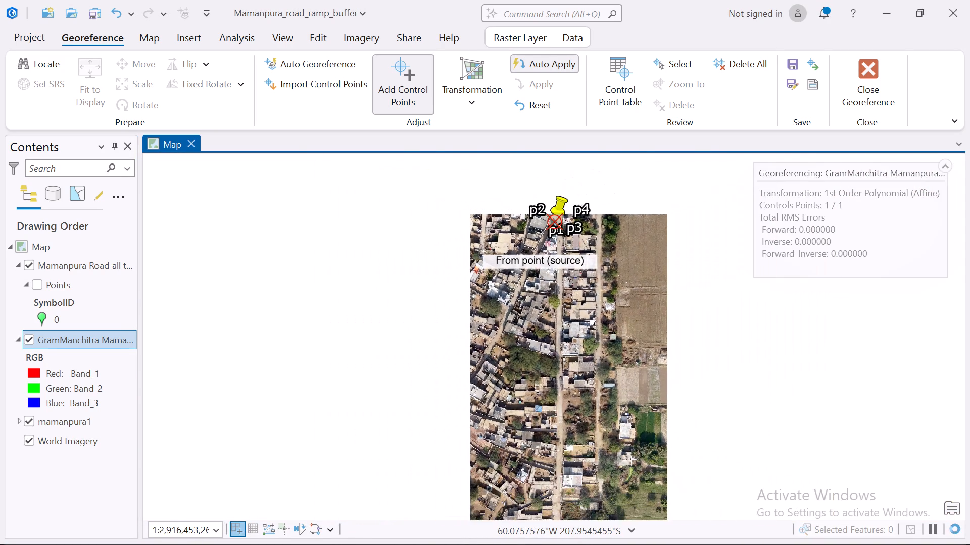
{"action": "scroll", "coordinate": [540, 248], "scroll_direction": "up", "scroll_amount": 4}
{"action": "middle_click_drag", "start_coordinate": [482, 351], "coordinate": [558, 226]}
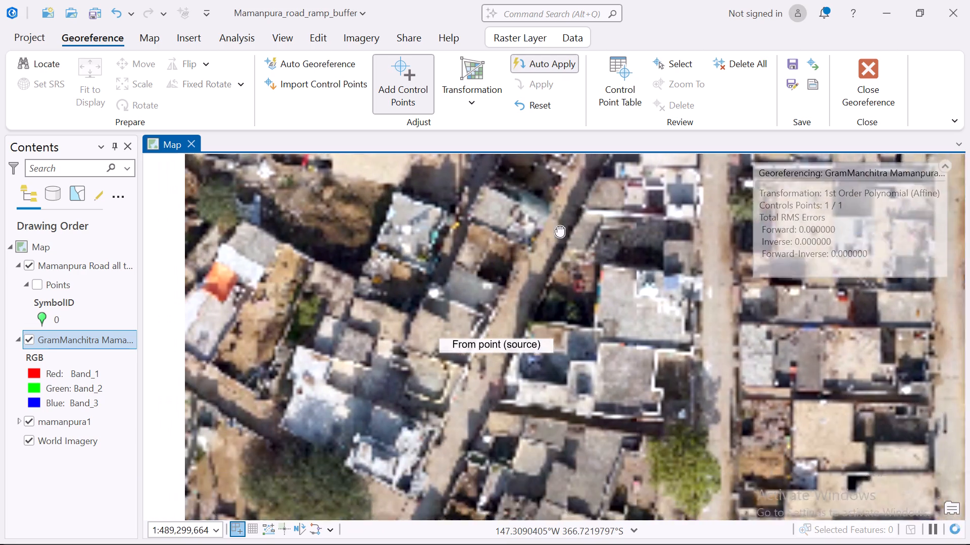
{"action": "middle_click_drag", "start_coordinate": [558, 226], "coordinate": [572, 186]}
{"action": "middle_click_drag", "start_coordinate": [475, 355], "coordinate": [518, 276]}
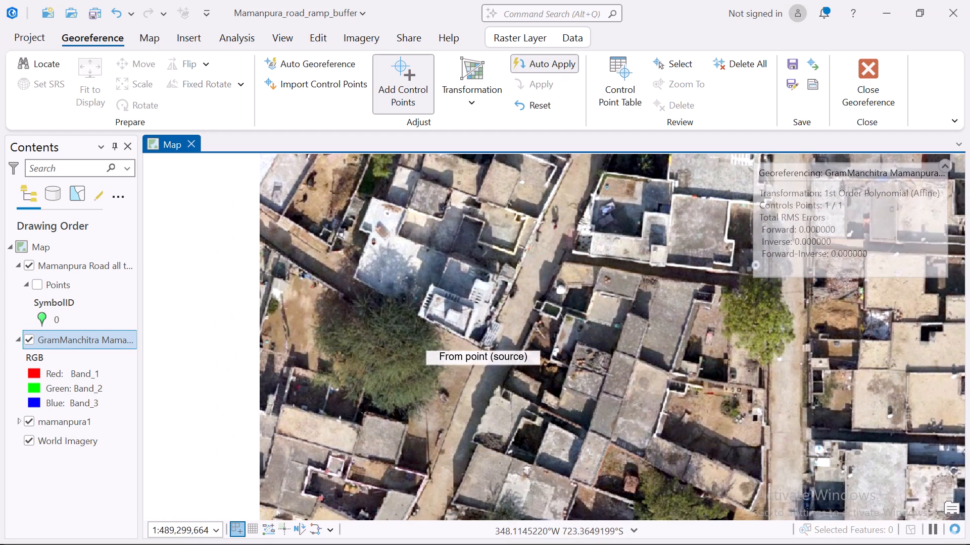
{"action": "scroll", "coordinate": [482, 345], "scroll_direction": "up", "scroll_amount": 6}
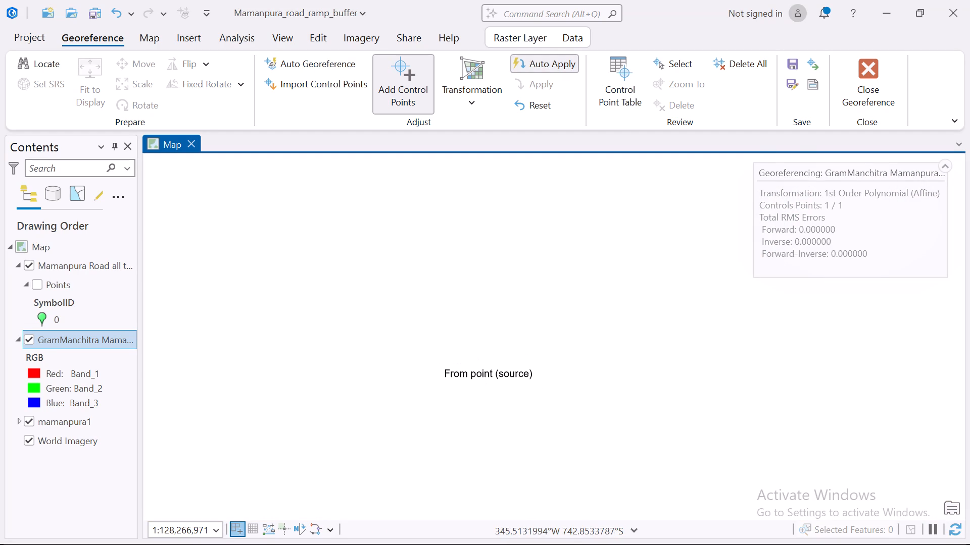
{"action": "scroll", "coordinate": [484, 351], "scroll_direction": "up", "scroll_amount": 1}
{"action": "scroll", "coordinate": [484, 351], "scroll_direction": "down", "scroll_amount": 11}
{"action": "scroll", "coordinate": [501, 333], "scroll_direction": "up", "scroll_amount": 2}
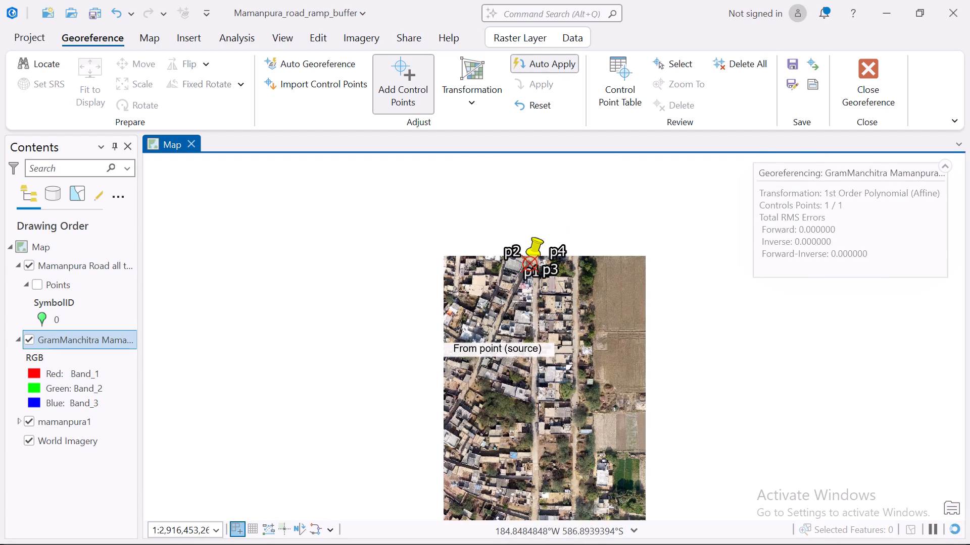
{"action": "scroll", "coordinate": [455, 379], "scroll_direction": "up", "scroll_amount": 3}
{"action": "scroll", "coordinate": [455, 379], "scroll_direction": "down", "scroll_amount": 5}
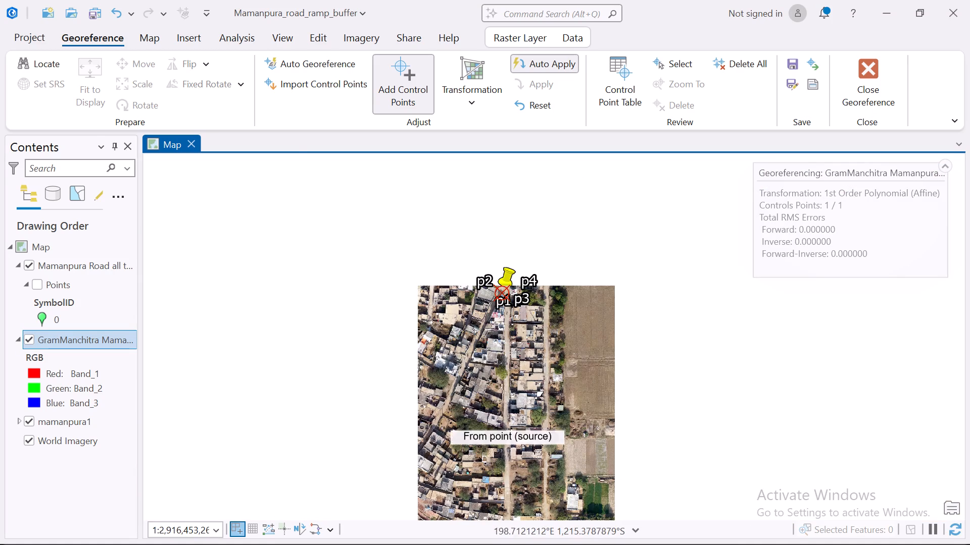
{"action": "scroll", "coordinate": [465, 373], "scroll_direction": "up", "scroll_amount": 2}
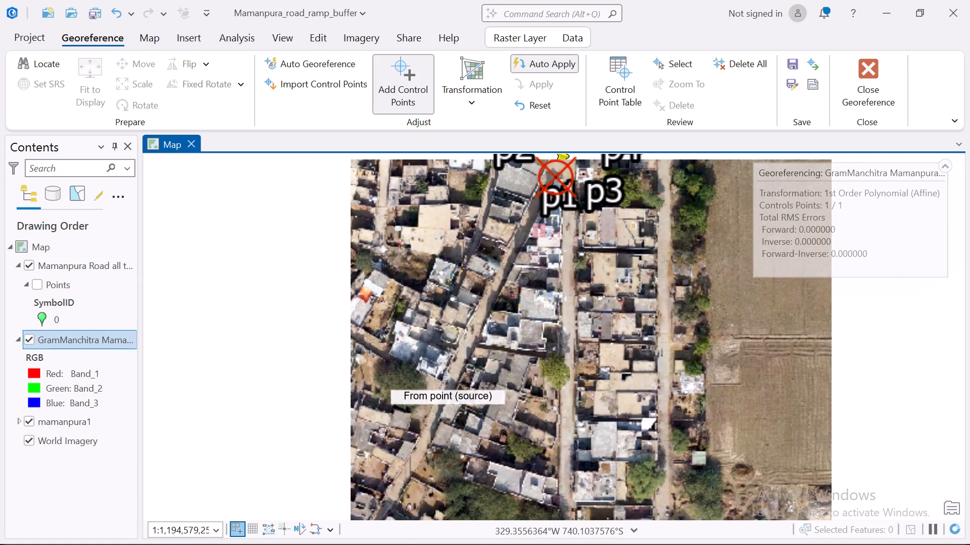
{"action": "scroll", "coordinate": [448, 383], "scroll_direction": "up", "scroll_amount": 2}
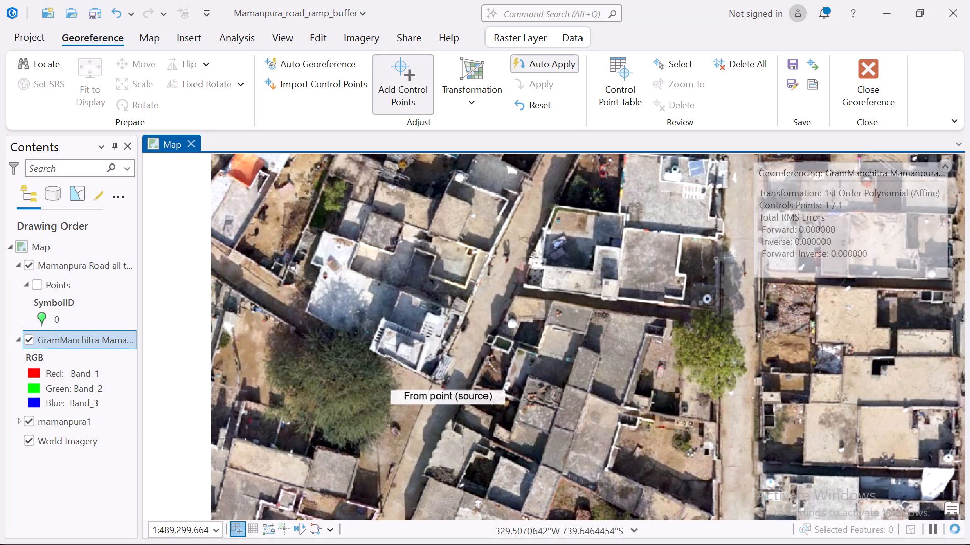
{"action": "scroll", "coordinate": [448, 383], "scroll_direction": "up", "scroll_amount": 1}
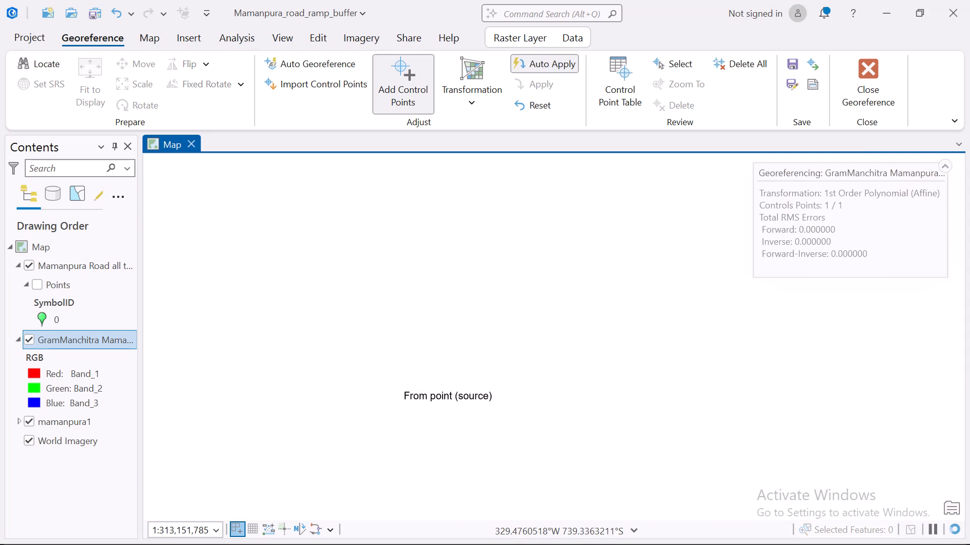
{"action": "scroll", "coordinate": [448, 383], "scroll_direction": "down", "scroll_amount": 1}
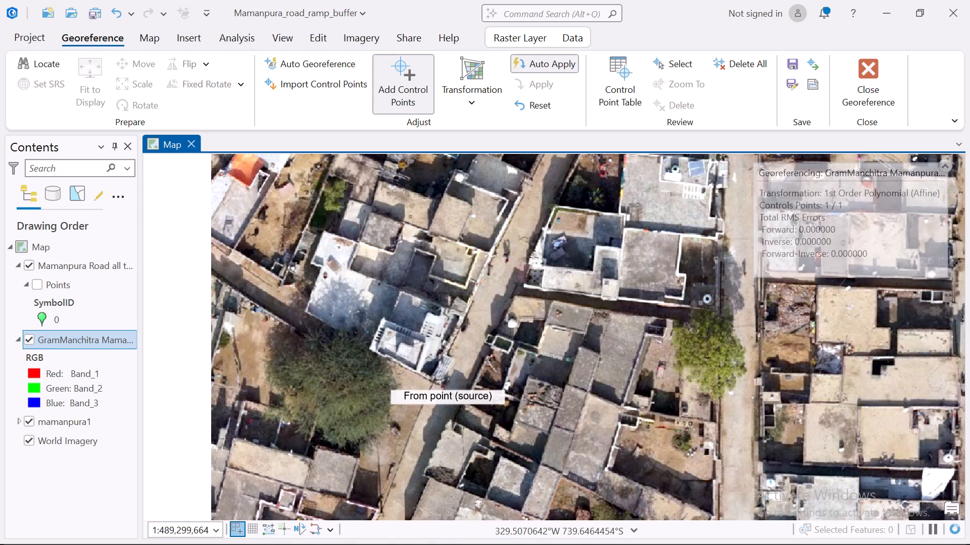
{"action": "scroll", "coordinate": [448, 383], "scroll_direction": "up", "scroll_amount": 1}
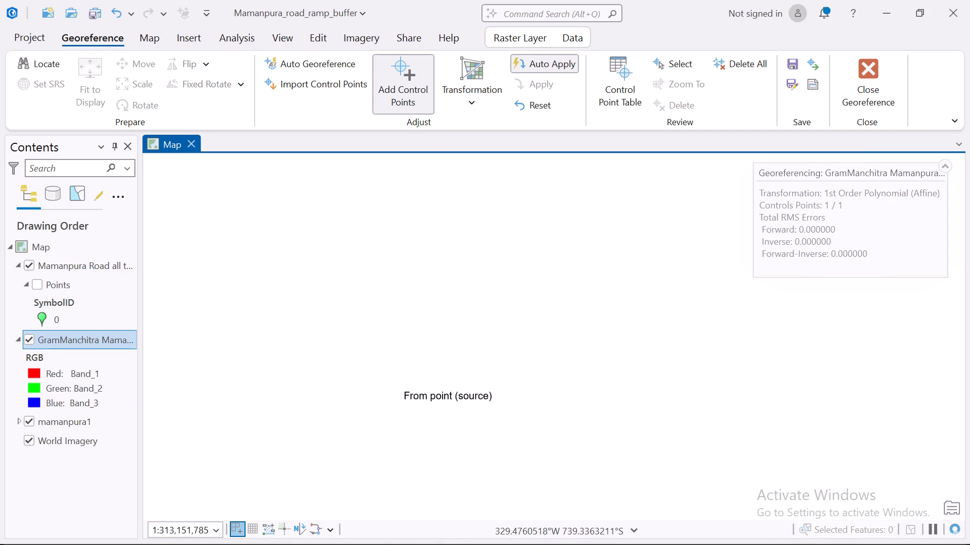
{"action": "scroll", "coordinate": [448, 383], "scroll_direction": "down", "scroll_amount": 1}
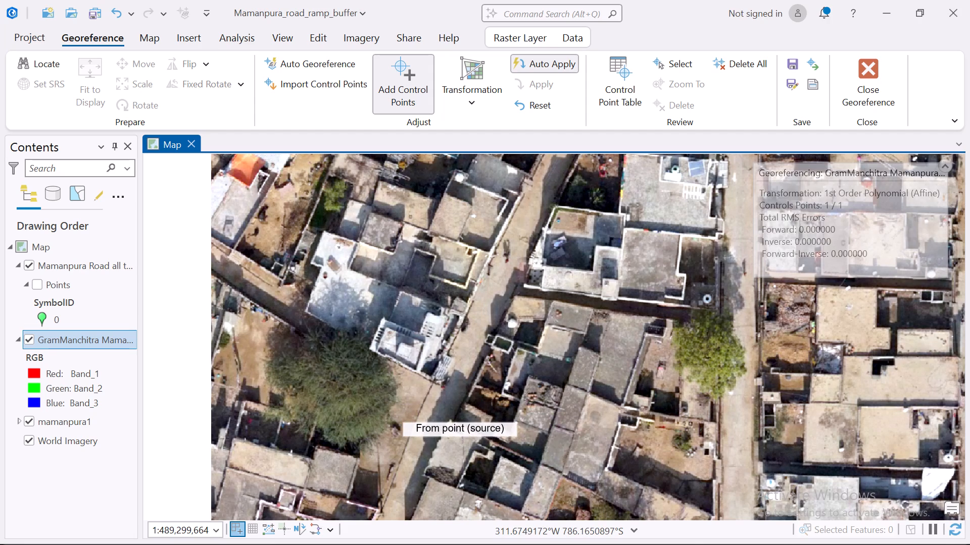
{"action": "left_click", "coordinate": [431, 377]}
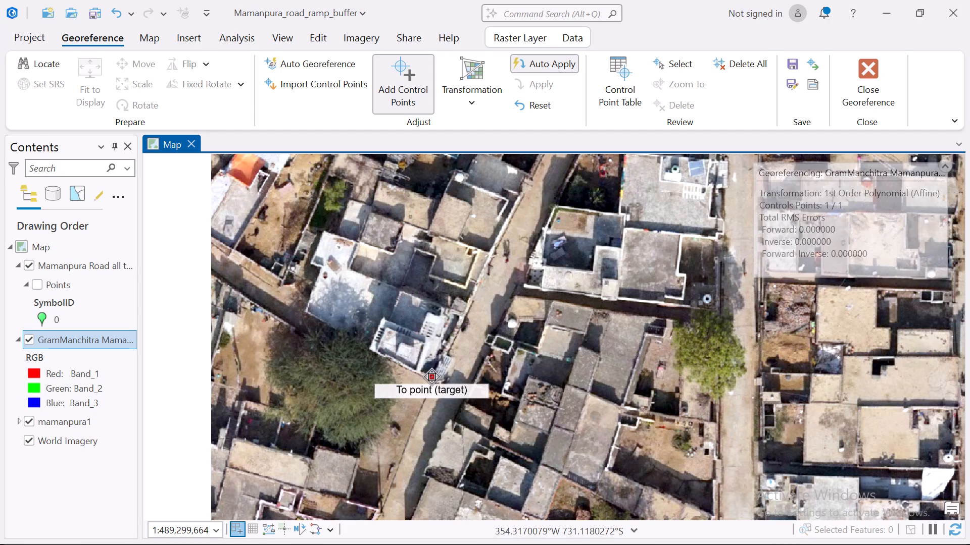
Zoom to the mamanpura1 layer and place the second control point's target at the tip of placemark p4.
{"action": "right_click", "coordinate": [78, 426]}
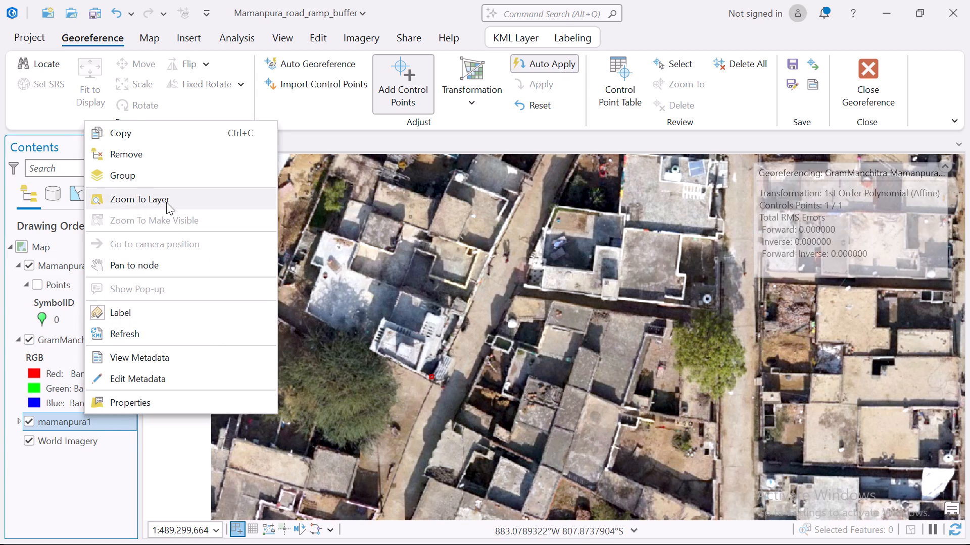
{"action": "left_click", "coordinate": [166, 202]}
{"action": "scroll", "coordinate": [508, 273], "scroll_direction": "up", "scroll_amount": 6}
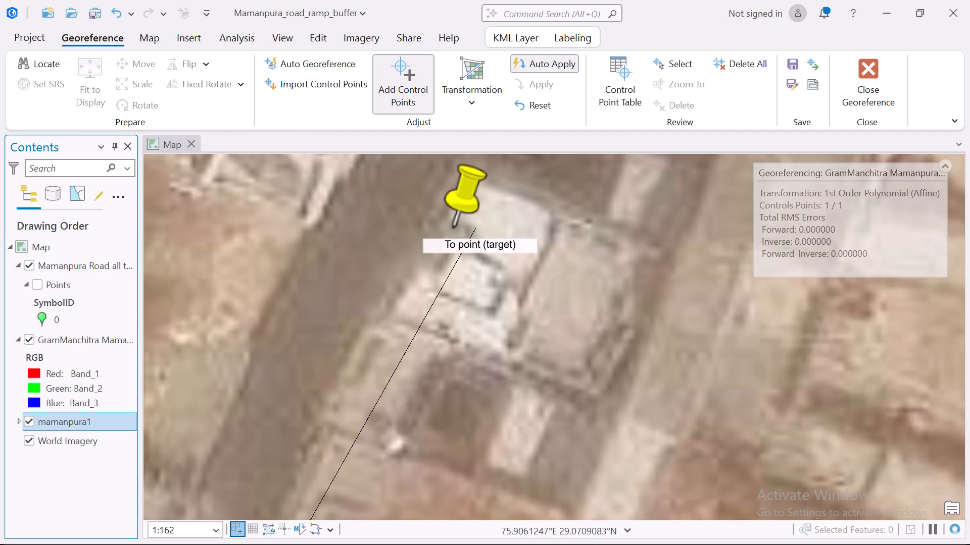
{"action": "scroll", "coordinate": [456, 226], "scroll_direction": "up", "scroll_amount": 3}
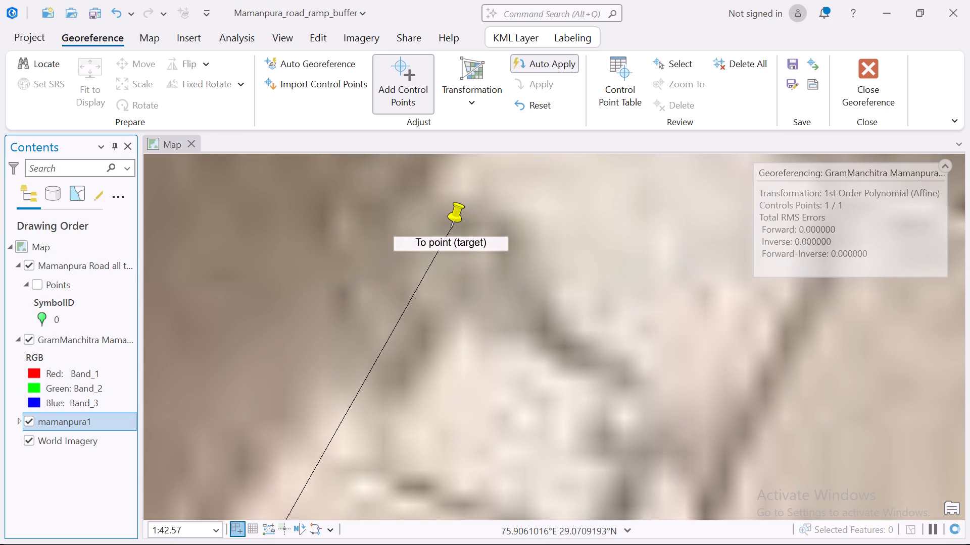
{"action": "left_click", "coordinate": [451, 229]}
Examine how the GramManchitra image sits against the four placemarks and inspect the buildings around p2.
{"action": "scroll", "coordinate": [477, 279], "scroll_direction": "down", "scroll_amount": 8}
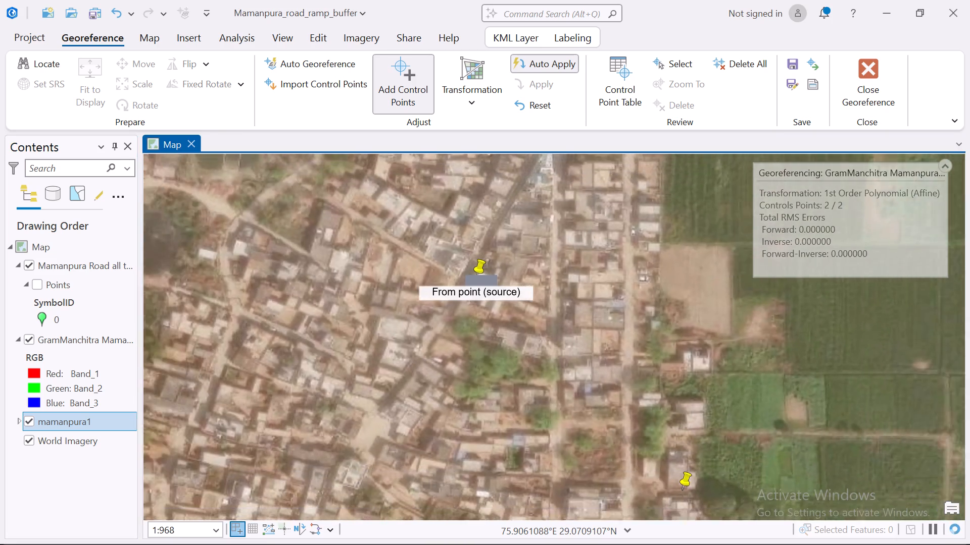
{"action": "scroll", "coordinate": [478, 279], "scroll_direction": "down", "scroll_amount": 5}
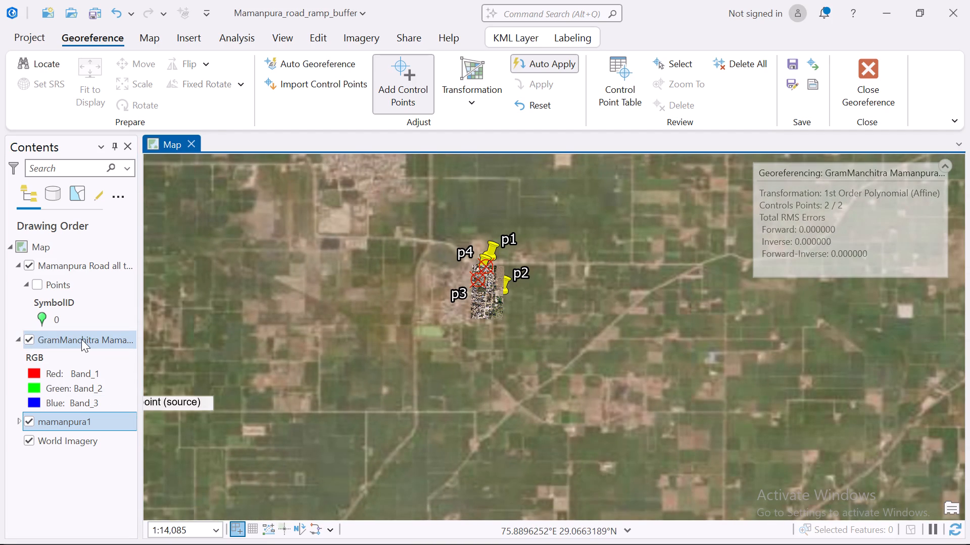
{"action": "right_click", "coordinate": [81, 339]}
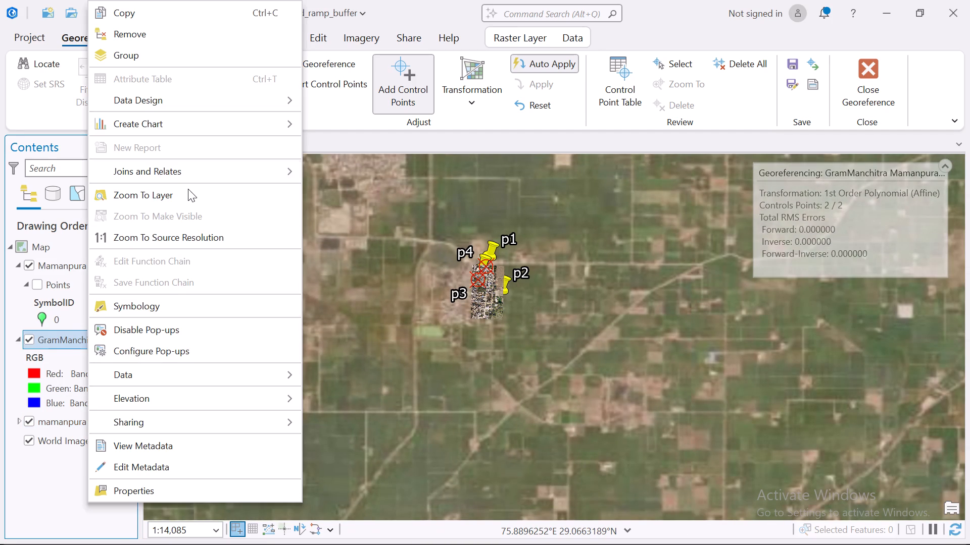
{"action": "left_click", "coordinate": [188, 189]}
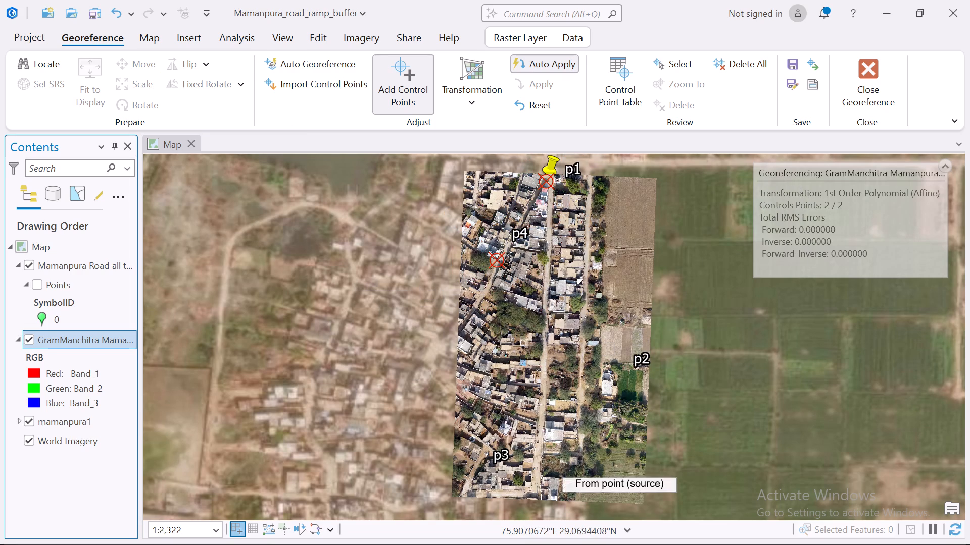
{"action": "scroll", "coordinate": [597, 394], "scroll_direction": "down", "scroll_amount": 4}
{"action": "scroll", "coordinate": [648, 394], "scroll_direction": "up", "scroll_amount": 7}
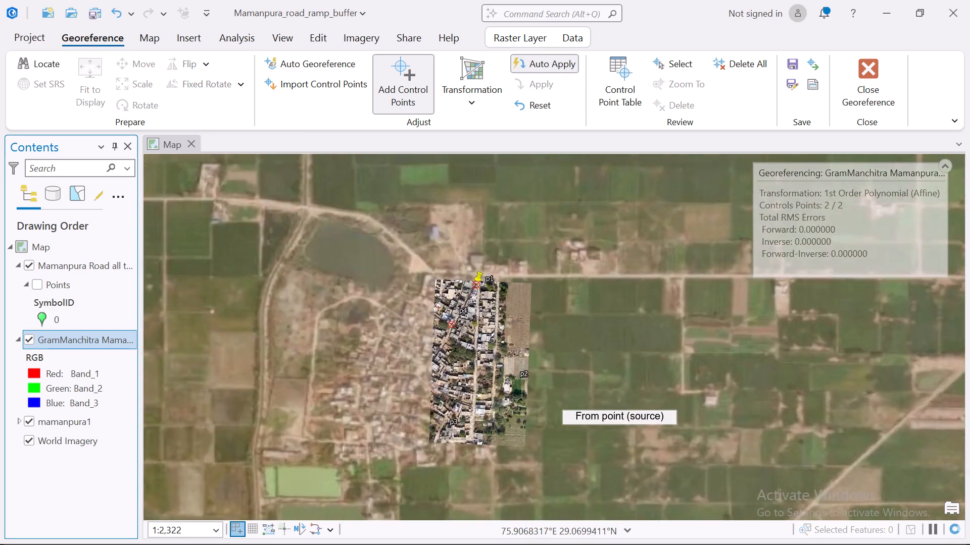
{"action": "scroll", "coordinate": [392, 368], "scroll_direction": "down", "scroll_amount": 4}
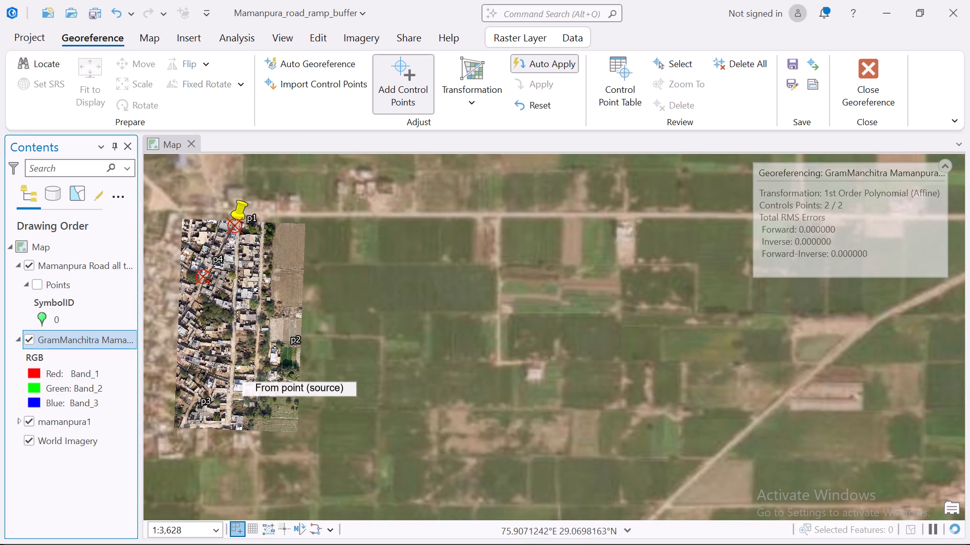
{"action": "scroll", "coordinate": [276, 370], "scroll_direction": "up", "scroll_amount": 5}
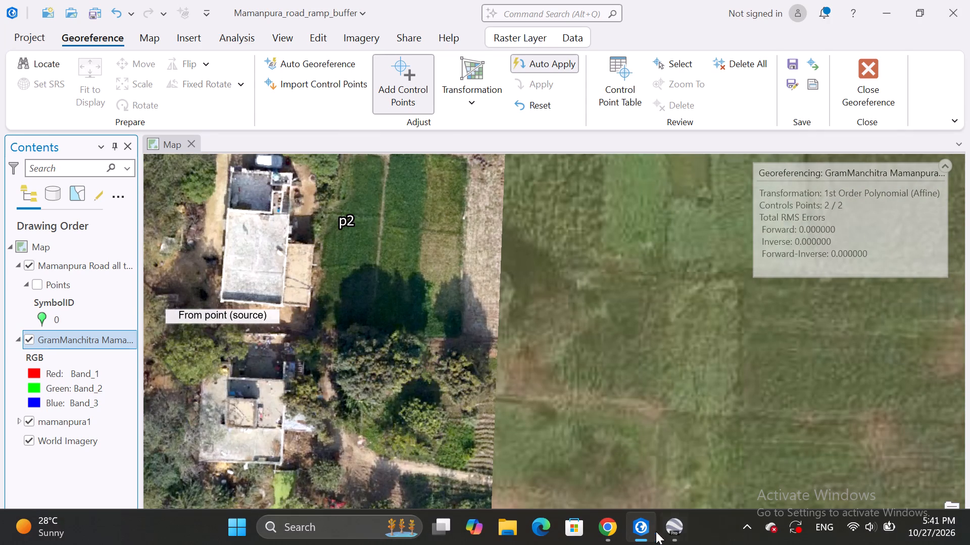
Switch to Google Earth Pro and examine the area southeast of p4 to locate the building marked by p2.
{"action": "left_click", "coordinate": [669, 526]}
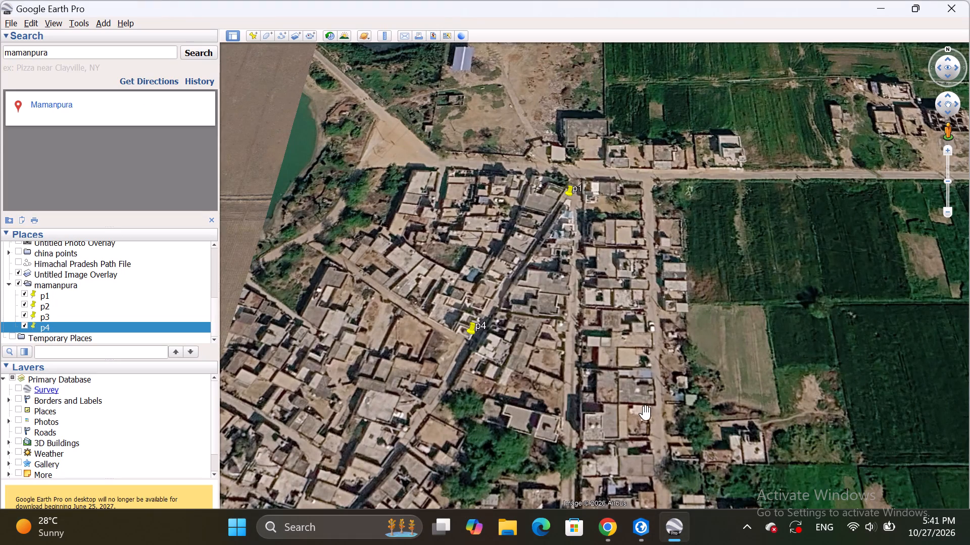
{"action": "left_click_drag", "start_coordinate": [638, 398], "coordinate": [553, 205]}
{"action": "left_click_drag", "start_coordinate": [642, 395], "coordinate": [639, 362]}
Return to ArcGIS Pro and place the third source point at the southwest corner of the large white-roofed building west of the p2 label.
{"action": "left_click", "coordinate": [636, 525]}
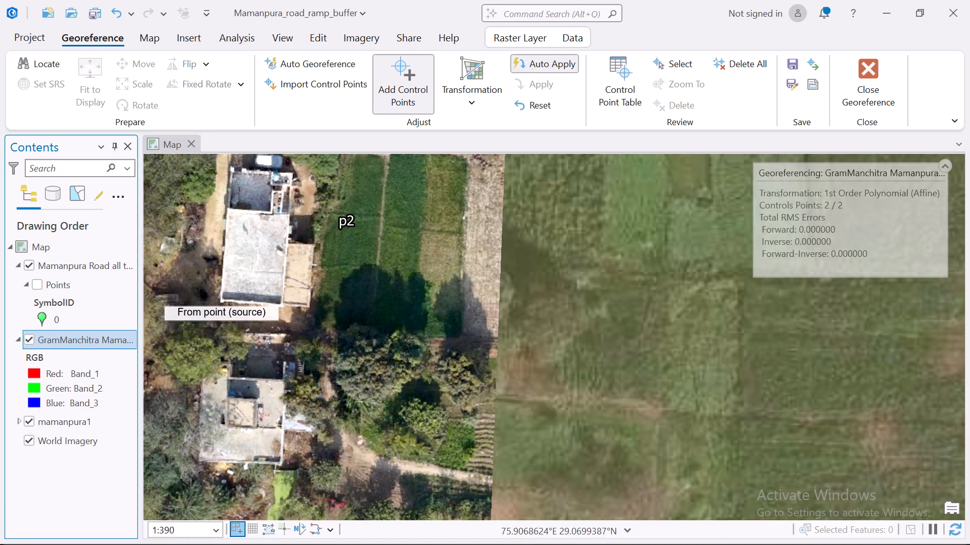
{"action": "scroll", "coordinate": [220, 301], "scroll_direction": "up", "scroll_amount": 2}
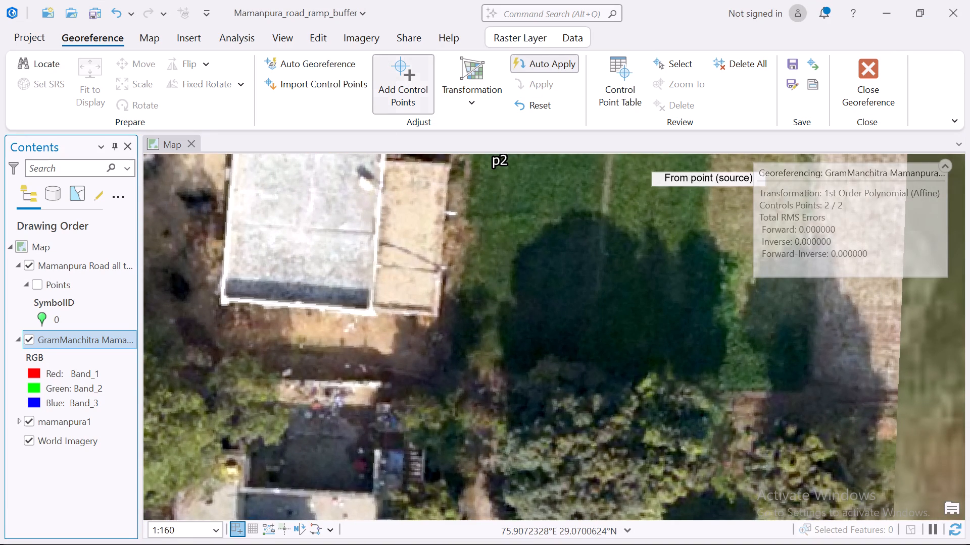
{"action": "left_click", "coordinate": [223, 302]}
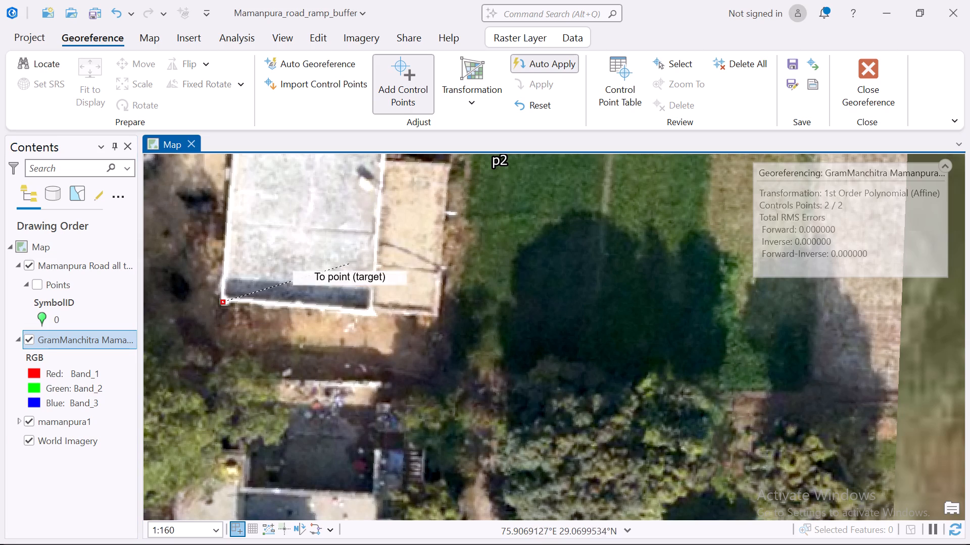
Zoom to the mamanpura1 layer, hide the GramManchitra image and place the third control point's target at the tip of placemark p2.
{"action": "right_click", "coordinate": [86, 421]}
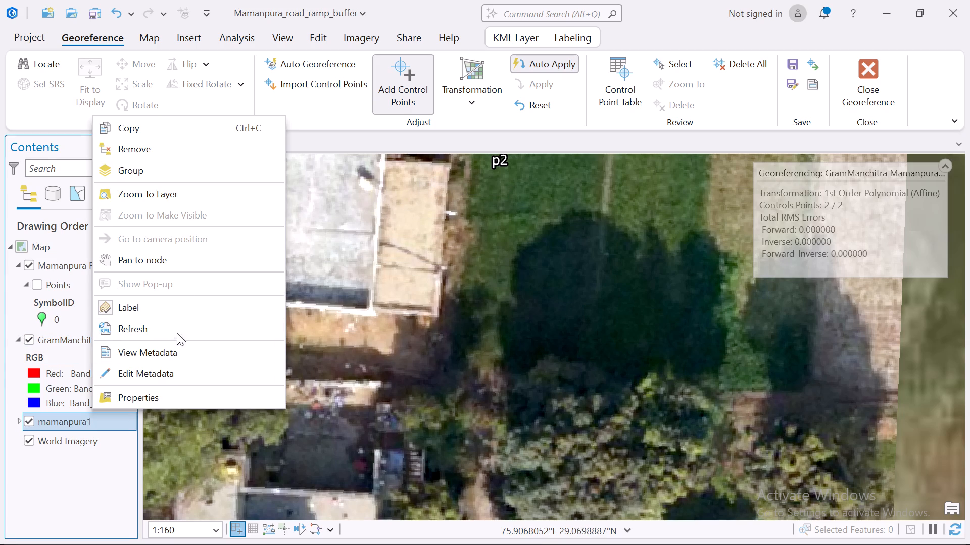
{"action": "left_click", "coordinate": [178, 191]}
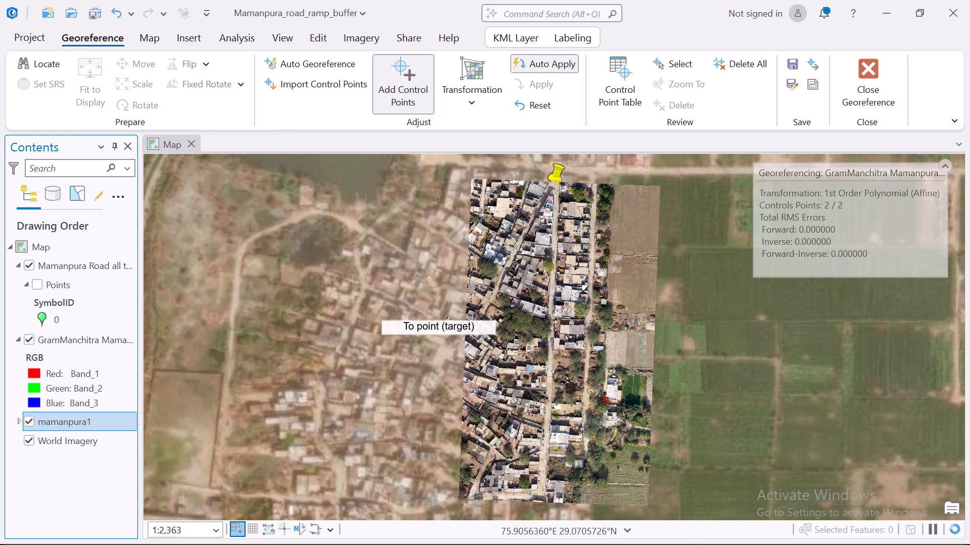
{"action": "scroll", "coordinate": [633, 387], "scroll_direction": "up", "scroll_amount": 1}
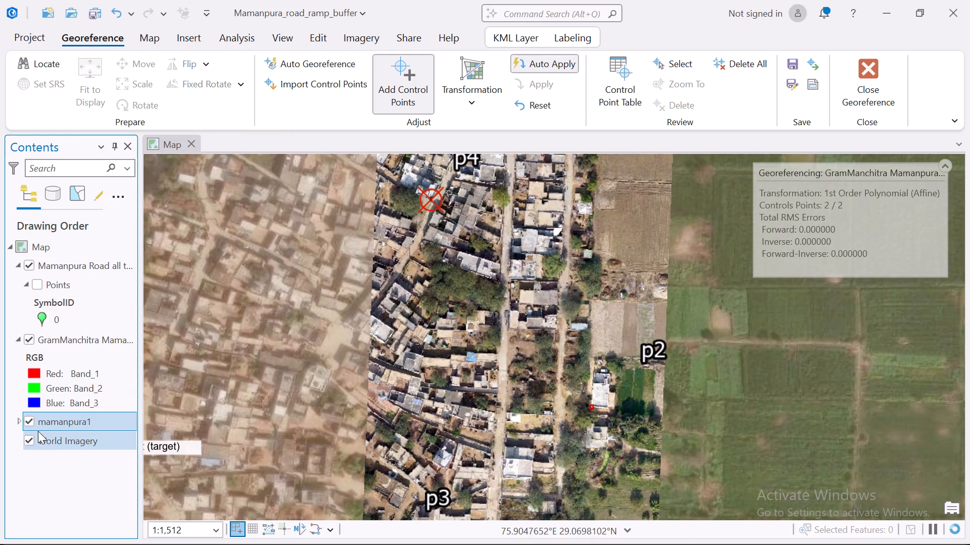
{"action": "left_click", "coordinate": [31, 341]}
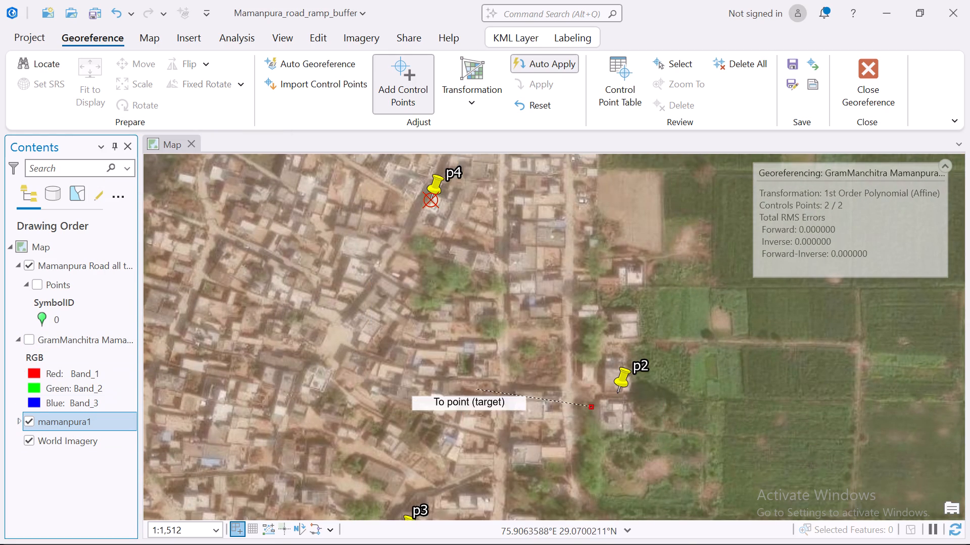
{"action": "scroll", "coordinate": [605, 397], "scroll_direction": "up", "scroll_amount": 3}
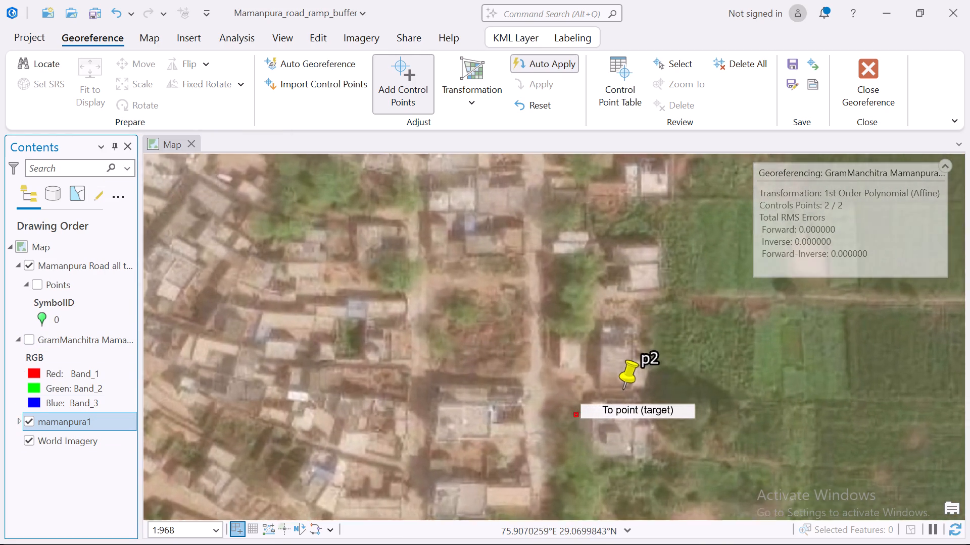
{"action": "scroll", "coordinate": [638, 397], "scroll_direction": "up", "scroll_amount": 2}
{"action": "scroll", "coordinate": [566, 358], "scroll_direction": "up", "scroll_amount": 5}
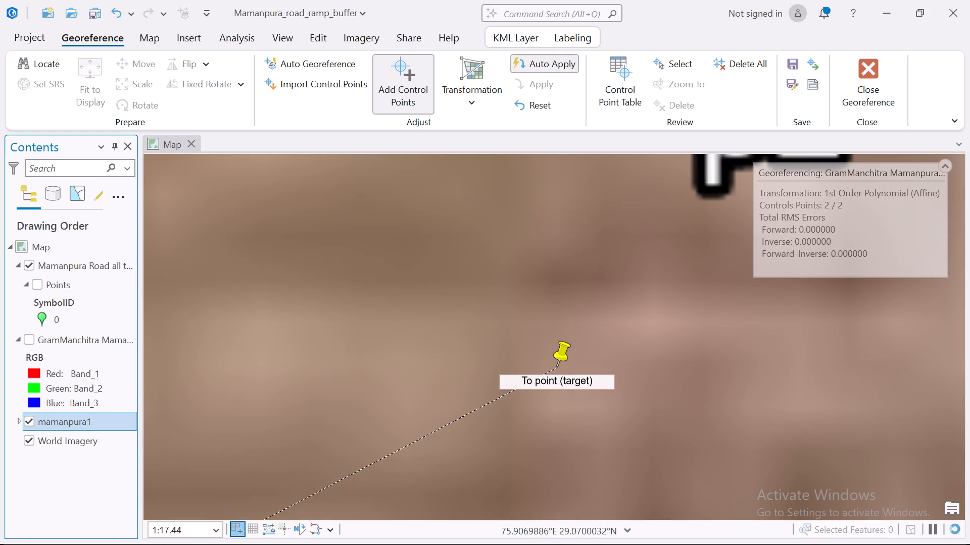
{"action": "left_click", "coordinate": [558, 368]}
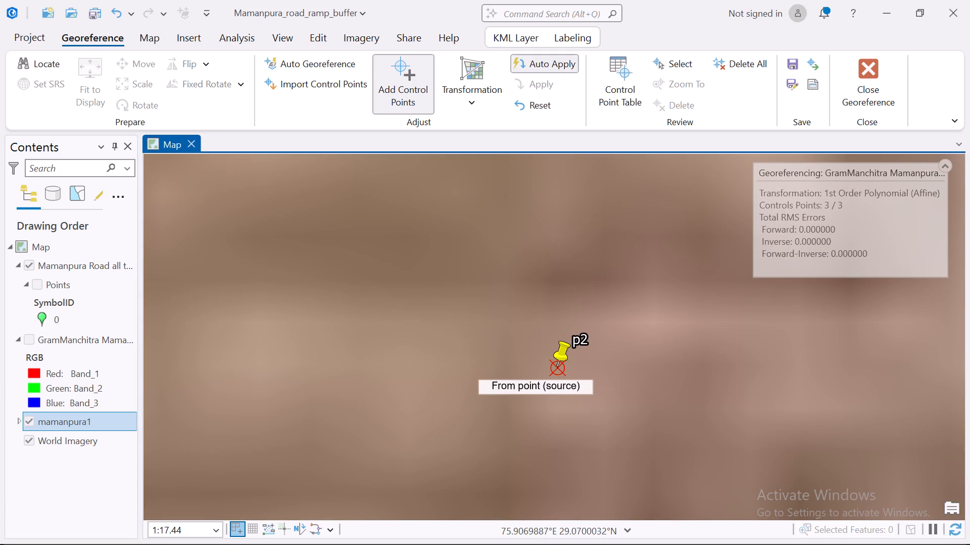
Toggle the GramManchitra image's visibility to compare it with the basemap around the placemarks, and leave it switched on.
{"action": "scroll", "coordinate": [505, 352], "scroll_direction": "down", "scroll_amount": 13}
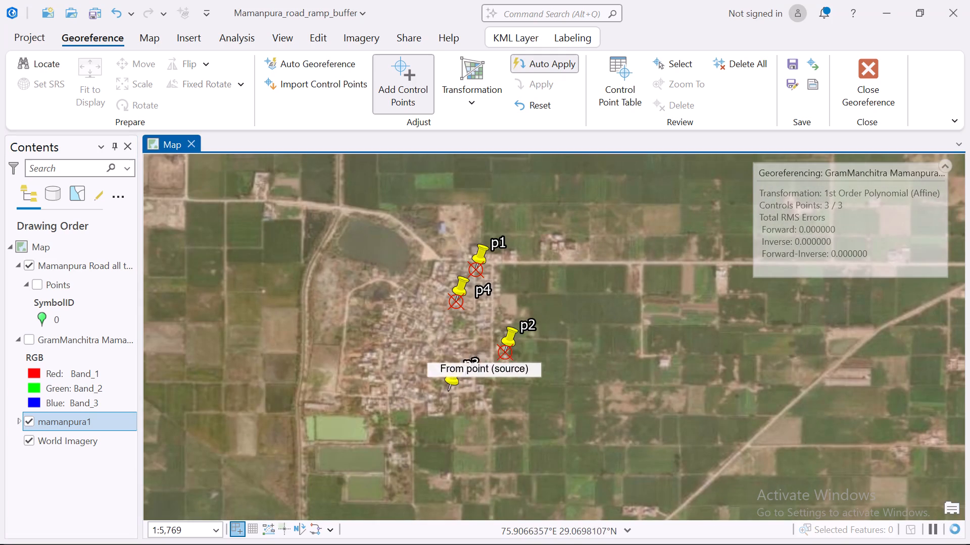
{"action": "left_click", "coordinate": [29, 338]}
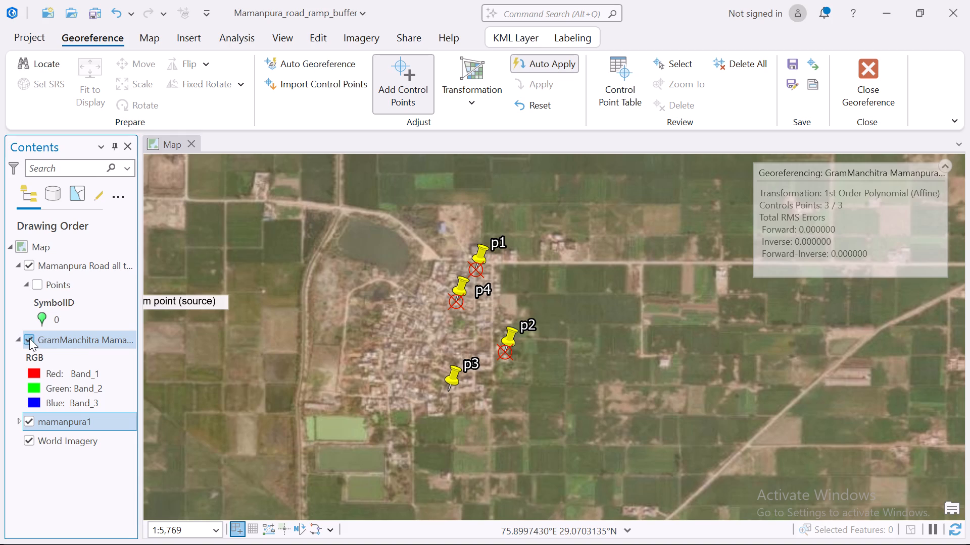
{"action": "left_click", "coordinate": [29, 338]}
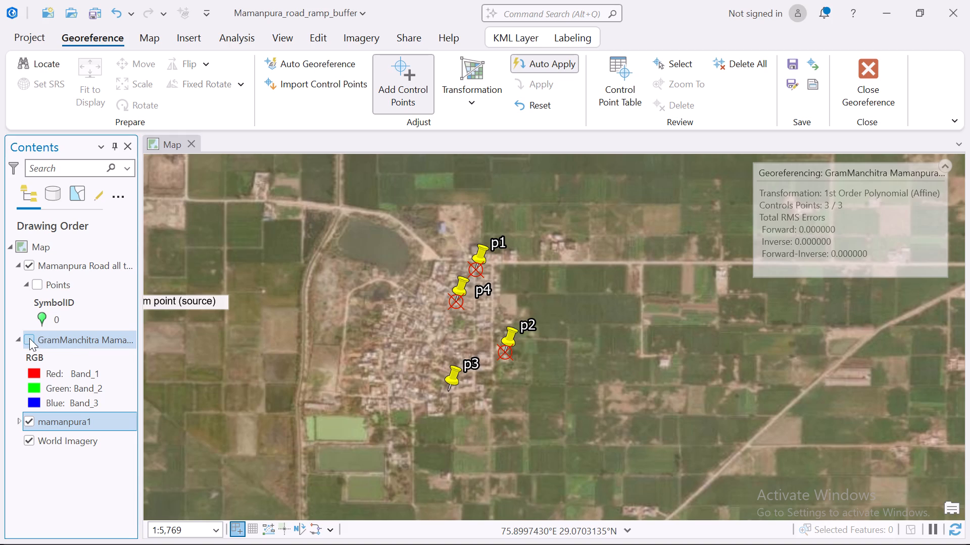
{"action": "left_click", "coordinate": [29, 338]}
{"action": "left_click", "coordinate": [29, 338]}
{"action": "left_click", "coordinate": [29, 338]}
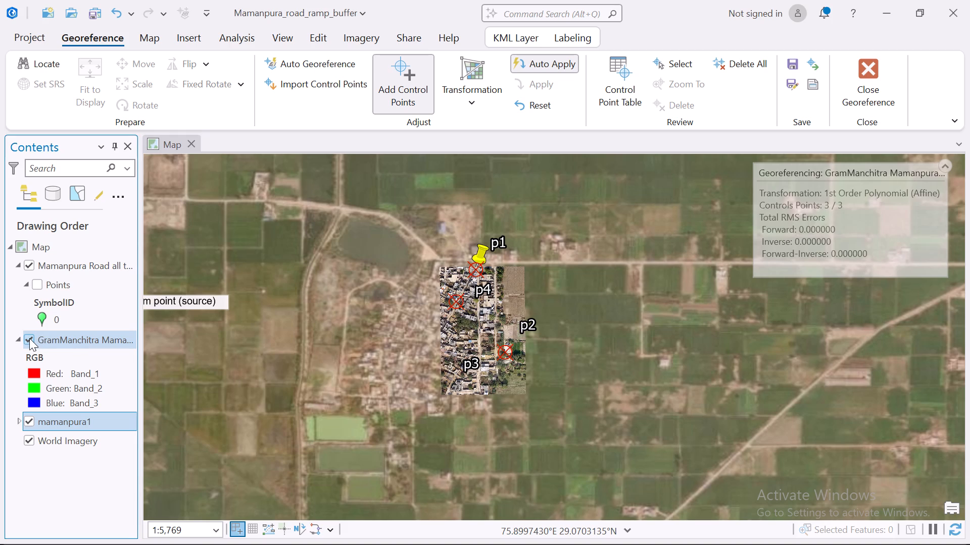
{"action": "left_click", "coordinate": [29, 338]}
{"action": "left_click", "coordinate": [29, 338]}
Check p3's location in Google Earth Pro, and in ArcGIS Pro place the fourth source point at the southwest corner of the building block beside p3.
{"action": "scroll", "coordinate": [469, 385], "scroll_direction": "up", "scroll_amount": 4}
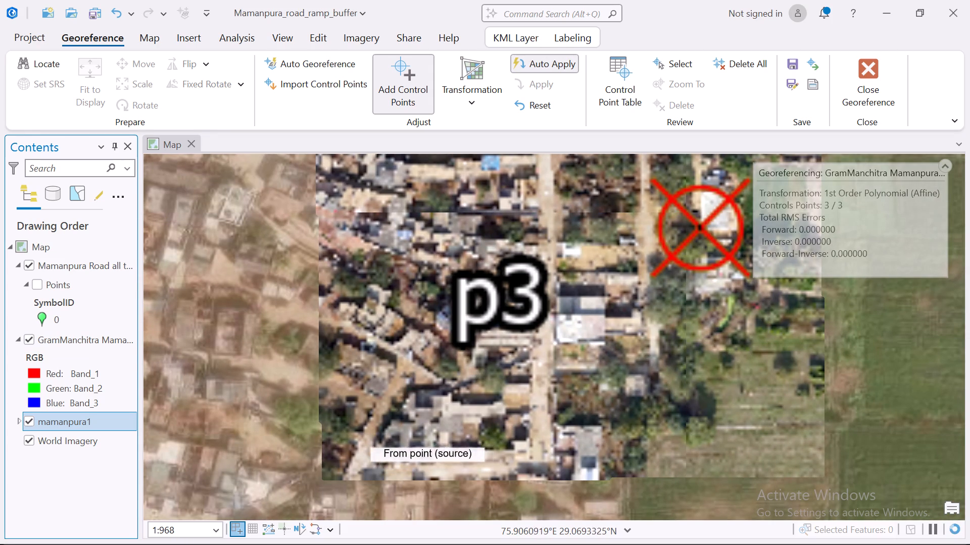
{"action": "scroll", "coordinate": [383, 449], "scroll_direction": "down", "scroll_amount": 2}
{"action": "scroll", "coordinate": [382, 450], "scroll_direction": "up", "scroll_amount": 5}
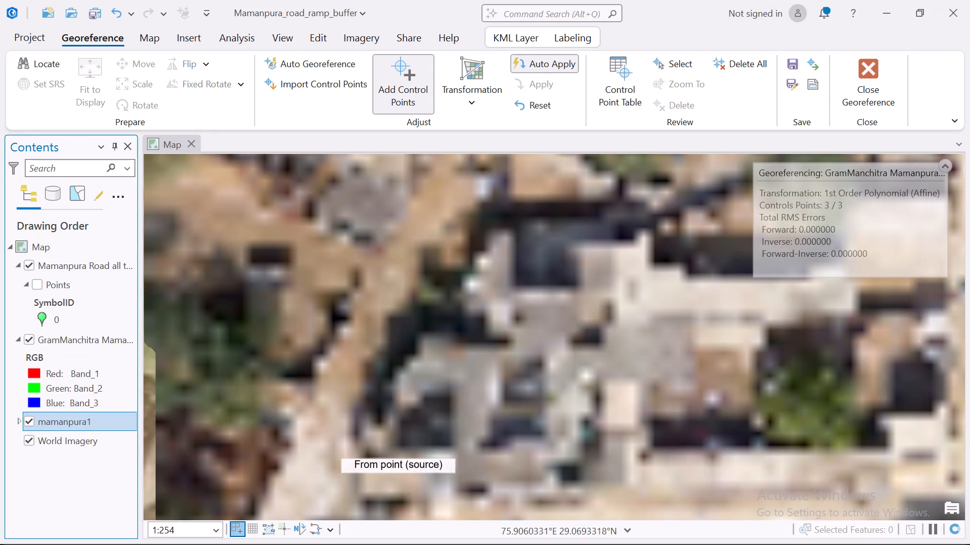
{"action": "middle_click_drag", "start_coordinate": [432, 369], "coordinate": [484, 219]}
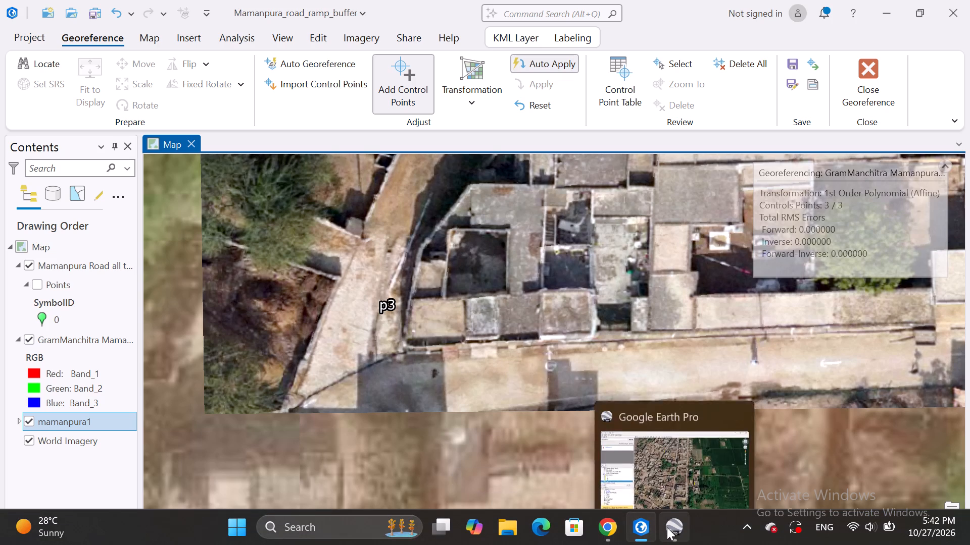
{"action": "left_click", "coordinate": [667, 527]}
{"action": "left_click_drag", "start_coordinate": [430, 420], "coordinate": [678, 159]}
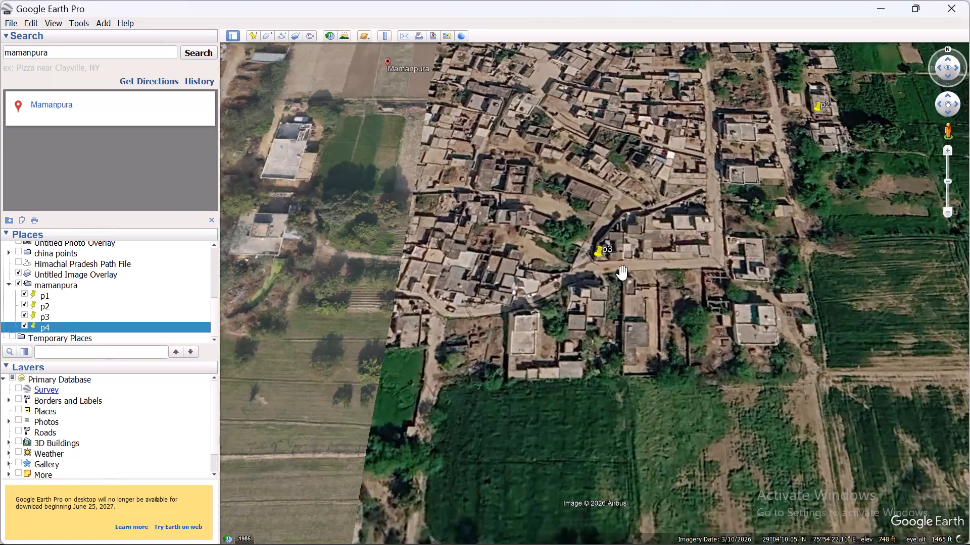
{"action": "scroll", "coordinate": [617, 279], "scroll_direction": "up", "scroll_amount": 16}
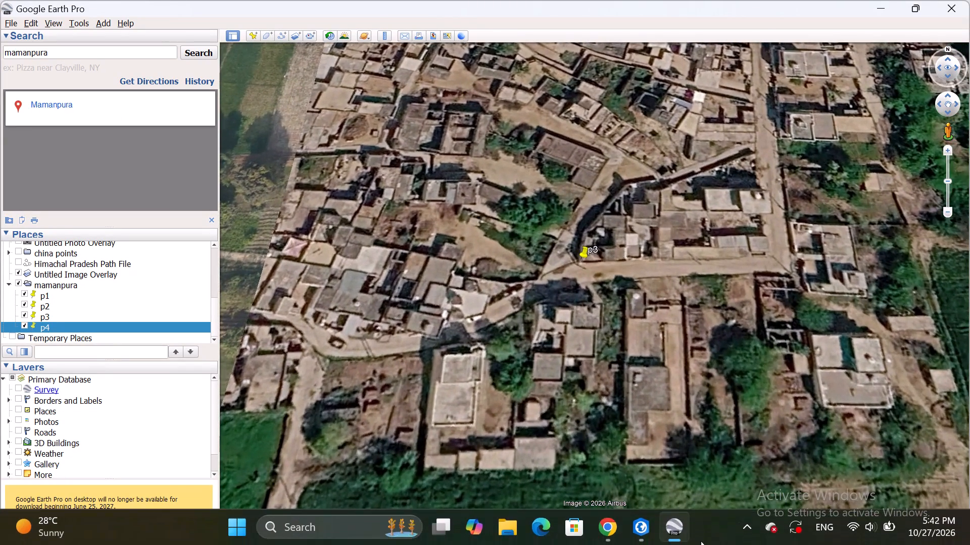
{"action": "left_click", "coordinate": [642, 524]}
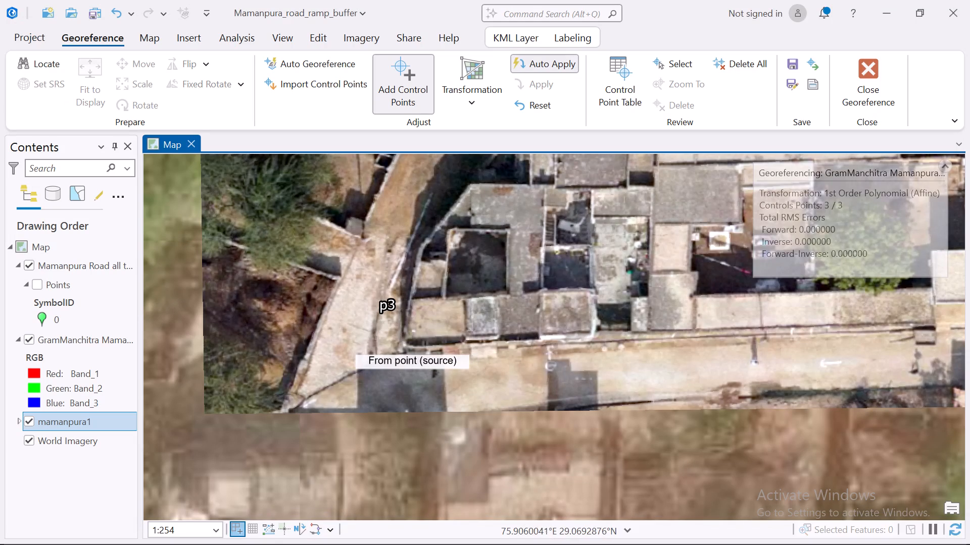
{"action": "left_click", "coordinate": [402, 350]}
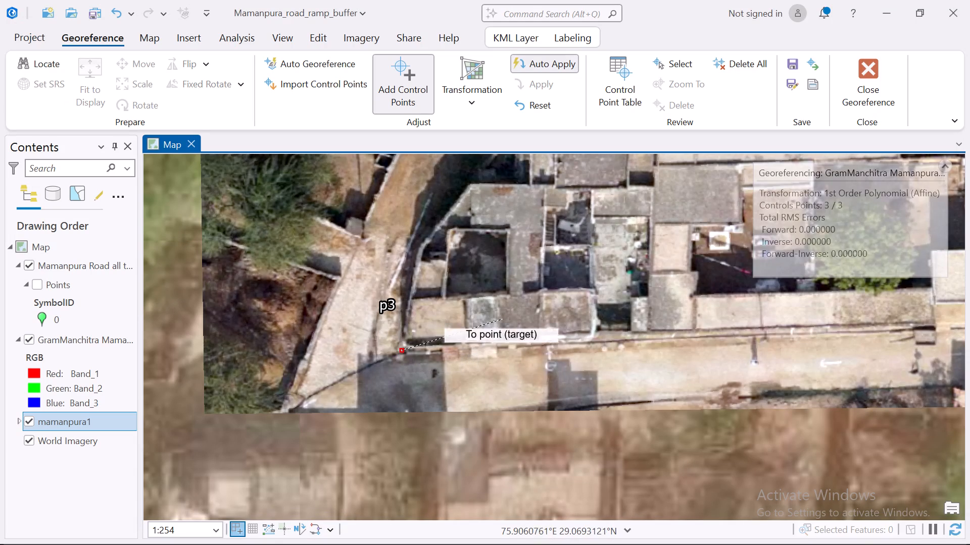
Hide the GramManchitra image and place the fourth control point's target at the tip of placemark p3.
{"action": "left_click", "coordinate": [29, 340]}
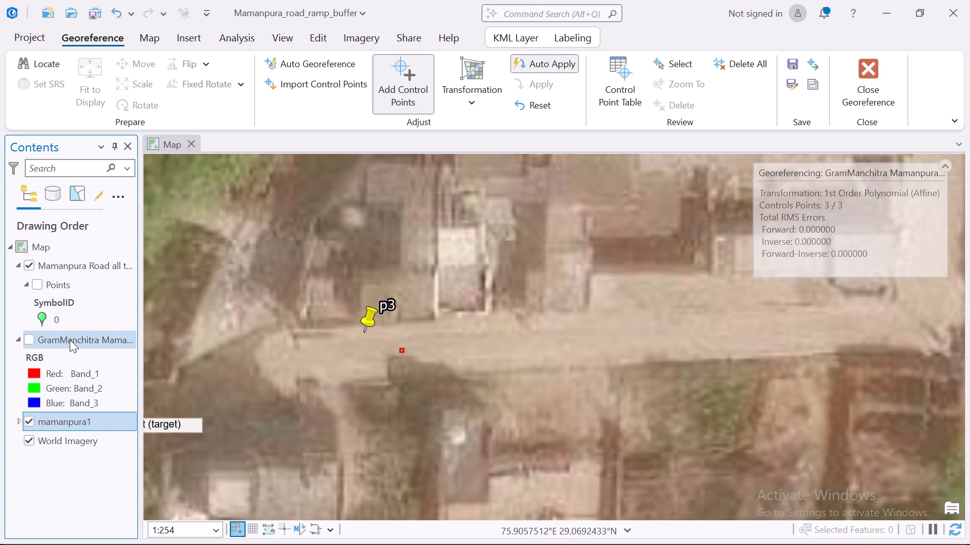
{"action": "scroll", "coordinate": [355, 333], "scroll_direction": "up", "scroll_amount": 5}
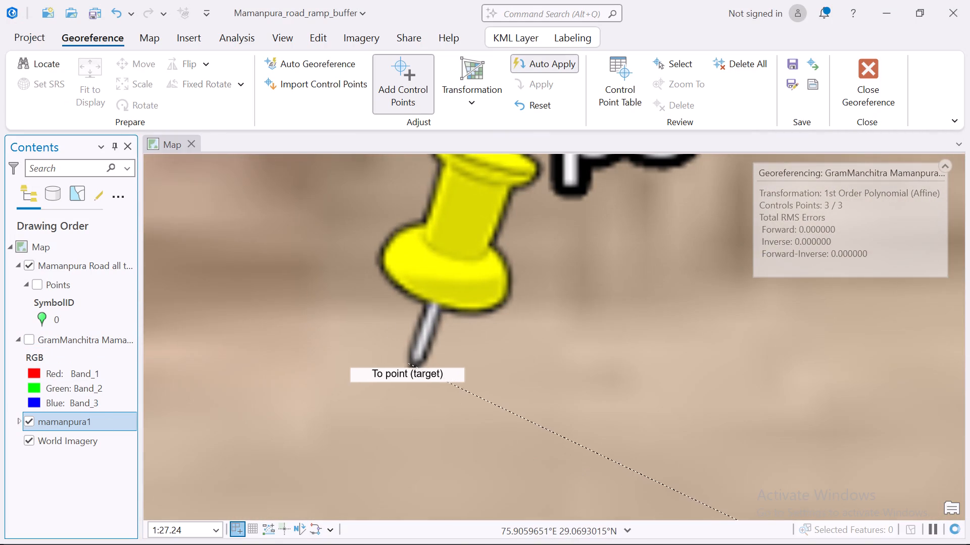
{"action": "scroll", "coordinate": [421, 367], "scroll_direction": "up", "scroll_amount": 4}
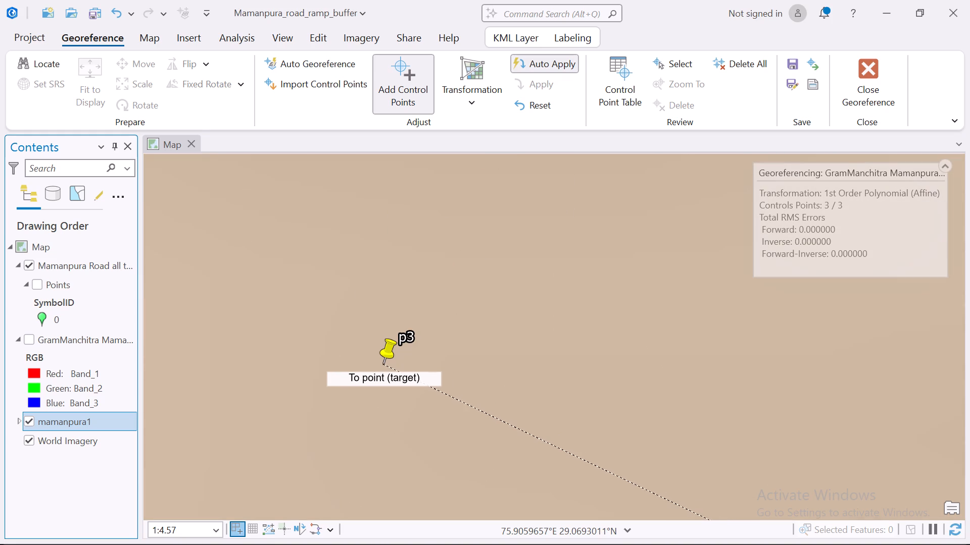
{"action": "left_click", "coordinate": [383, 364]}
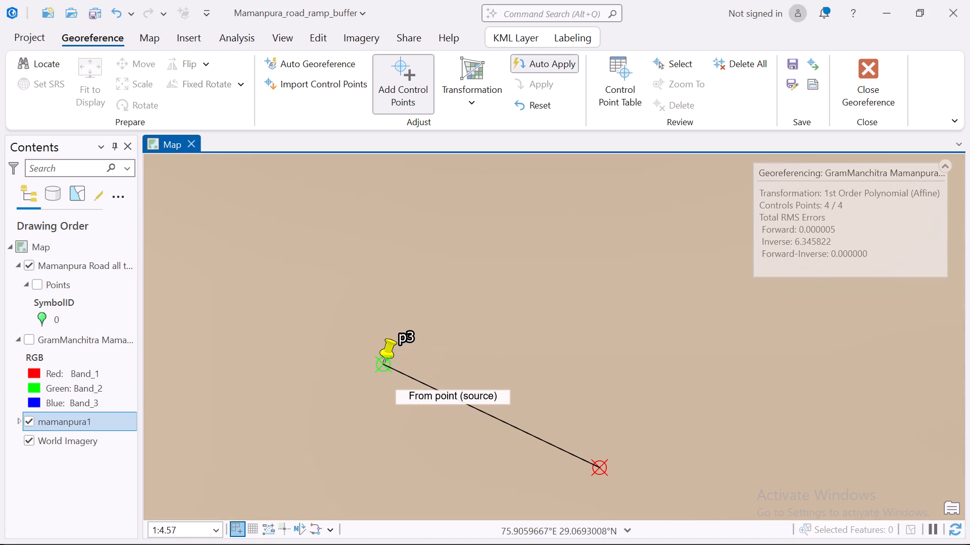
Turn the GramManchitra image back on over the basemap around p3 and p2.
{"action": "scroll", "coordinate": [452, 381], "scroll_direction": "down", "scroll_amount": 13}
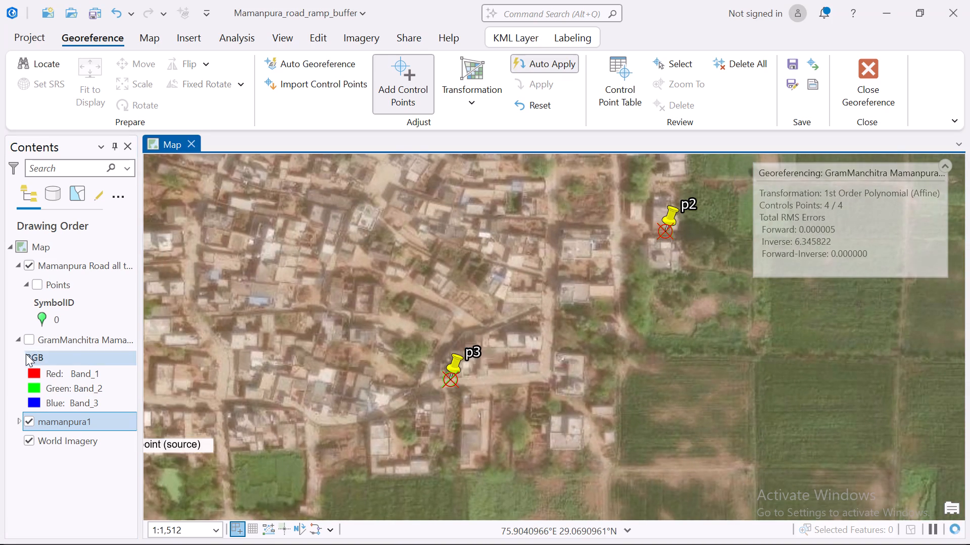
{"action": "left_click", "coordinate": [28, 345]}
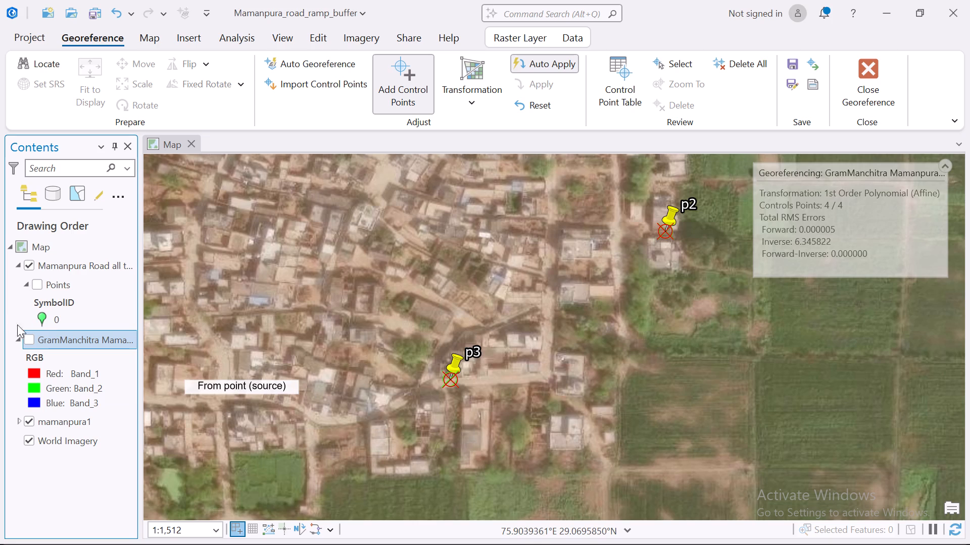
{"action": "left_click", "coordinate": [29, 337]}
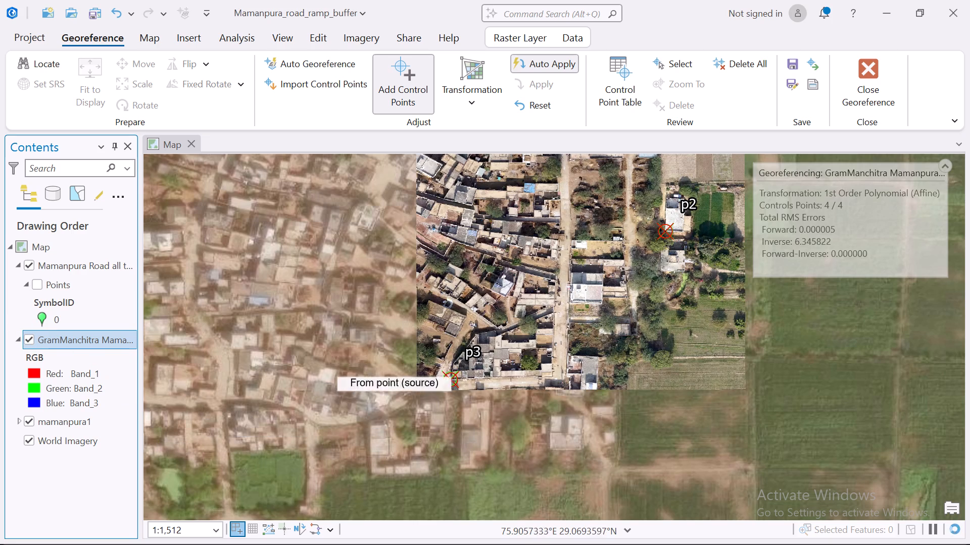
Examine how the GramManchitra image lines up with the control points and basemap from p3 past p2 and p4 to its northern edge at p1.
{"action": "scroll", "coordinate": [425, 342], "scroll_direction": "up", "scroll_amount": 2}
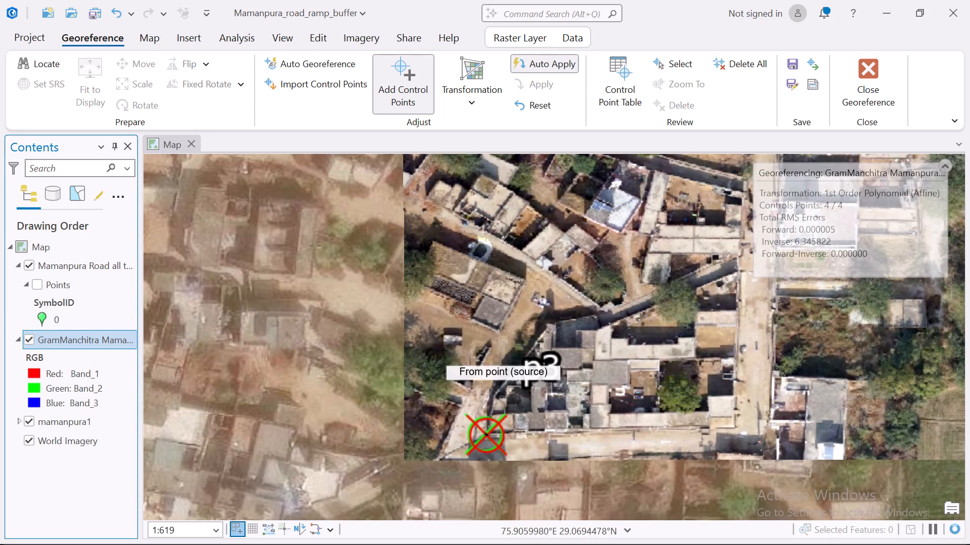
{"action": "scroll", "coordinate": [459, 317], "scroll_direction": "up", "scroll_amount": 2}
{"action": "scroll", "coordinate": [459, 317], "scroll_direction": "down", "scroll_amount": 3}
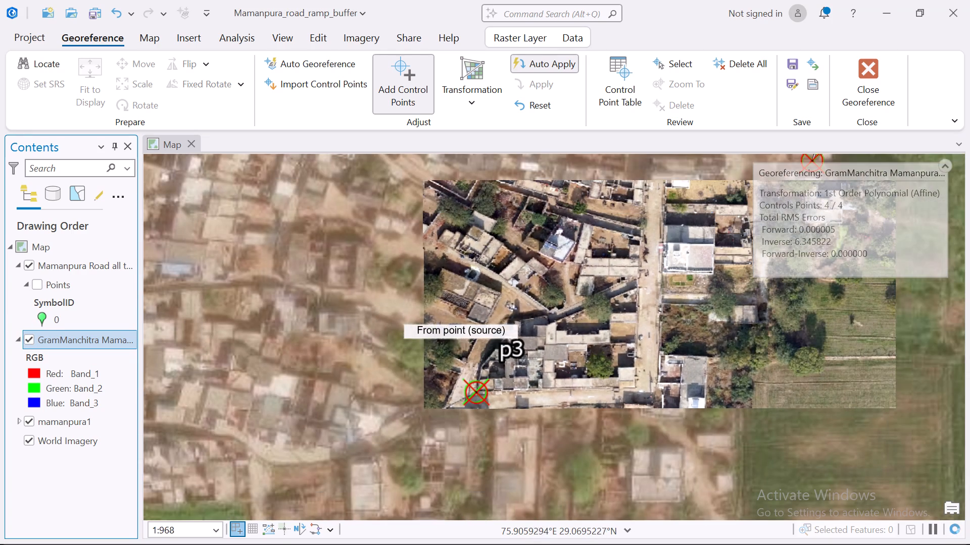
{"action": "middle_click_drag", "start_coordinate": [519, 246], "coordinate": [455, 351]}
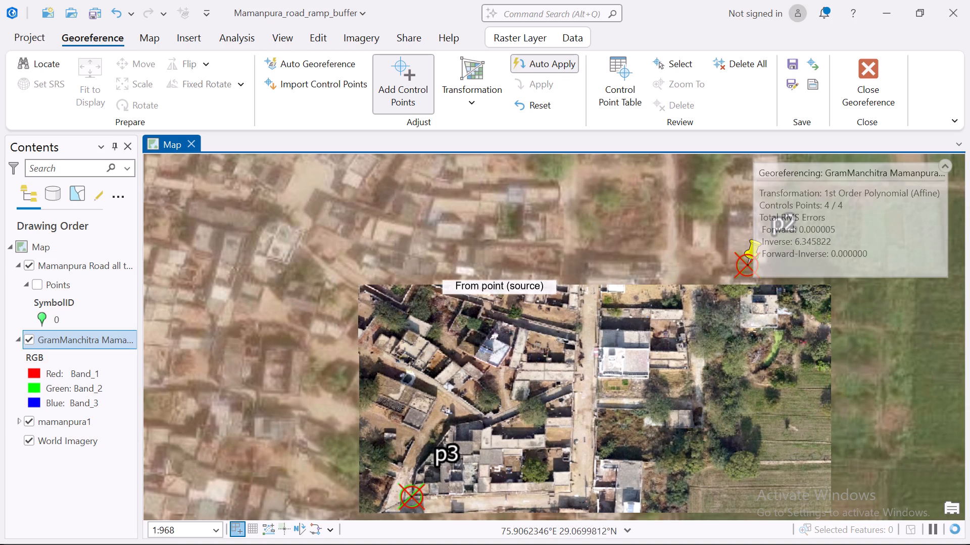
{"action": "middle_click_drag", "start_coordinate": [450, 241], "coordinate": [422, 329]}
{"action": "middle_click_drag", "start_coordinate": [420, 255], "coordinate": [419, 257]}
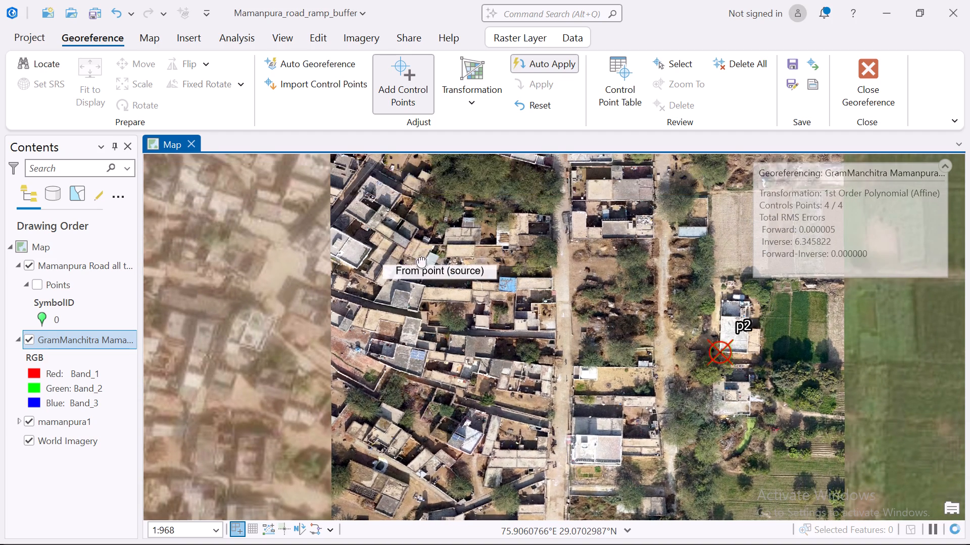
{"action": "middle_click_drag", "start_coordinate": [419, 257], "coordinate": [401, 362]}
{"action": "middle_click_drag", "start_coordinate": [554, 258], "coordinate": [505, 464]}
{"action": "middle_click", "coordinate": [505, 464]}
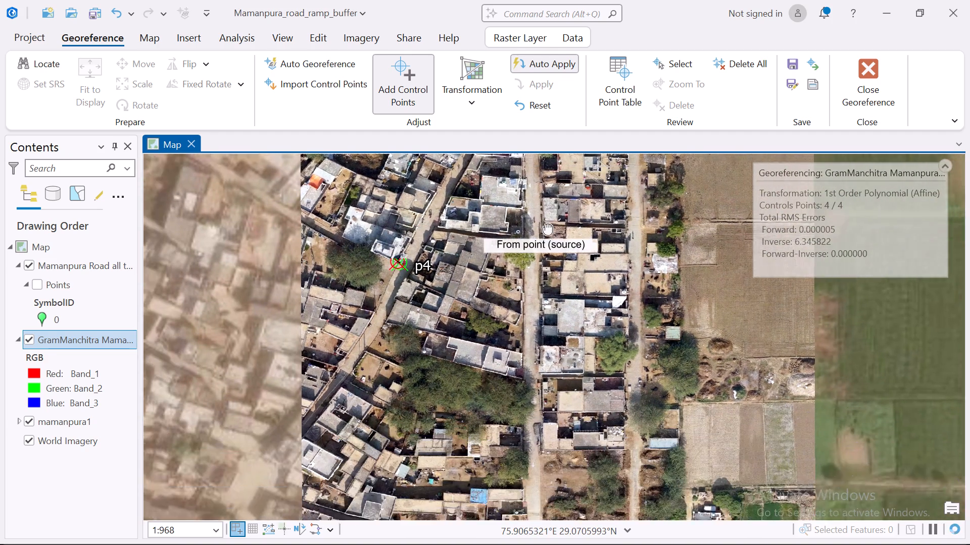
{"action": "middle_click_drag", "start_coordinate": [546, 224], "coordinate": [490, 426]}
{"action": "middle_click", "coordinate": [490, 428]}
{"action": "middle_click_drag", "start_coordinate": [487, 246], "coordinate": [483, 297]}
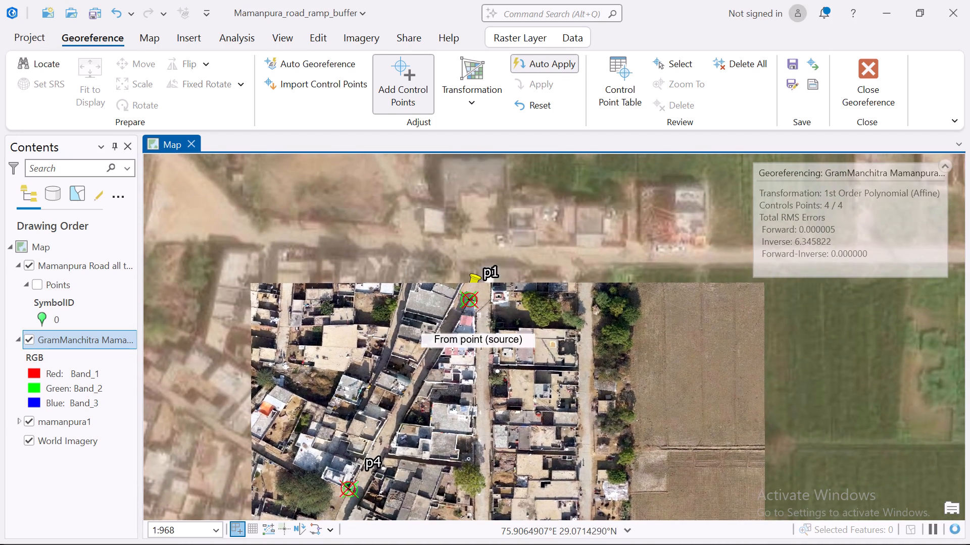
{"action": "scroll", "coordinate": [479, 310], "scroll_direction": "up", "scroll_amount": 2}
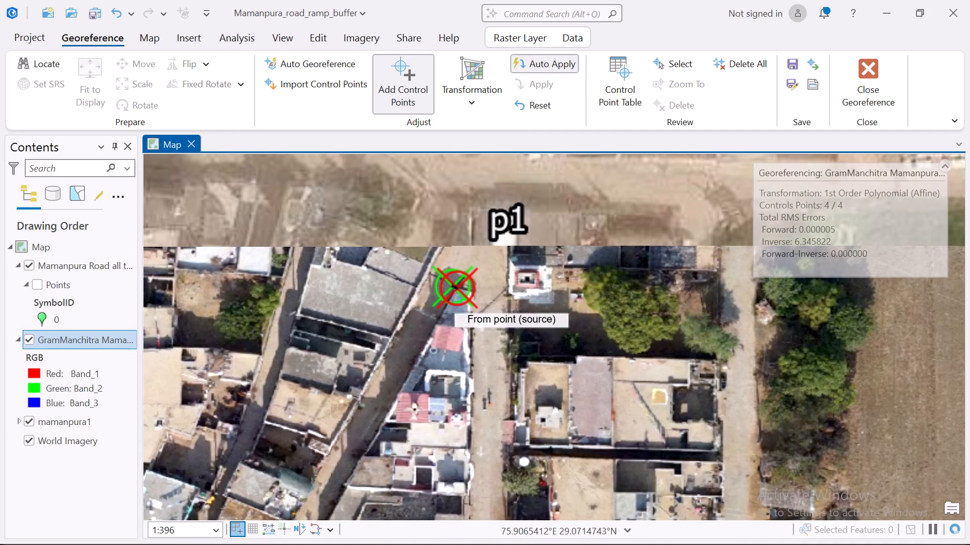
{"action": "middle_click_drag", "start_coordinate": [666, 294], "coordinate": [429, 305]}
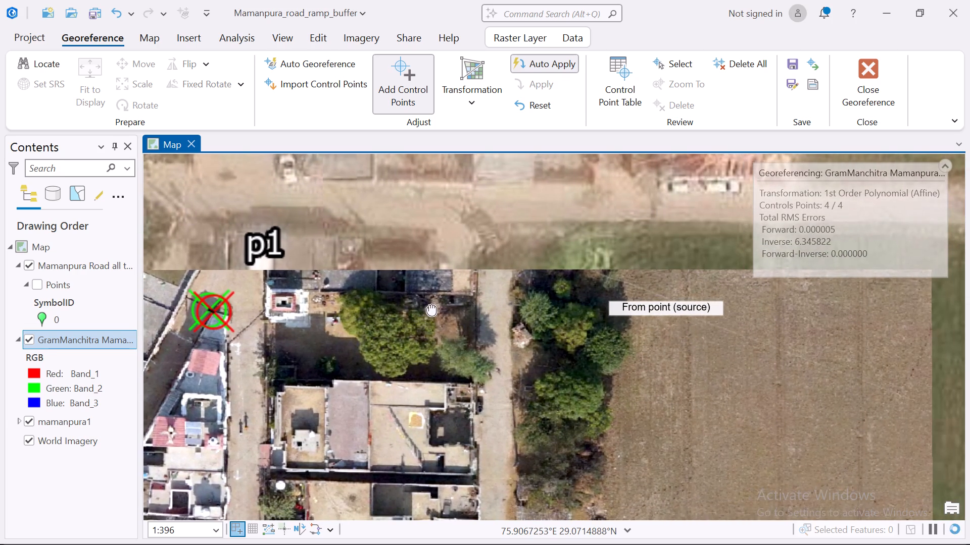
{"action": "middle_click_drag", "start_coordinate": [429, 305], "coordinate": [432, 301]}
{"action": "scroll", "coordinate": [463, 349], "scroll_direction": "down", "scroll_amount": 3}
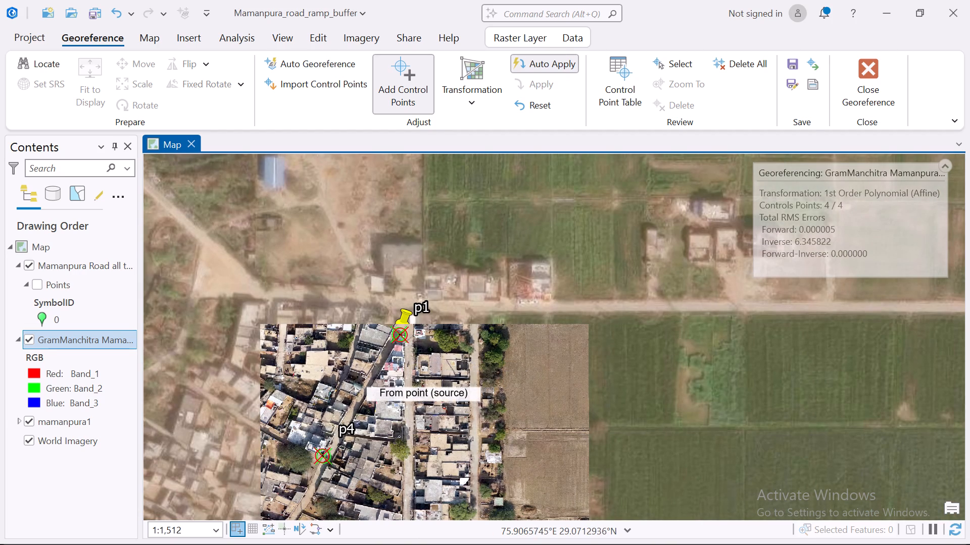
Inspect the GramManchitra image's fit at control points p4 and p1 and along its northern edge against the basemap.
{"action": "middle_click_drag", "start_coordinate": [421, 362], "coordinate": [476, 265]}
{"action": "middle_click_drag", "start_coordinate": [456, 357], "coordinate": [470, 334]}
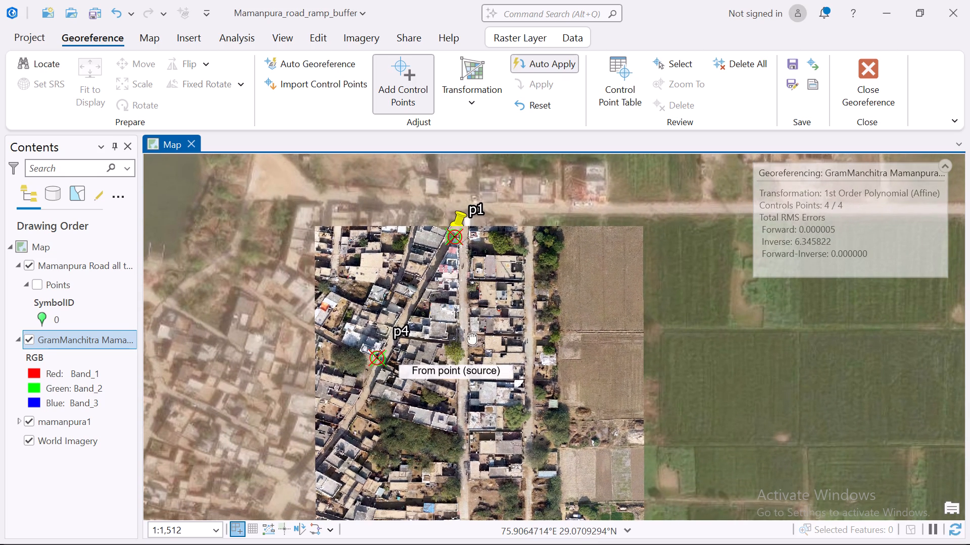
{"action": "middle_click_drag", "start_coordinate": [470, 334], "coordinate": [499, 277]}
{"action": "middle_click_drag", "start_coordinate": [486, 327], "coordinate": [497, 299]}
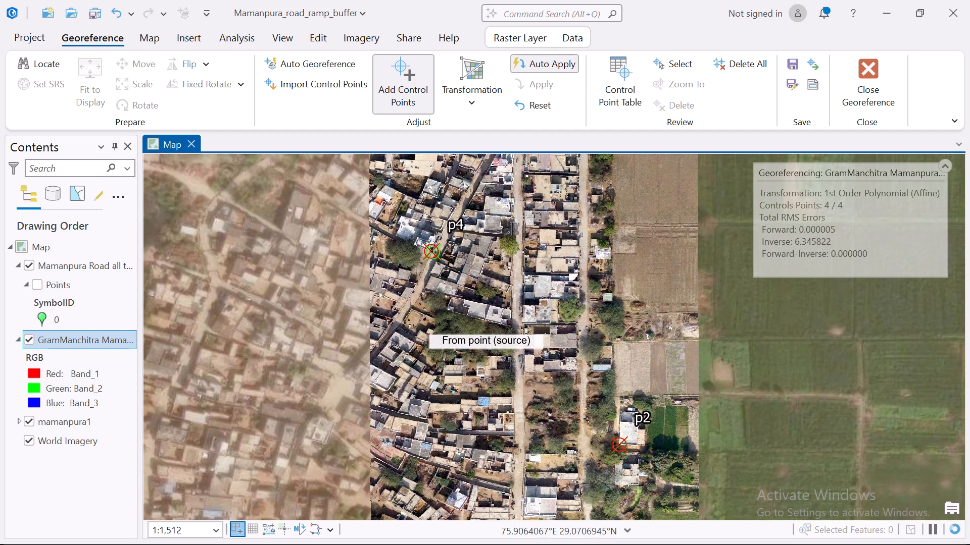
{"action": "middle_click_drag", "start_coordinate": [525, 272], "coordinate": [495, 386]}
{"action": "scroll", "coordinate": [355, 310], "scroll_direction": "up", "scroll_amount": 2}
{"action": "middle_click_drag", "start_coordinate": [401, 236], "coordinate": [425, 381]}
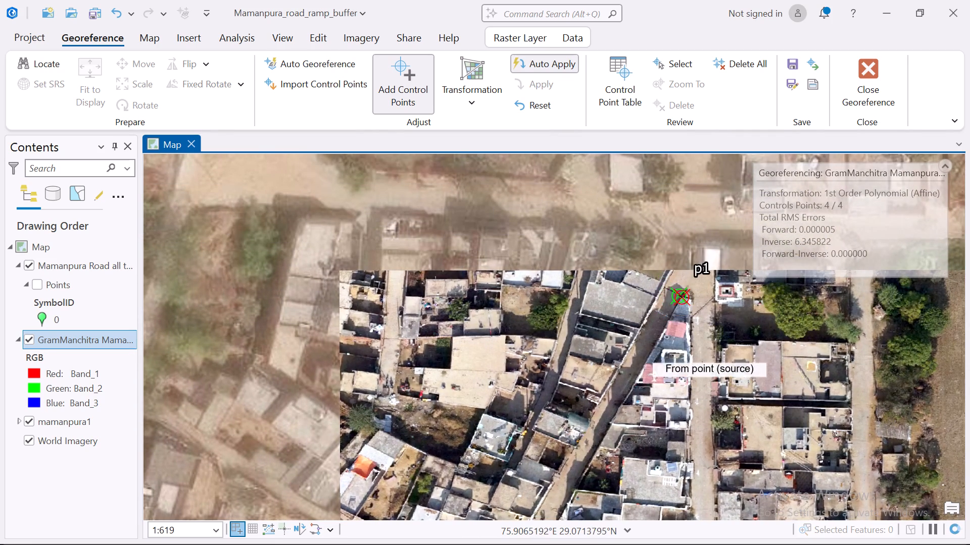
{"action": "middle_click_drag", "start_coordinate": [692, 341], "coordinate": [643, 341]}
{"action": "middle_click", "coordinate": [643, 341]}
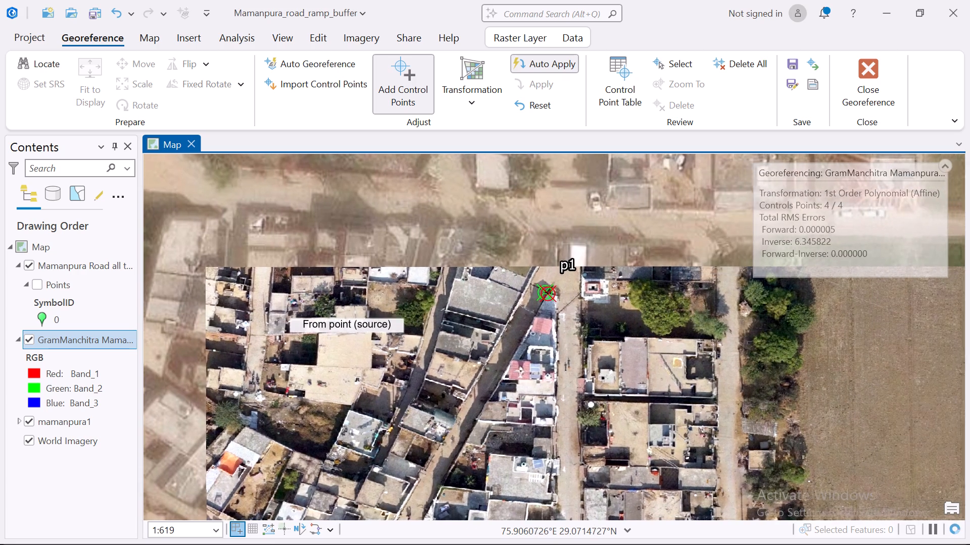
{"action": "middle_click_drag", "start_coordinate": [347, 304], "coordinate": [373, 309]}
{"action": "scroll", "coordinate": [274, 317], "scroll_direction": "up", "scroll_amount": 2}
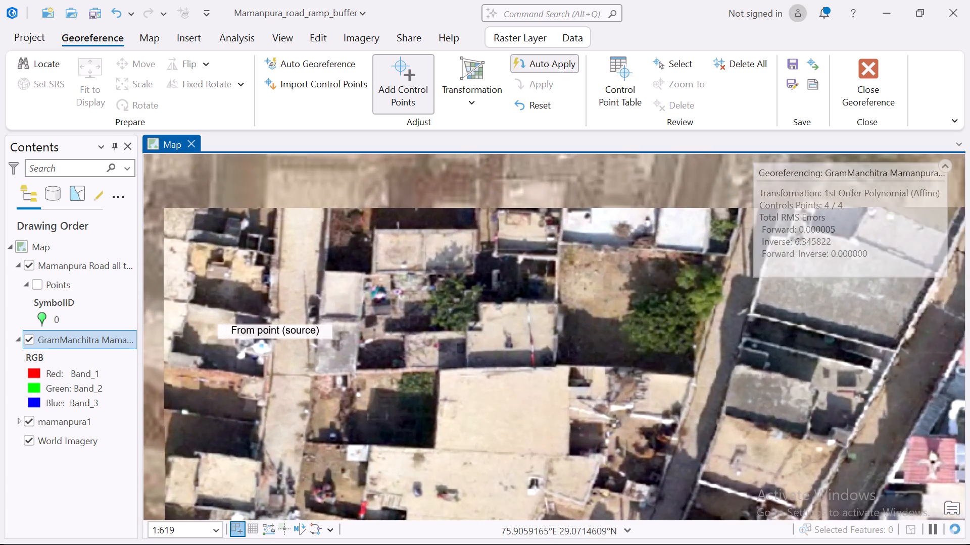
{"action": "middle_click_drag", "start_coordinate": [307, 289], "coordinate": [356, 383]}
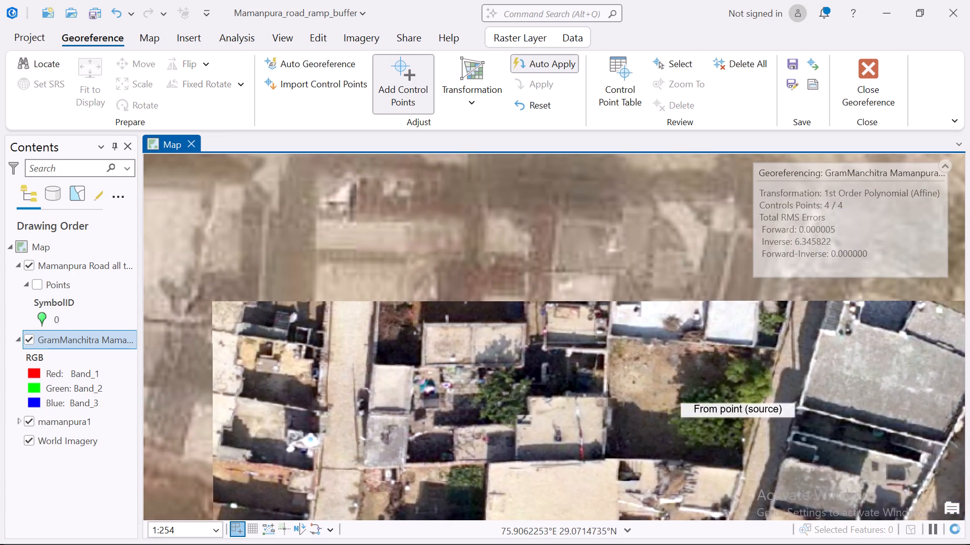
{"action": "middle_click_drag", "start_coordinate": [771, 379], "coordinate": [552, 396]}
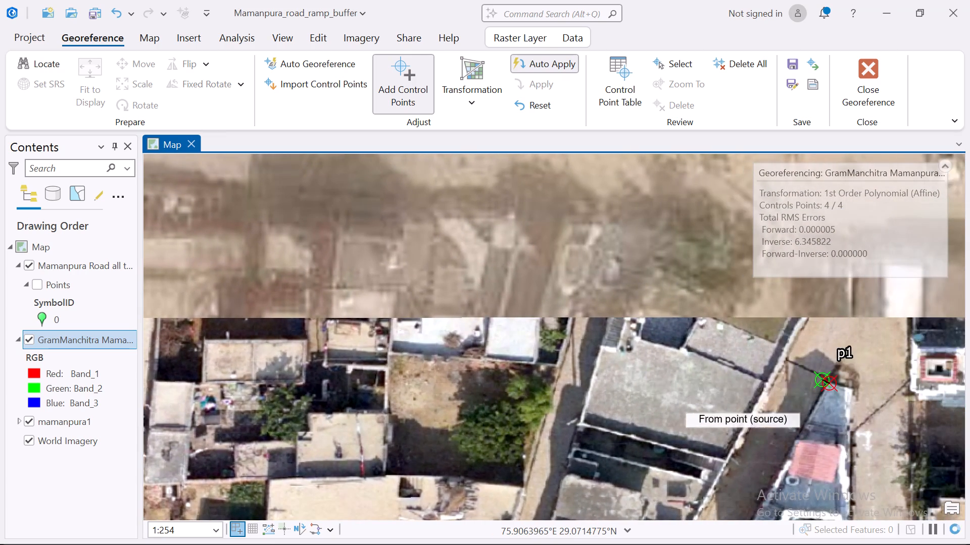
{"action": "middle_click_drag", "start_coordinate": [761, 403], "coordinate": [418, 371]}
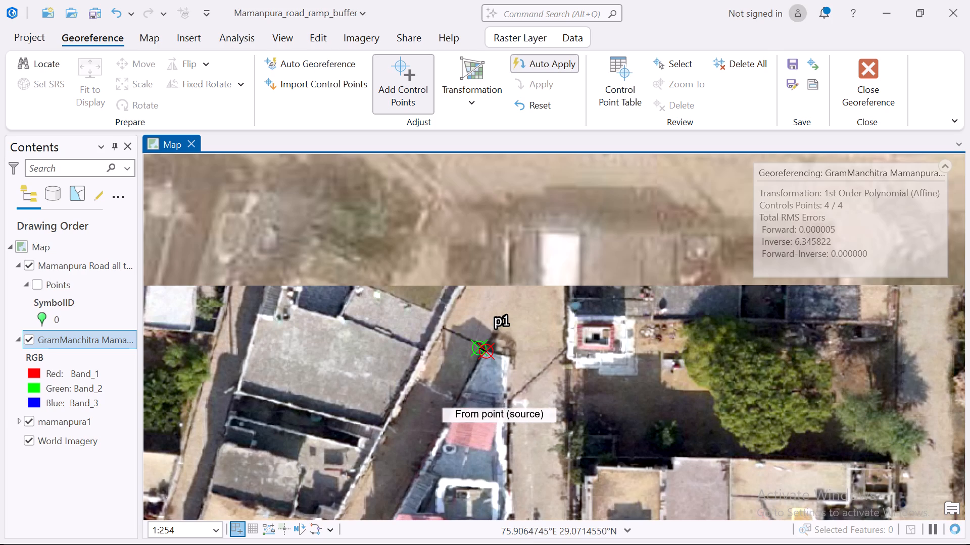
{"action": "middle_click_drag", "start_coordinate": [504, 399], "coordinate": [488, 315]}
{"action": "scroll", "coordinate": [515, 353], "scroll_direction": "down", "scroll_amount": 3}
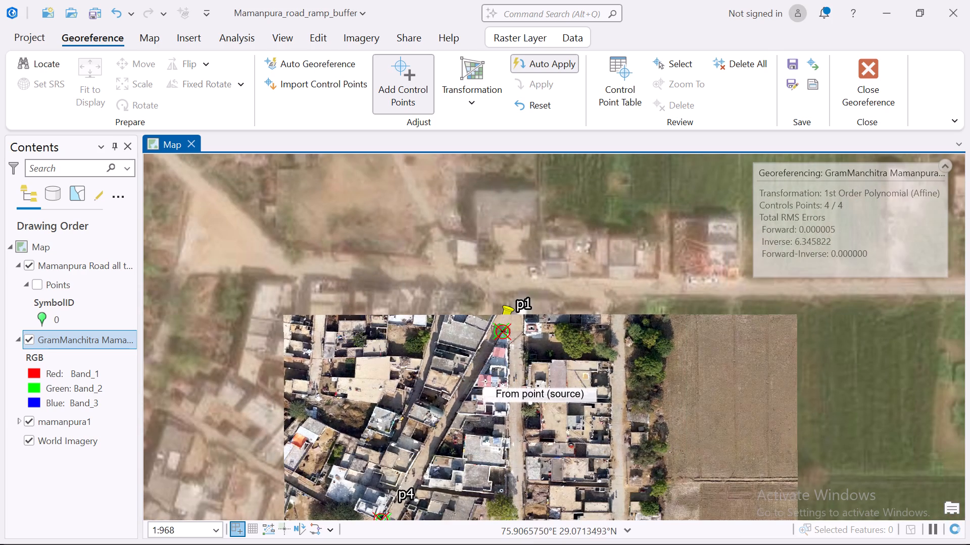
{"action": "middle_click_drag", "start_coordinate": [656, 416], "coordinate": [638, 317]}
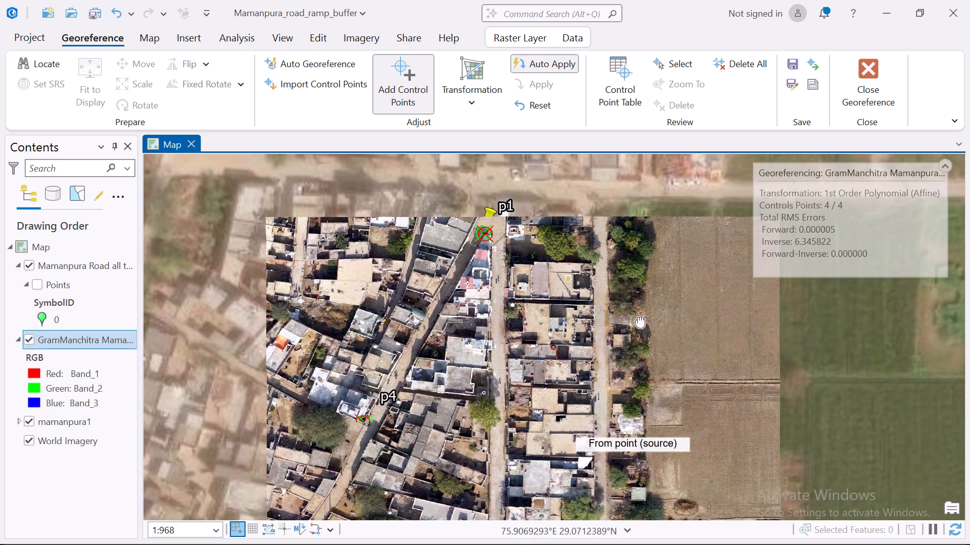
{"action": "middle_click_drag", "start_coordinate": [638, 317], "coordinate": [628, 361]}
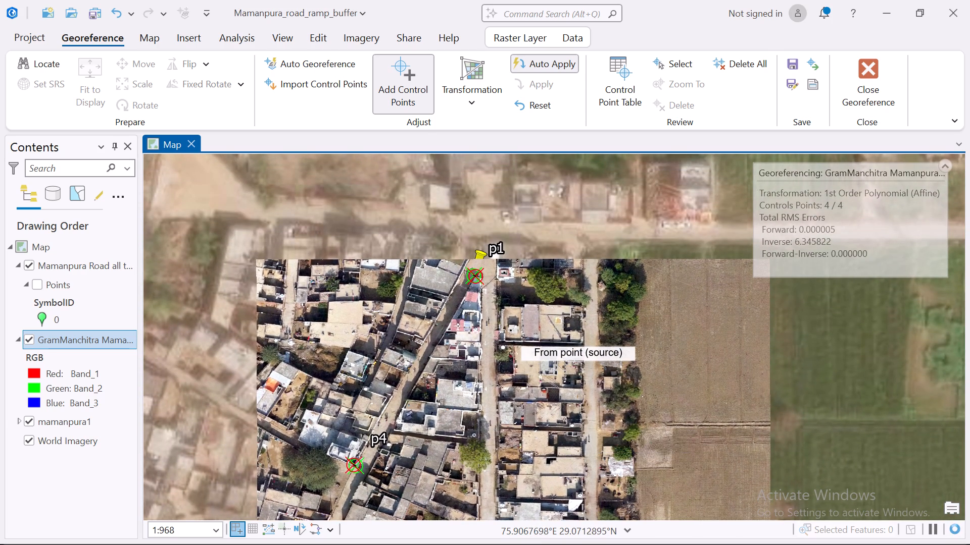
Examine the image's alignment with the basemap southward from p4 to its southern edge east of p3.
{"action": "middle_click_drag", "start_coordinate": [526, 383], "coordinate": [546, 217]}
{"action": "middle_click_drag", "start_coordinate": [572, 356], "coordinate": [574, 212]}
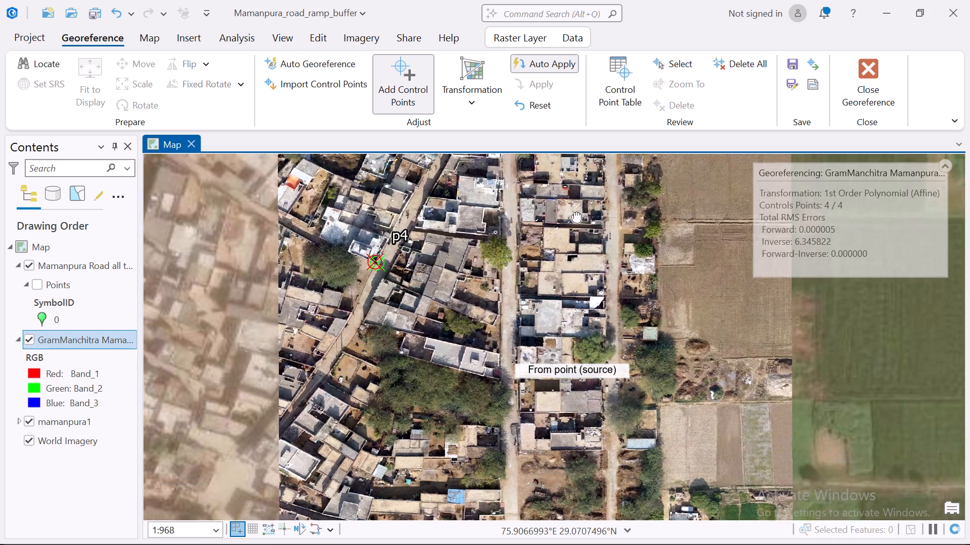
{"action": "middle_click_drag", "start_coordinate": [574, 212], "coordinate": [574, 210]}
{"action": "middle_click_drag", "start_coordinate": [581, 370], "coordinate": [569, 238]}
{"action": "scroll", "coordinate": [567, 233], "scroll_direction": "up", "scroll_amount": 1}
{"action": "middle_click_drag", "start_coordinate": [589, 376], "coordinate": [557, 231]}
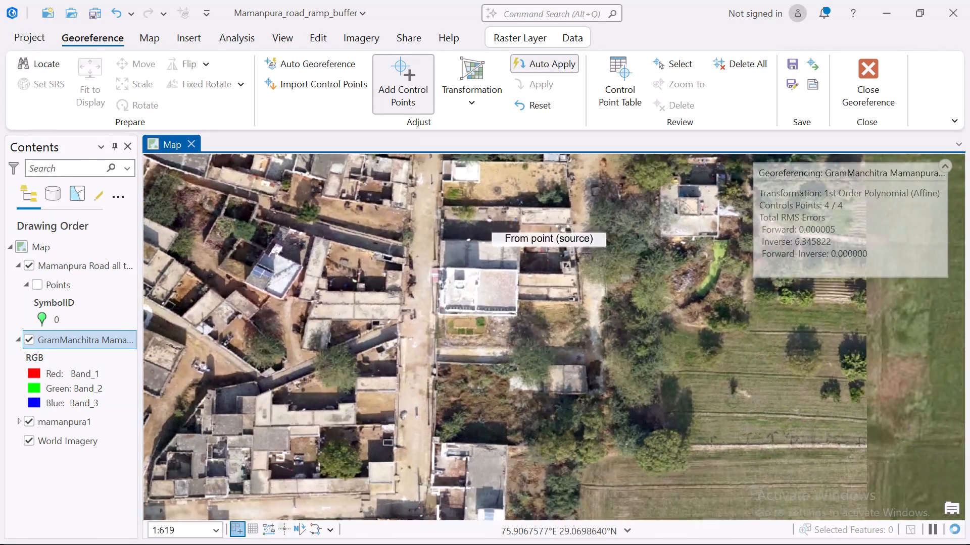
{"action": "middle_click_drag", "start_coordinate": [551, 396], "coordinate": [650, 292]}
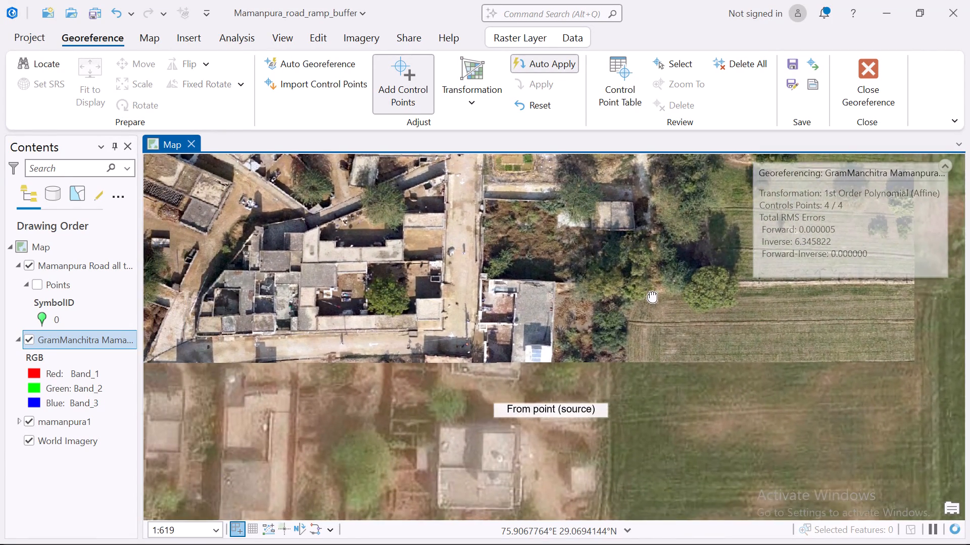
{"action": "middle_click_drag", "start_coordinate": [650, 292], "coordinate": [731, 330]}
{"action": "scroll", "coordinate": [731, 330], "scroll_direction": "up", "scroll_amount": 1}
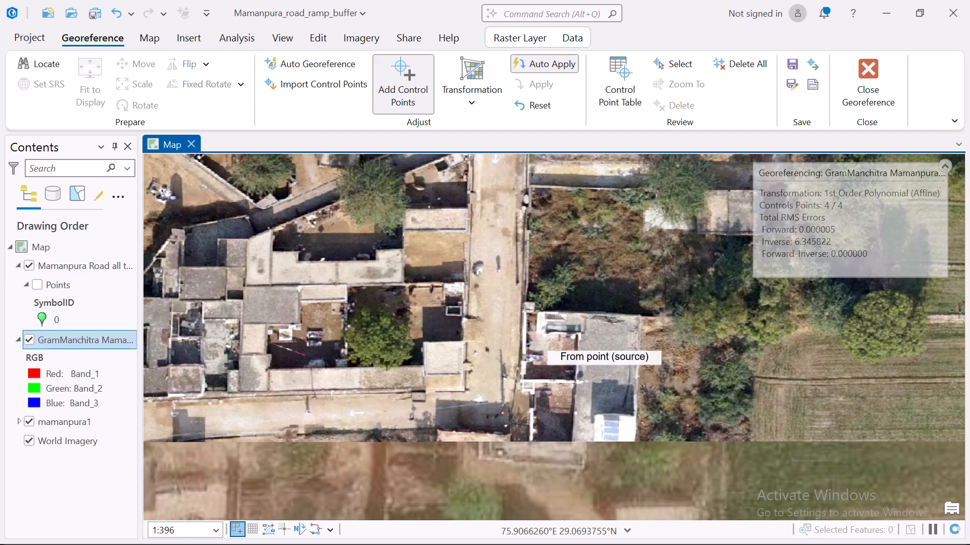
{"action": "scroll", "coordinate": [571, 341], "scroll_direction": "up", "scroll_amount": 2}
{"action": "scroll", "coordinate": [571, 341], "scroll_direction": "down", "scroll_amount": 4}
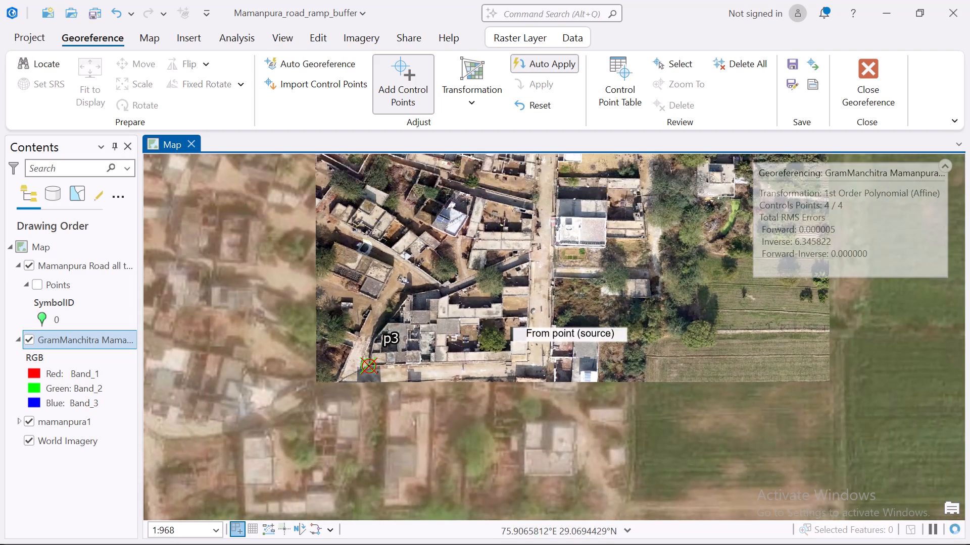
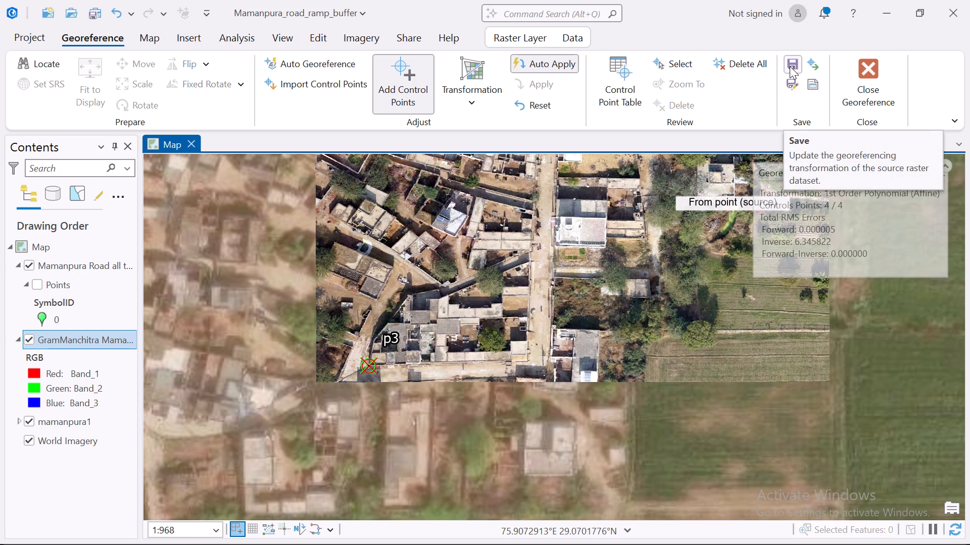
Save the georeferencing transformation to the source GramManchitra raster and close the georeferencing session.
{"action": "left_click", "coordinate": [790, 66]}
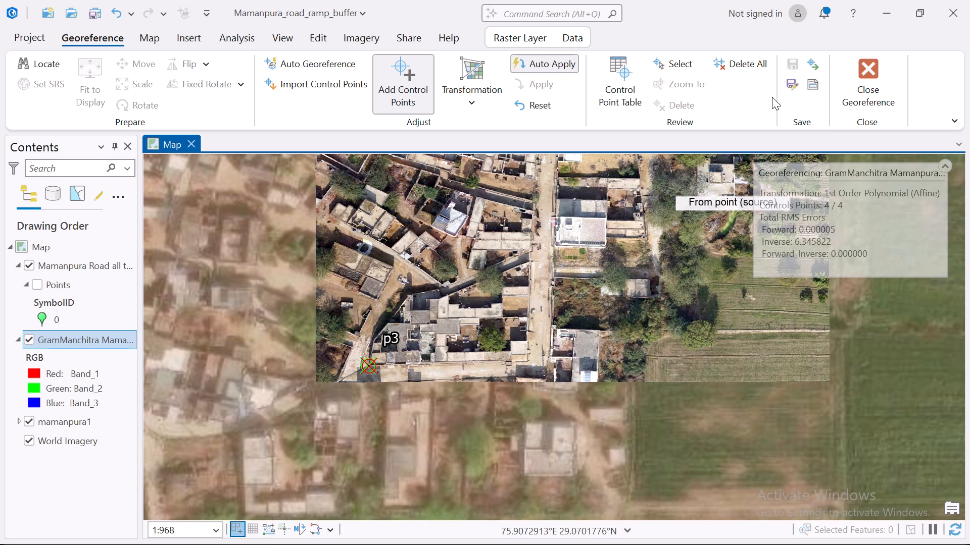
{"action": "left_click", "coordinate": [867, 68]}
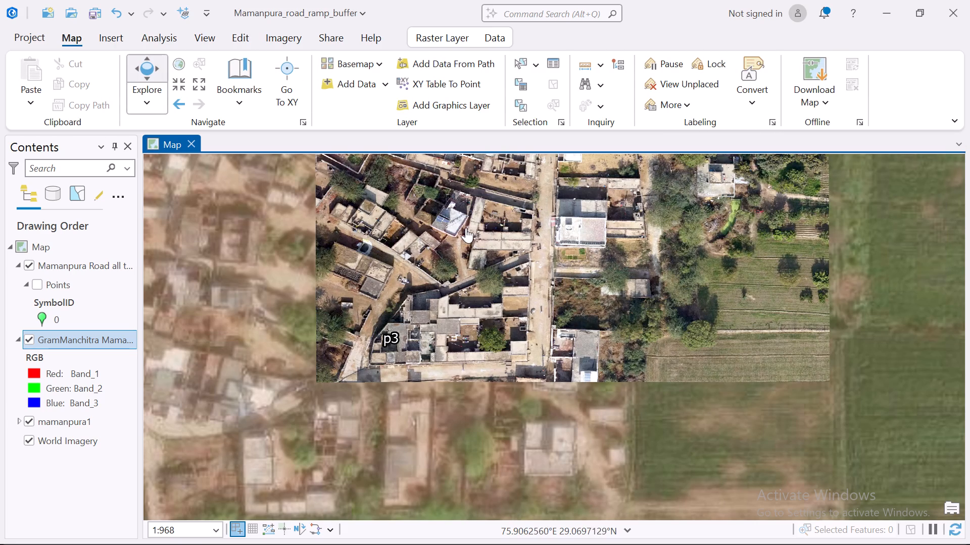
Hide the mamanpura1 and World Imagery layers, with the map zoomed to the GramManchitra image.
{"action": "left_click_drag", "start_coordinate": [466, 228], "coordinate": [449, 311]}
{"action": "left_click_drag", "start_coordinate": [519, 245], "coordinate": [503, 347]}
{"action": "left_click_drag", "start_coordinate": [521, 247], "coordinate": [517, 389]}
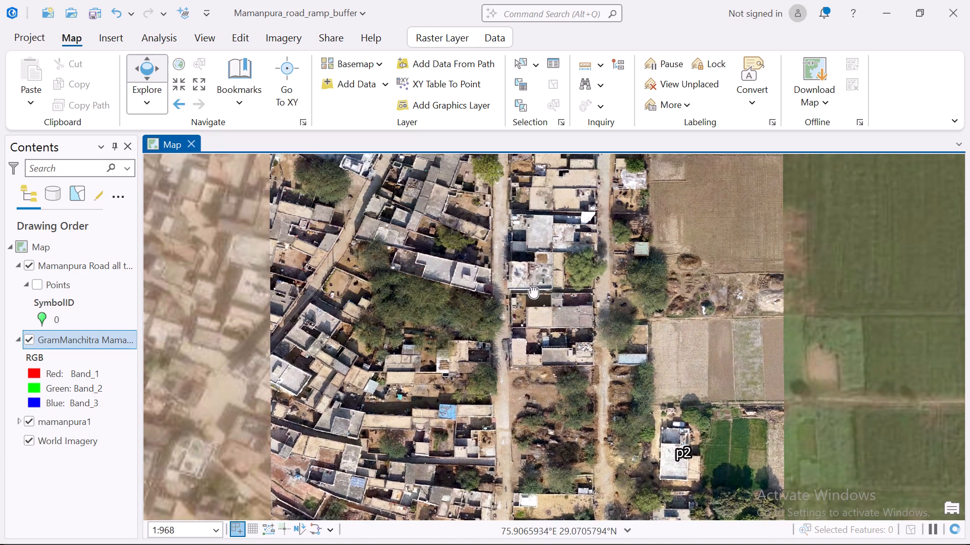
{"action": "left_click_drag", "start_coordinate": [531, 287], "coordinate": [522, 417]}
{"action": "left_click_drag", "start_coordinate": [501, 274], "coordinate": [500, 312]}
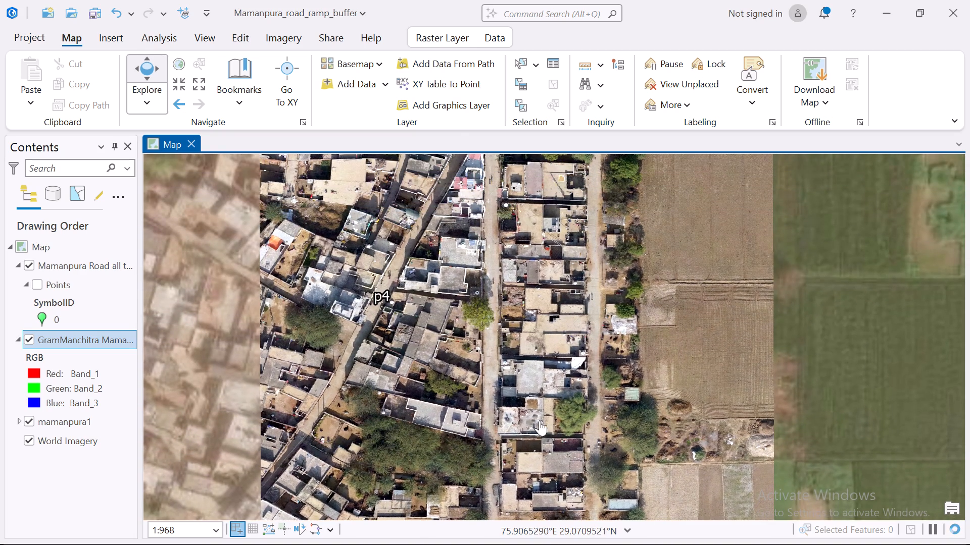
{"action": "left_click", "coordinate": [25, 420]}
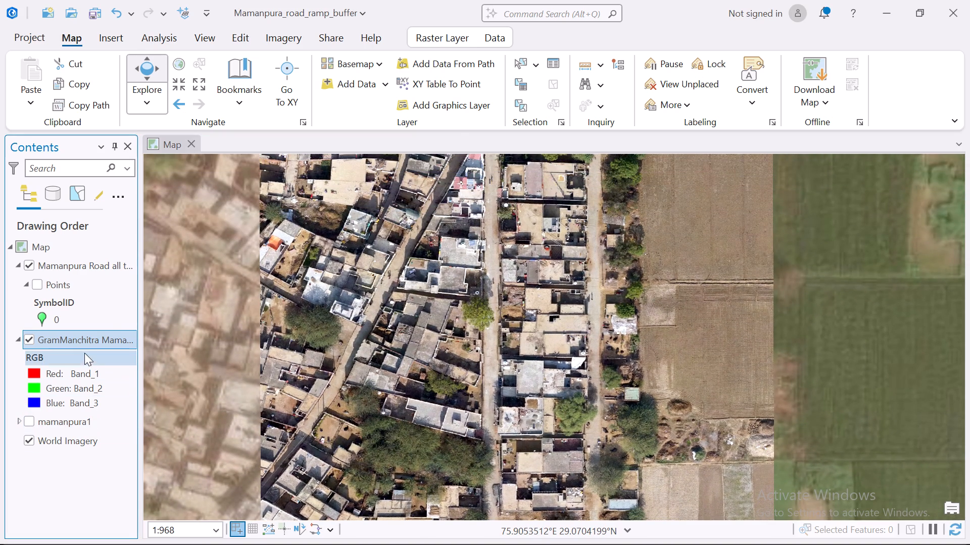
{"action": "right_click", "coordinate": [80, 339]}
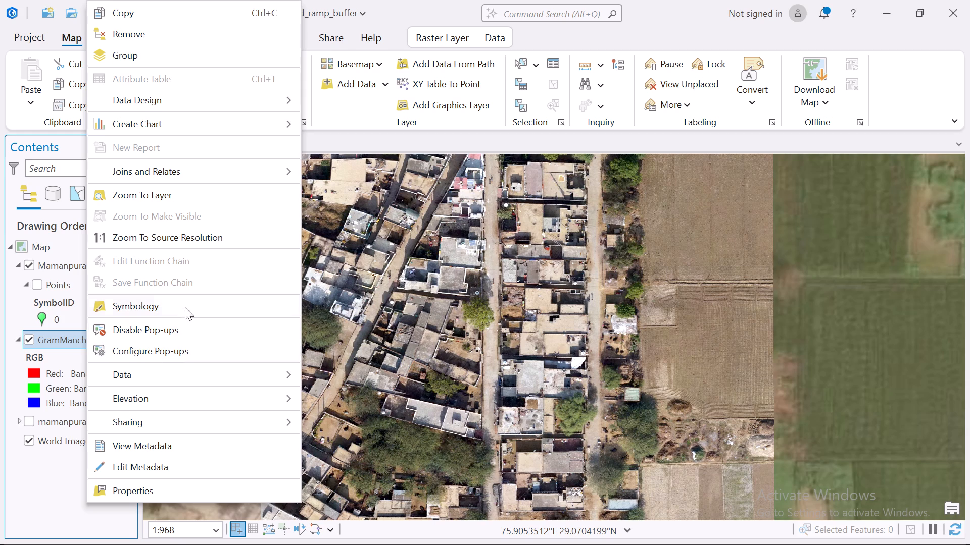
{"action": "left_click", "coordinate": [188, 195]}
{"action": "scroll", "coordinate": [351, 347], "scroll_direction": "down", "scroll_amount": 1}
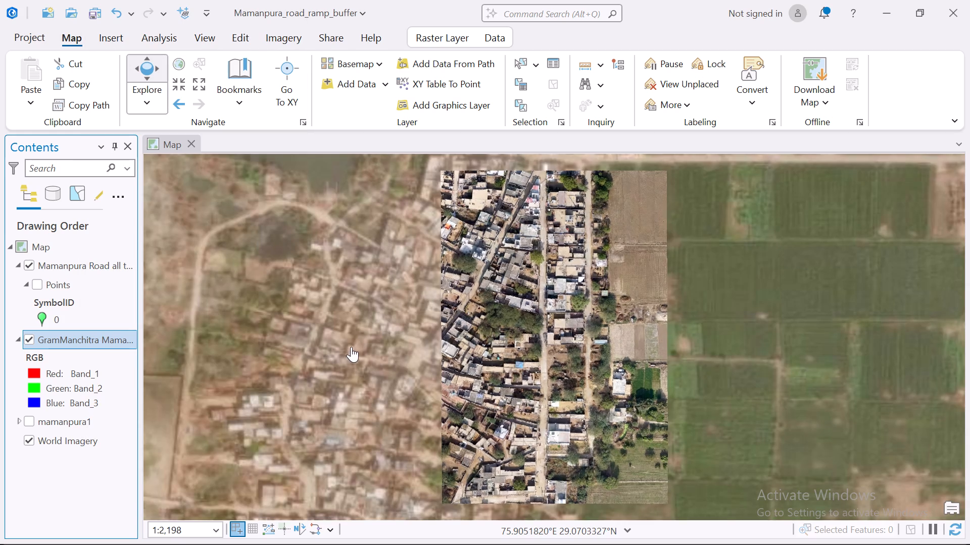
{"action": "scroll", "coordinate": [351, 347], "scroll_direction": "down", "scroll_amount": 1}
{"action": "scroll", "coordinate": [380, 350], "scroll_direction": "up", "scroll_amount": 1}
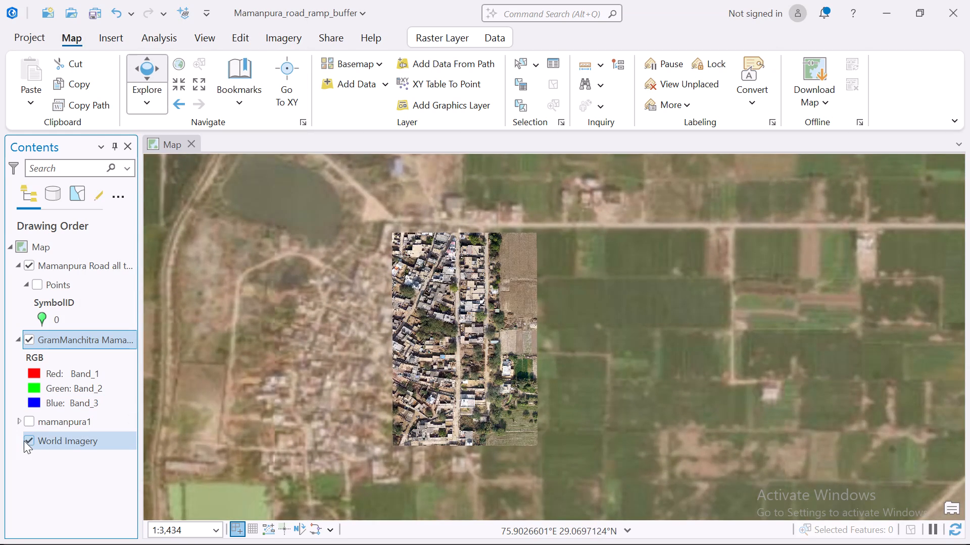
{"action": "left_click", "coordinate": [24, 440]}
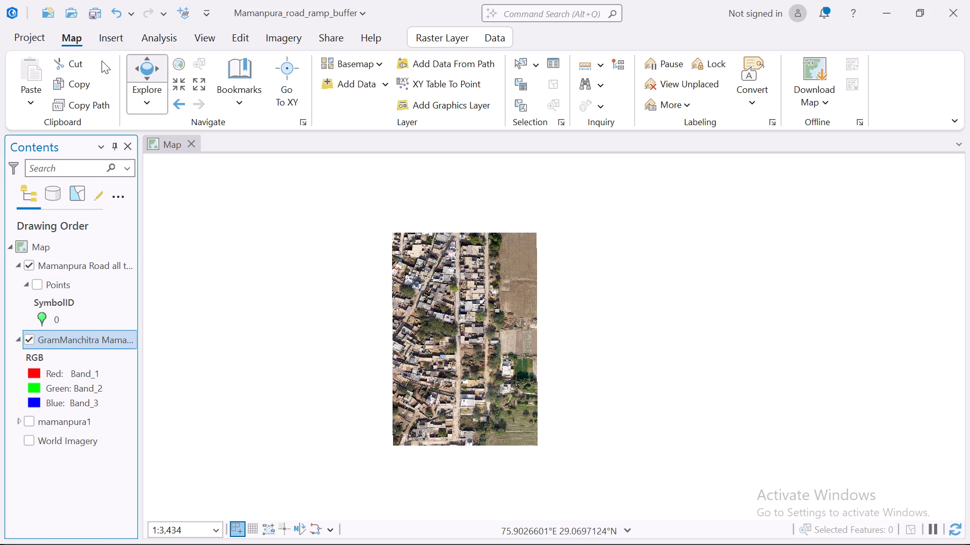
Switch the map's basemap to Topographic Map.
{"action": "left_click", "coordinate": [241, 110]}
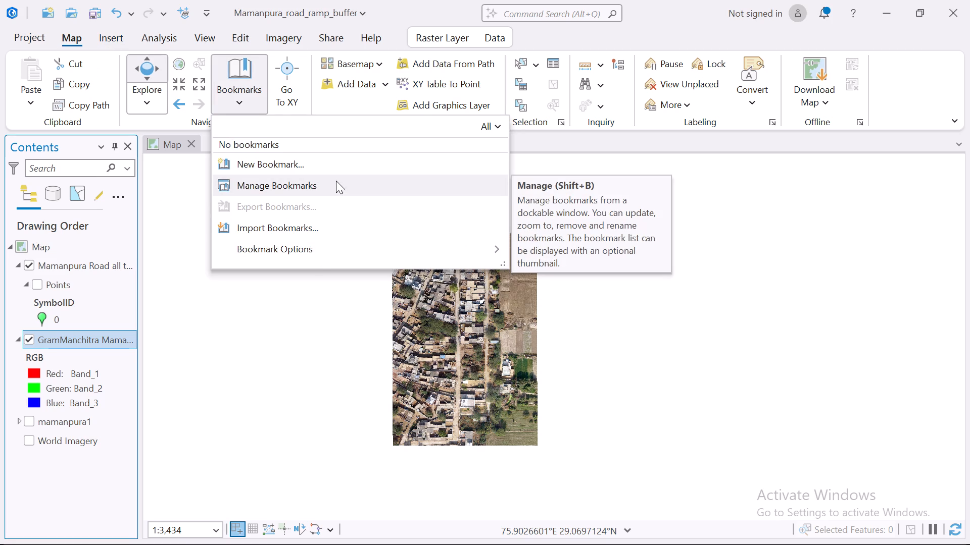
{"action": "left_click", "coordinate": [365, 57]}
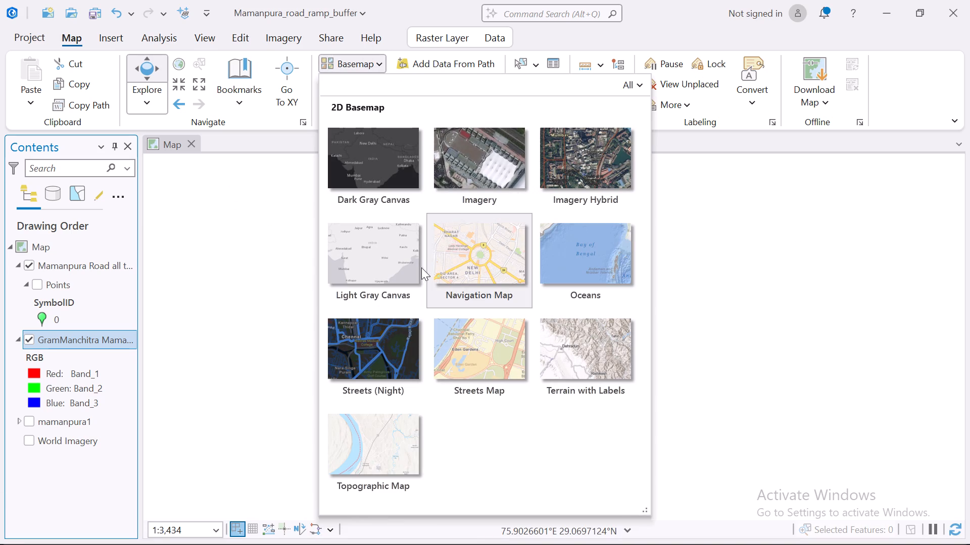
{"action": "left_click", "coordinate": [395, 457]}
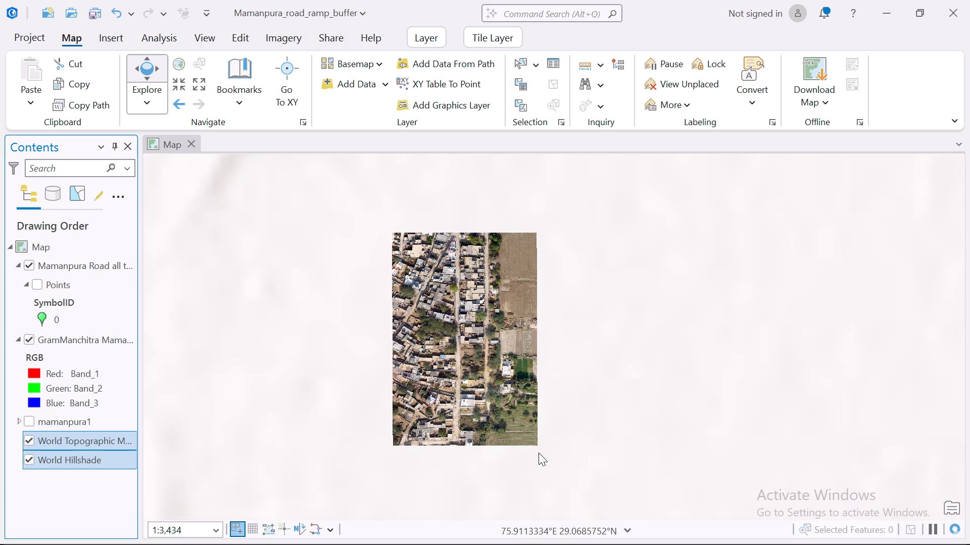
Inspect the topographic basemap from the village out to continental scale, ending back at the GramManchitra layer's extent.
{"action": "scroll", "coordinate": [490, 423], "scroll_direction": "up", "scroll_amount": 2}
{"action": "scroll", "coordinate": [490, 423], "scroll_direction": "down", "scroll_amount": 4}
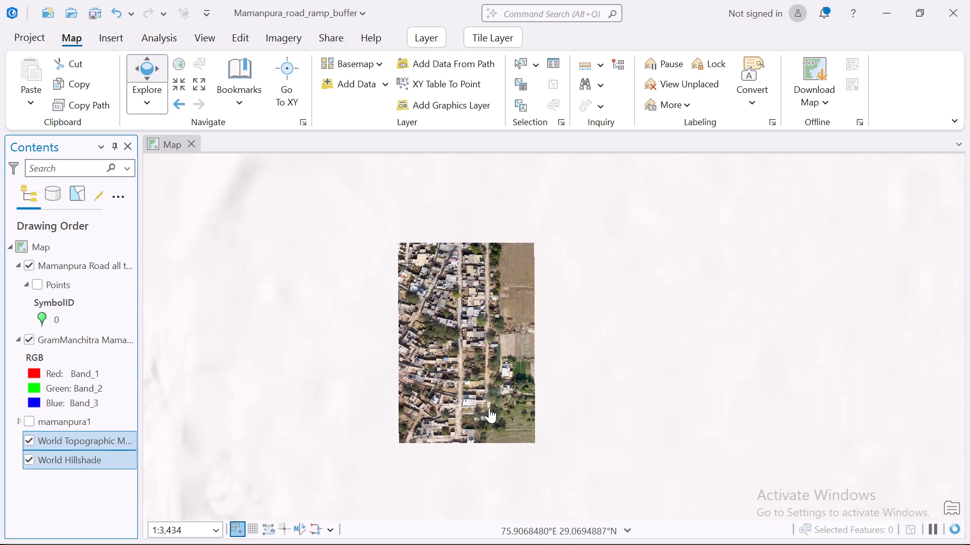
{"action": "scroll", "coordinate": [489, 408], "scroll_direction": "down", "scroll_amount": 8}
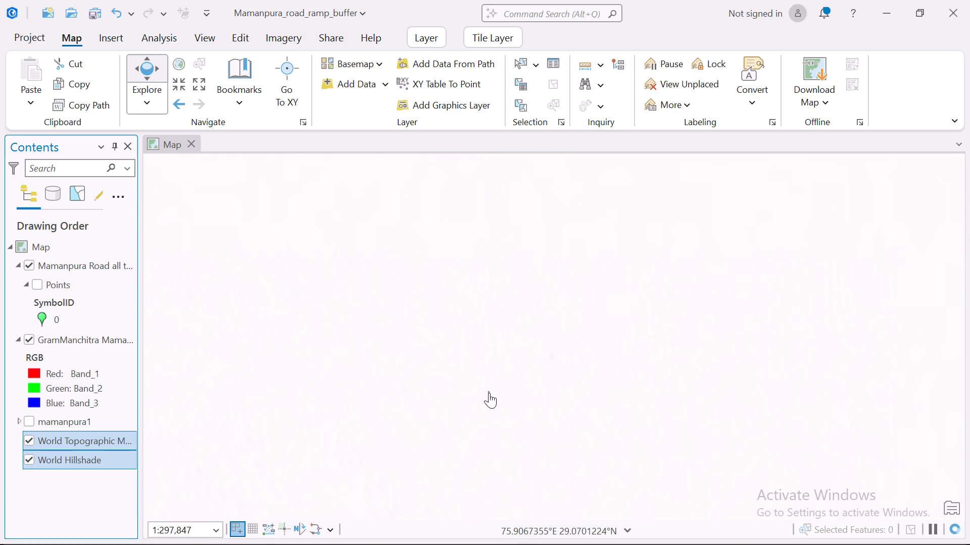
{"action": "scroll", "coordinate": [489, 393], "scroll_direction": "down", "scroll_amount": 10}
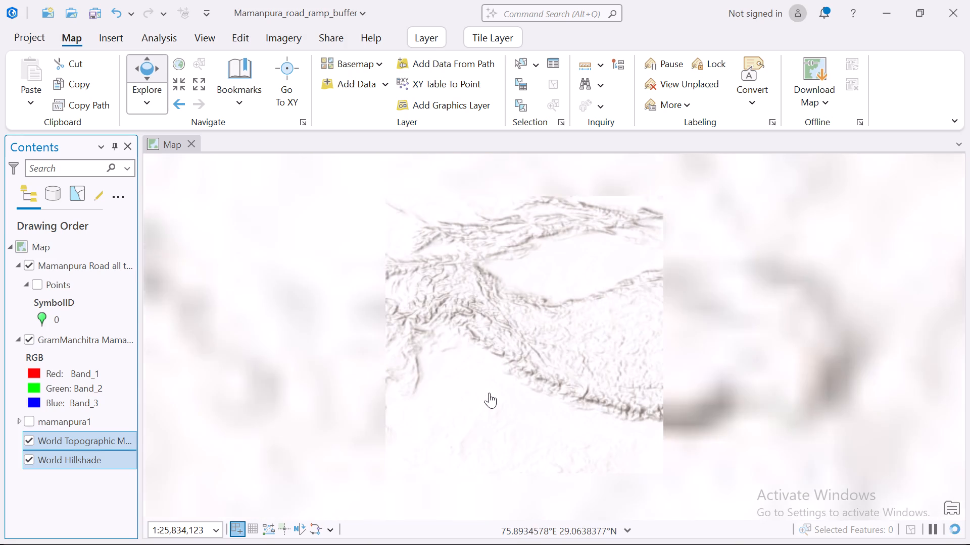
{"action": "scroll", "coordinate": [489, 393], "scroll_direction": "down", "scroll_amount": 1}
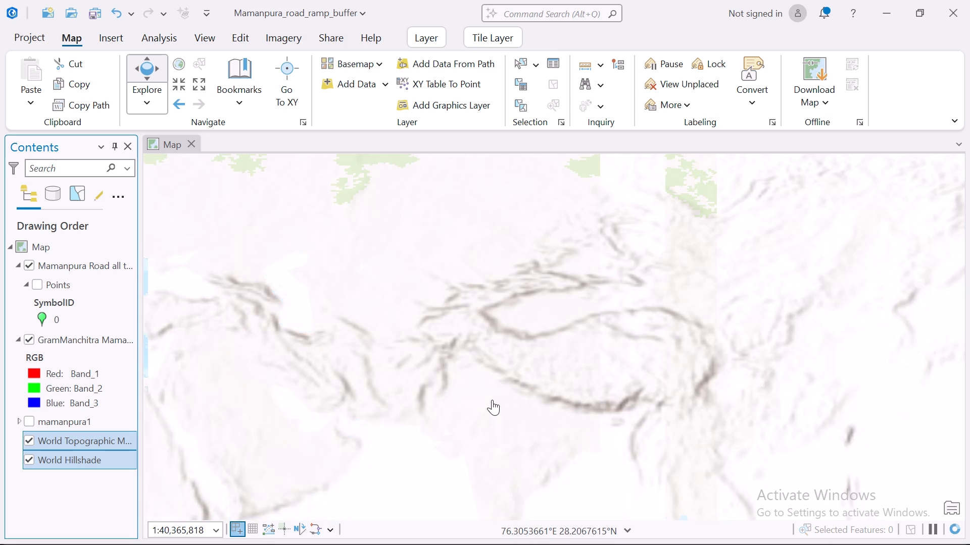
{"action": "scroll", "coordinate": [492, 400], "scroll_direction": "up", "scroll_amount": 5}
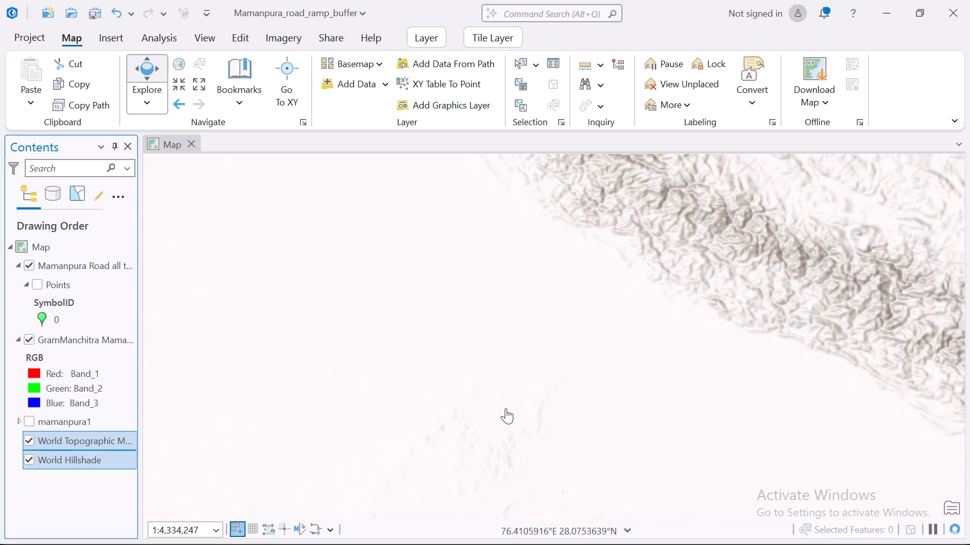
{"action": "right_click", "coordinate": [98, 343]}
{"action": "left_click", "coordinate": [156, 189]}
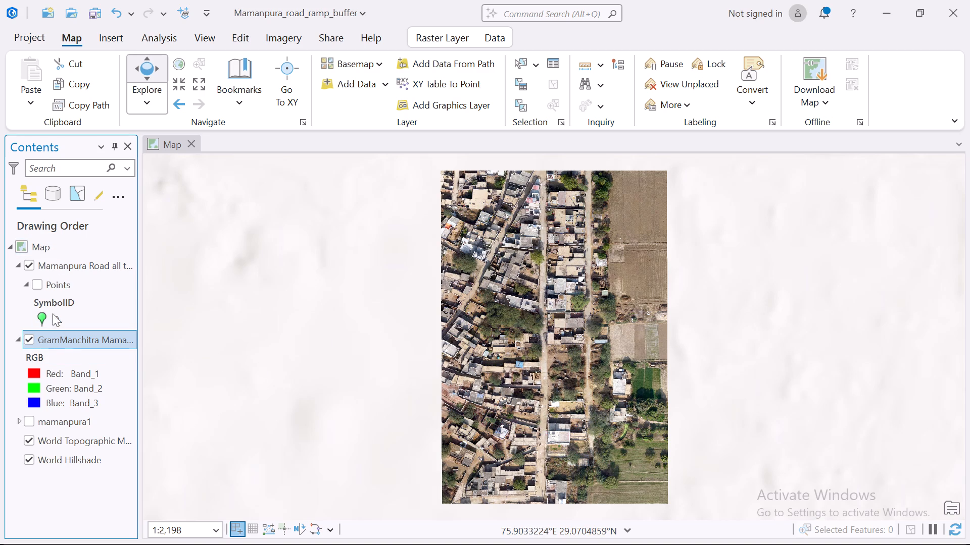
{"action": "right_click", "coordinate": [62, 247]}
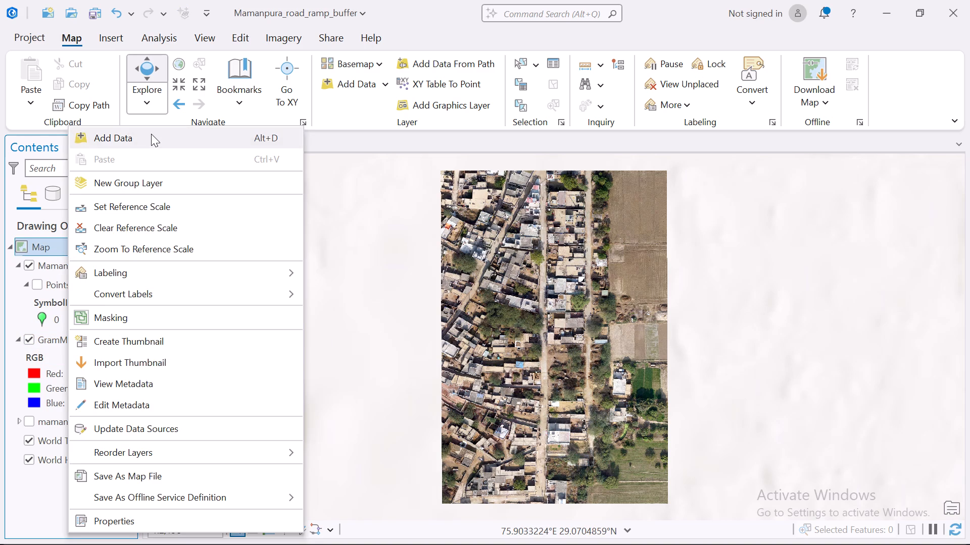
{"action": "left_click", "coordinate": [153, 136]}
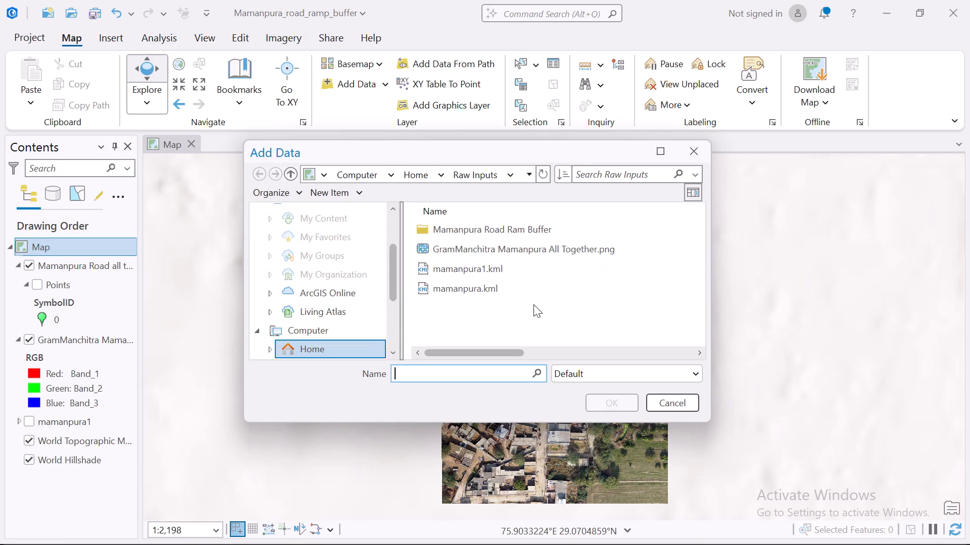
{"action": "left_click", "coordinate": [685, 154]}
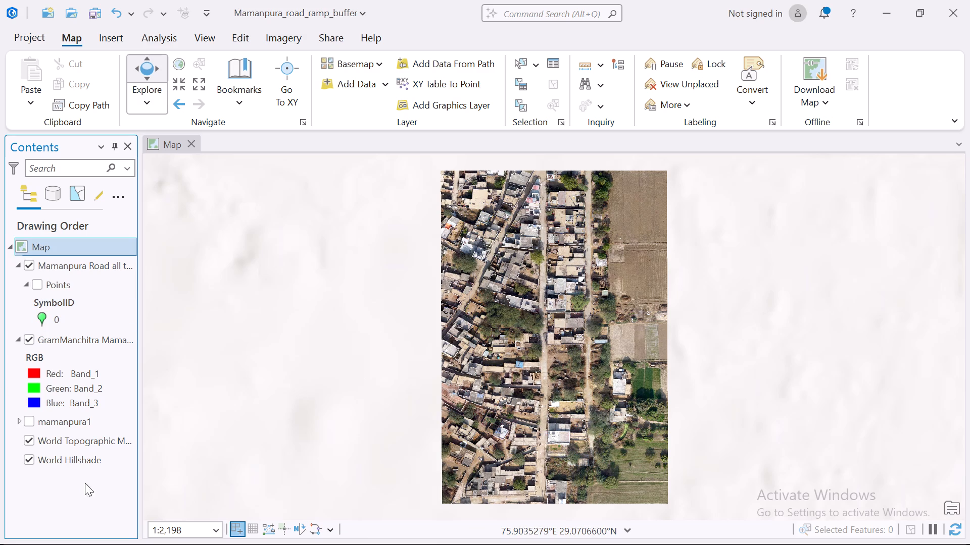
Open the Export Raster settings for the GramManchitra Mamanpura All Together.png layer.
{"action": "right_click", "coordinate": [83, 341]}
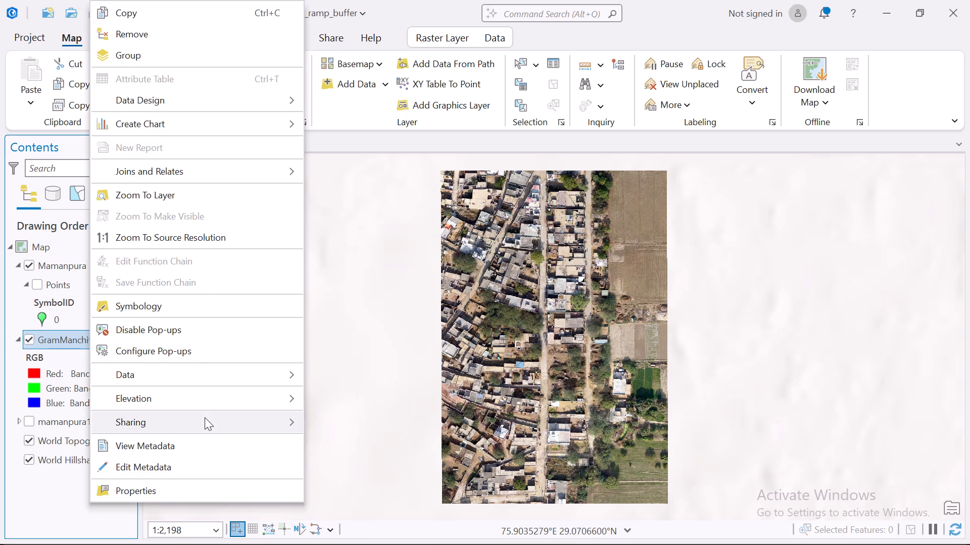
{"action": "left_click", "coordinate": [323, 396]}
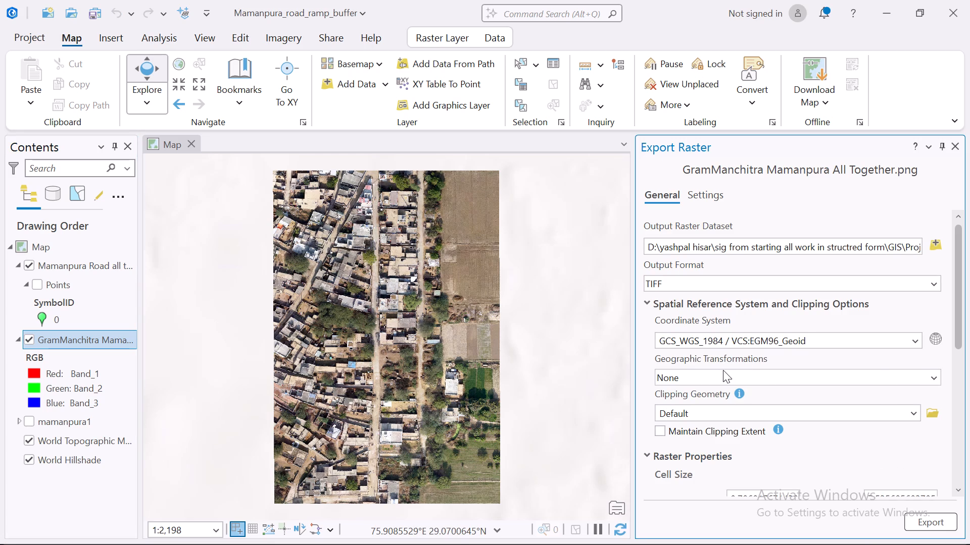
Check the spatial reference in the GramManchitra layer's source properties.
{"action": "right_click", "coordinate": [85, 339]}
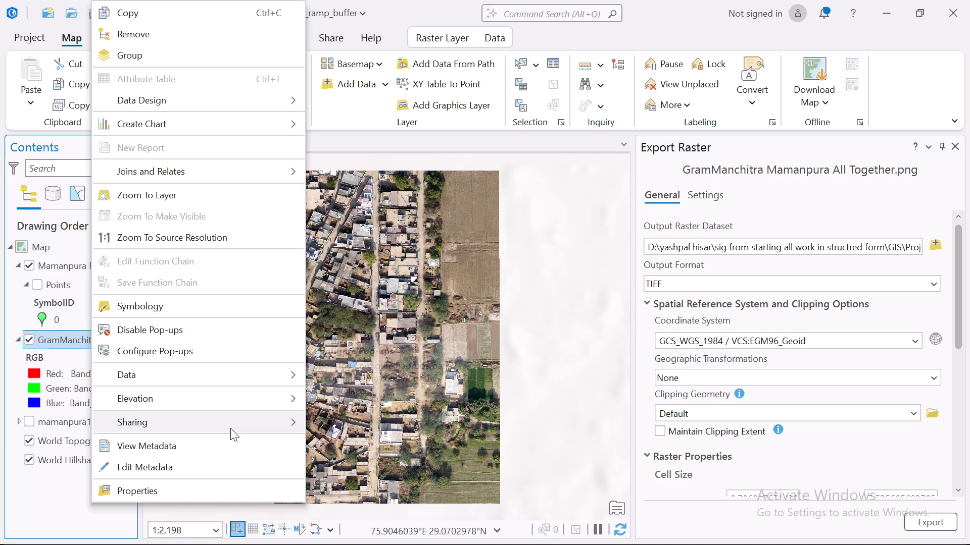
{"action": "left_click", "coordinate": [226, 493]}
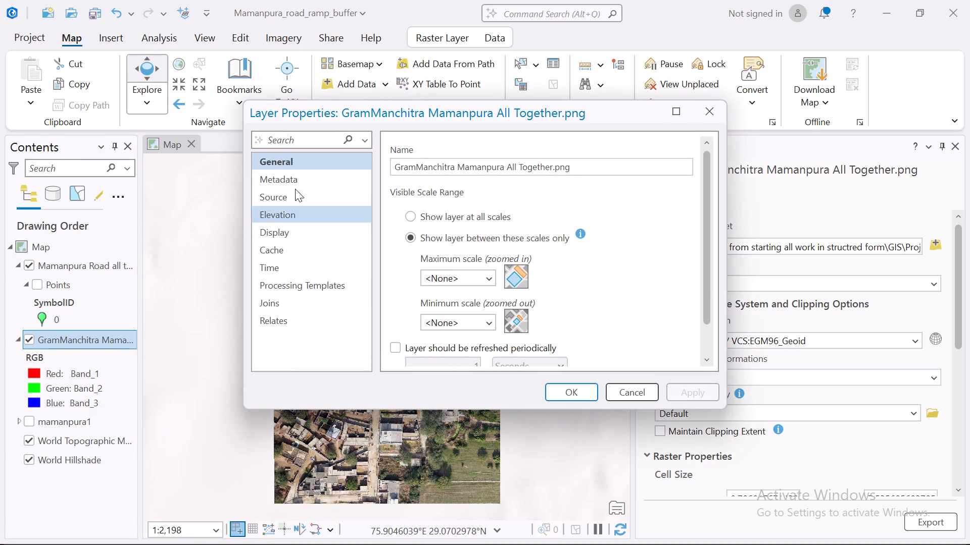
{"action": "left_click", "coordinate": [312, 196]}
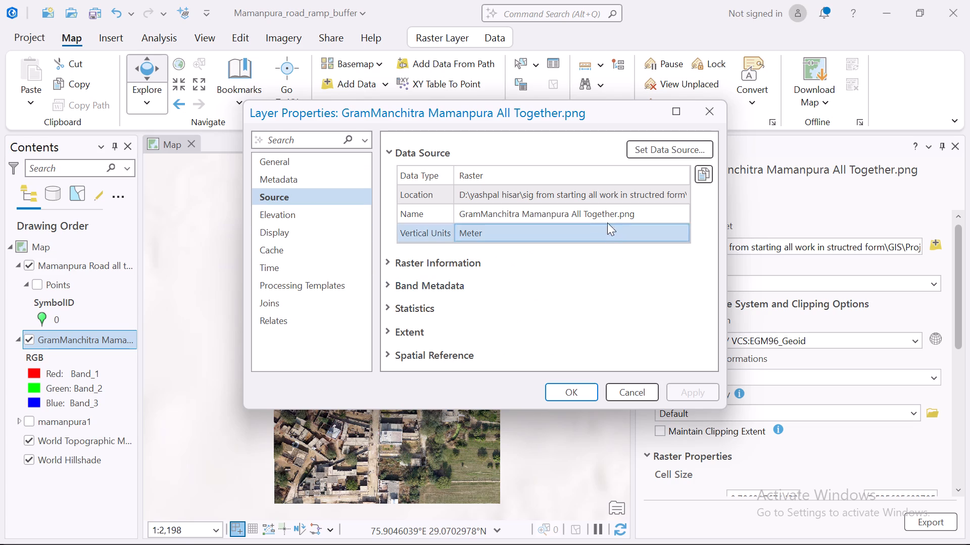
{"action": "scroll", "coordinate": [516, 293], "scroll_direction": "down", "scroll_amount": 3}
{"action": "left_click", "coordinate": [391, 351]}
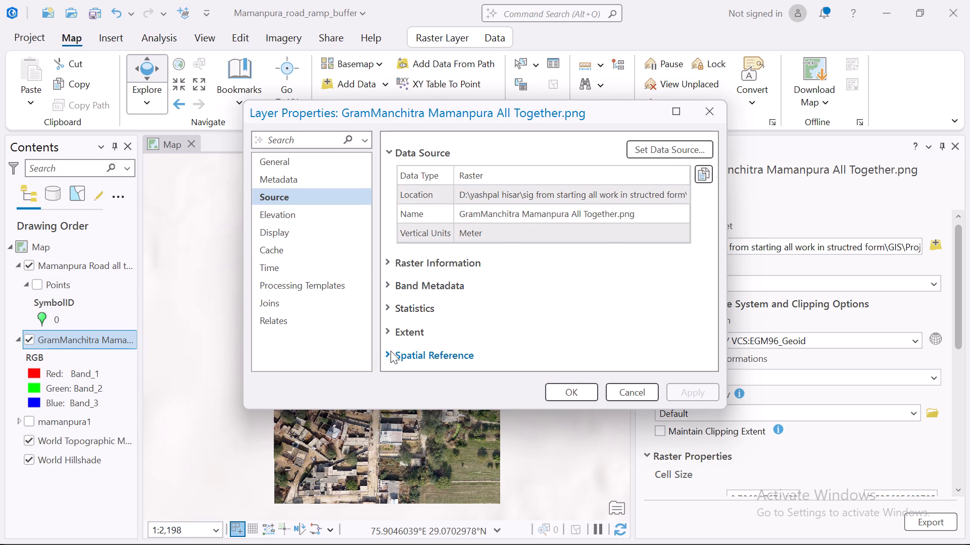
{"action": "scroll", "coordinate": [485, 292], "scroll_direction": "down", "scroll_amount": 4}
{"action": "scroll", "coordinate": [505, 303], "scroll_direction": "up", "scroll_amount": 1}
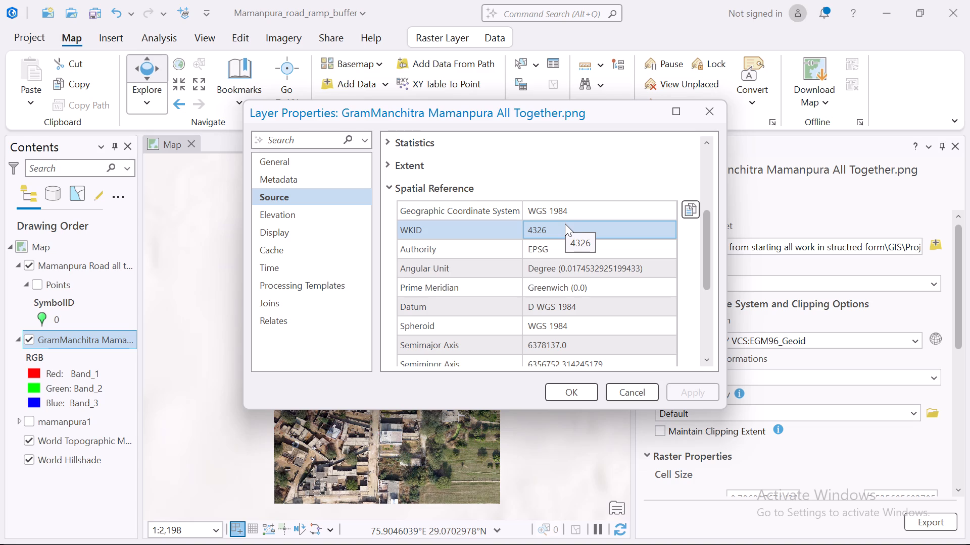
{"action": "left_click", "coordinate": [616, 393]}
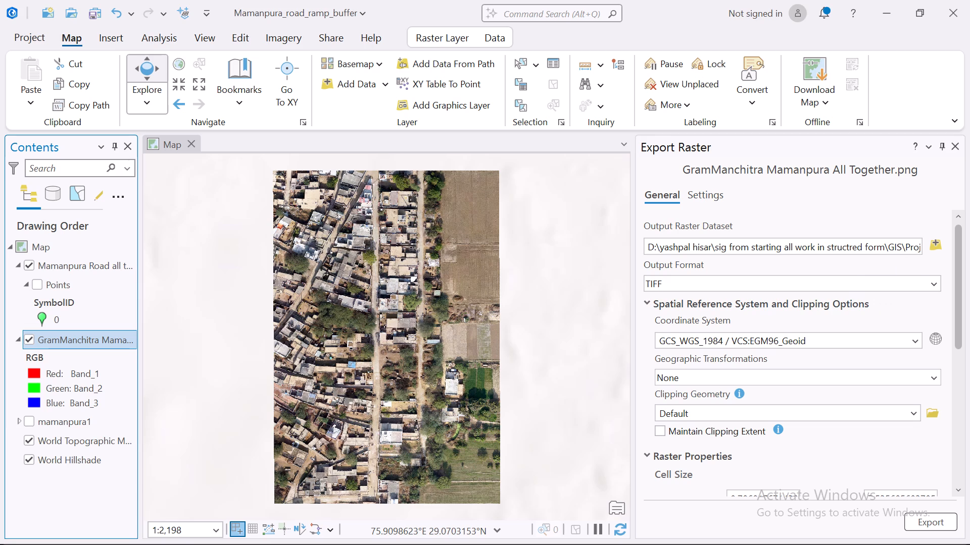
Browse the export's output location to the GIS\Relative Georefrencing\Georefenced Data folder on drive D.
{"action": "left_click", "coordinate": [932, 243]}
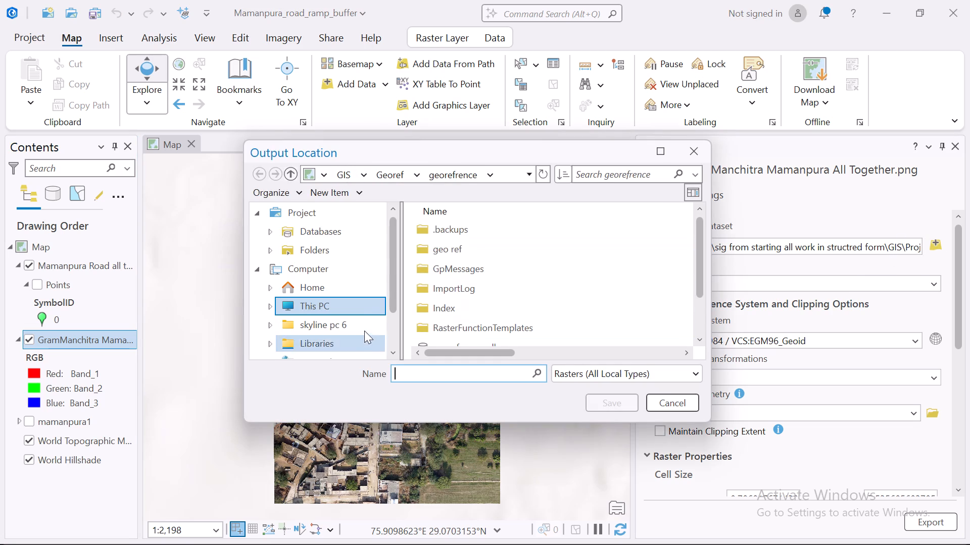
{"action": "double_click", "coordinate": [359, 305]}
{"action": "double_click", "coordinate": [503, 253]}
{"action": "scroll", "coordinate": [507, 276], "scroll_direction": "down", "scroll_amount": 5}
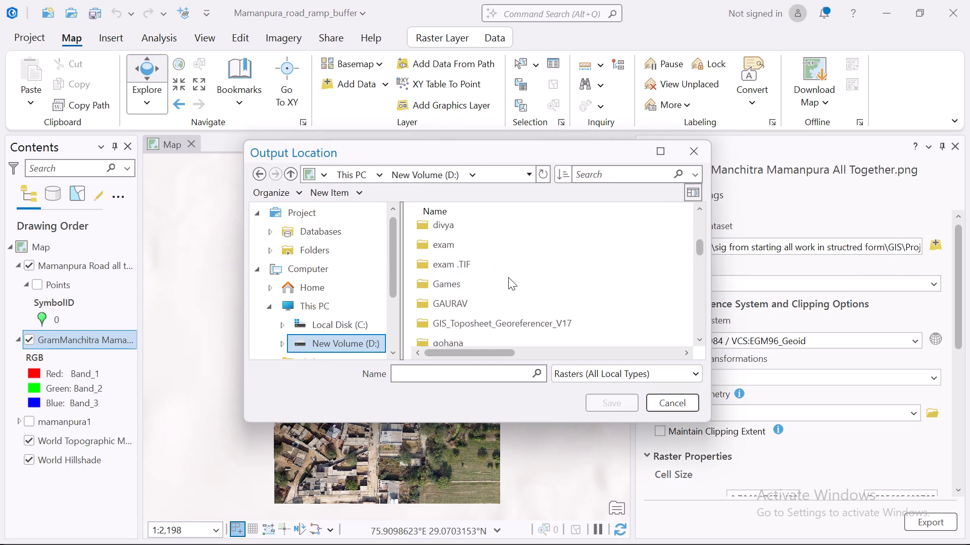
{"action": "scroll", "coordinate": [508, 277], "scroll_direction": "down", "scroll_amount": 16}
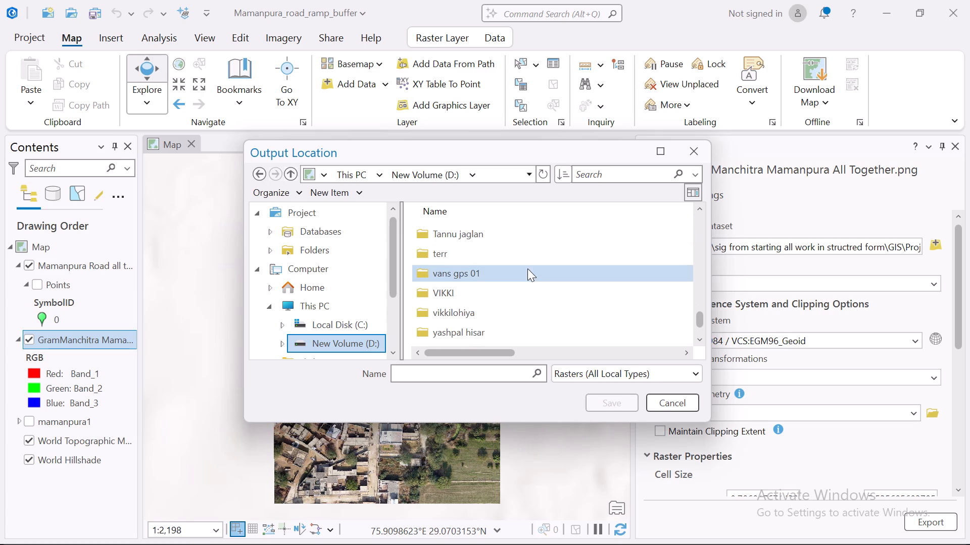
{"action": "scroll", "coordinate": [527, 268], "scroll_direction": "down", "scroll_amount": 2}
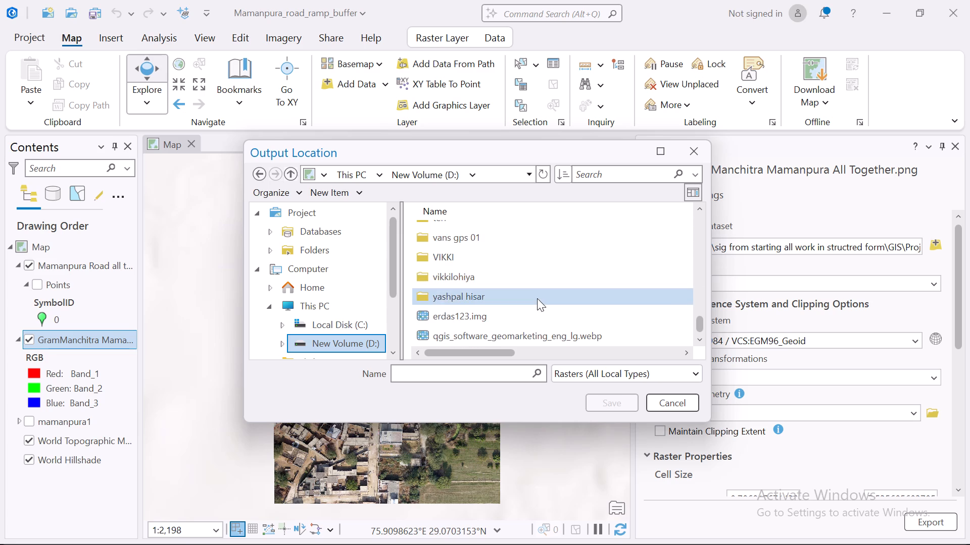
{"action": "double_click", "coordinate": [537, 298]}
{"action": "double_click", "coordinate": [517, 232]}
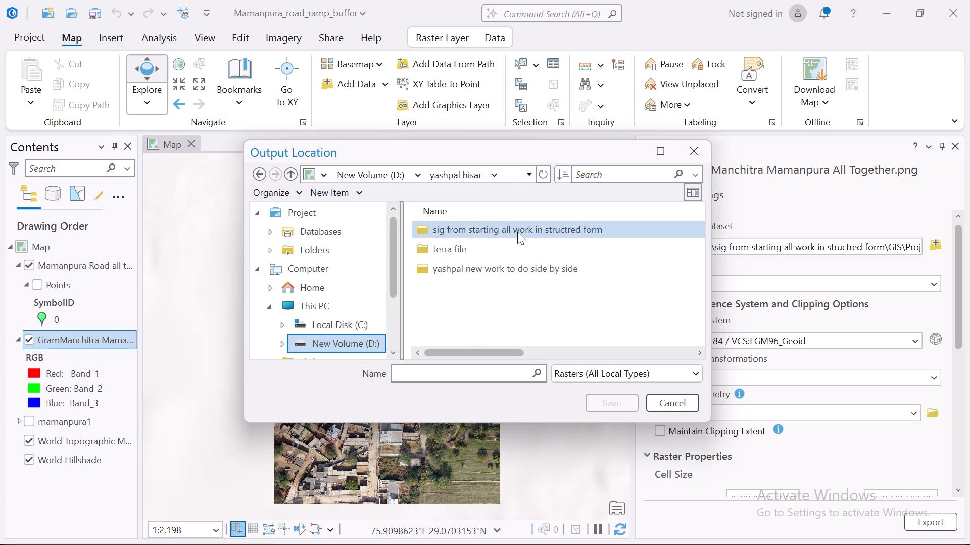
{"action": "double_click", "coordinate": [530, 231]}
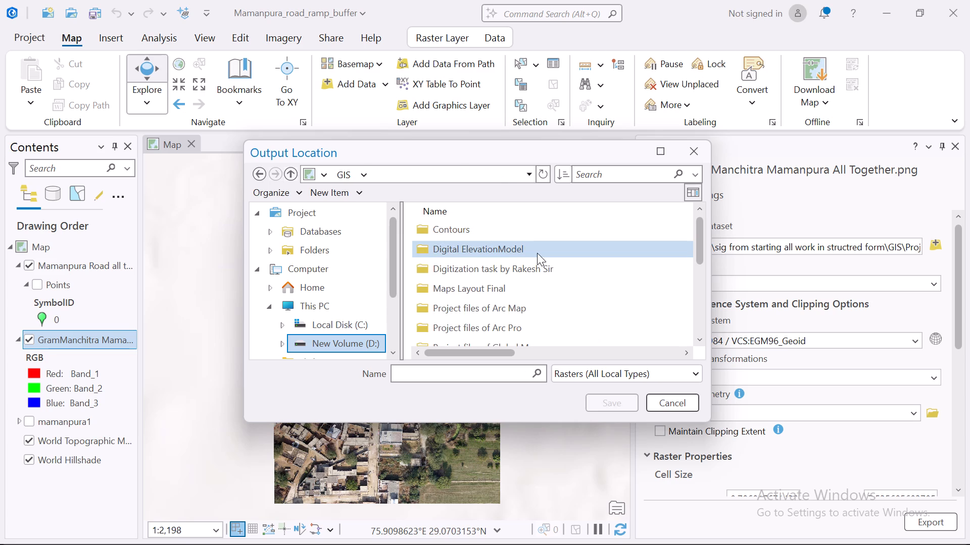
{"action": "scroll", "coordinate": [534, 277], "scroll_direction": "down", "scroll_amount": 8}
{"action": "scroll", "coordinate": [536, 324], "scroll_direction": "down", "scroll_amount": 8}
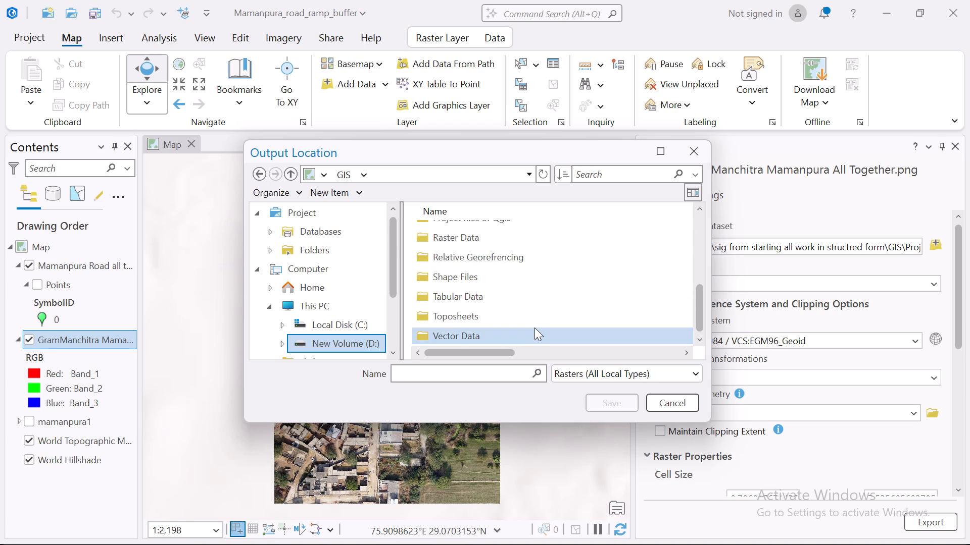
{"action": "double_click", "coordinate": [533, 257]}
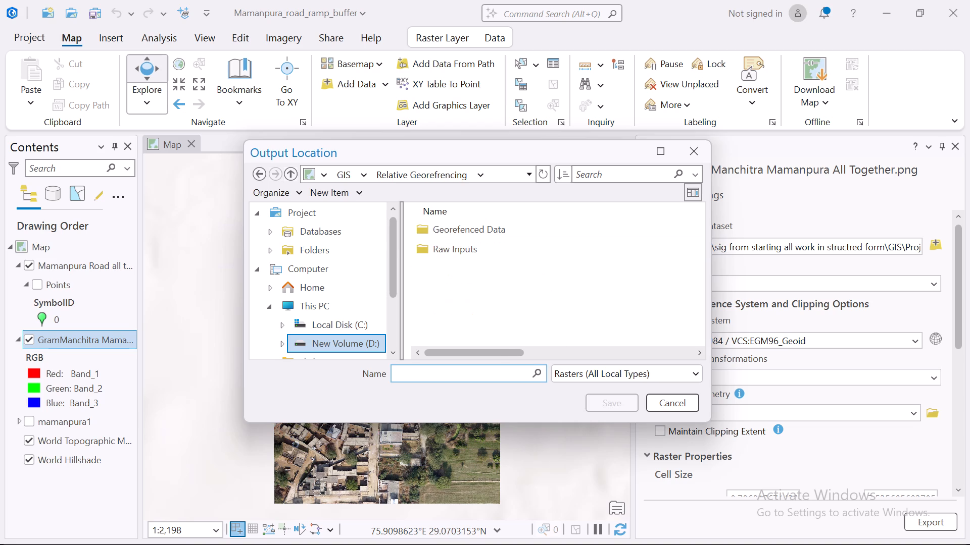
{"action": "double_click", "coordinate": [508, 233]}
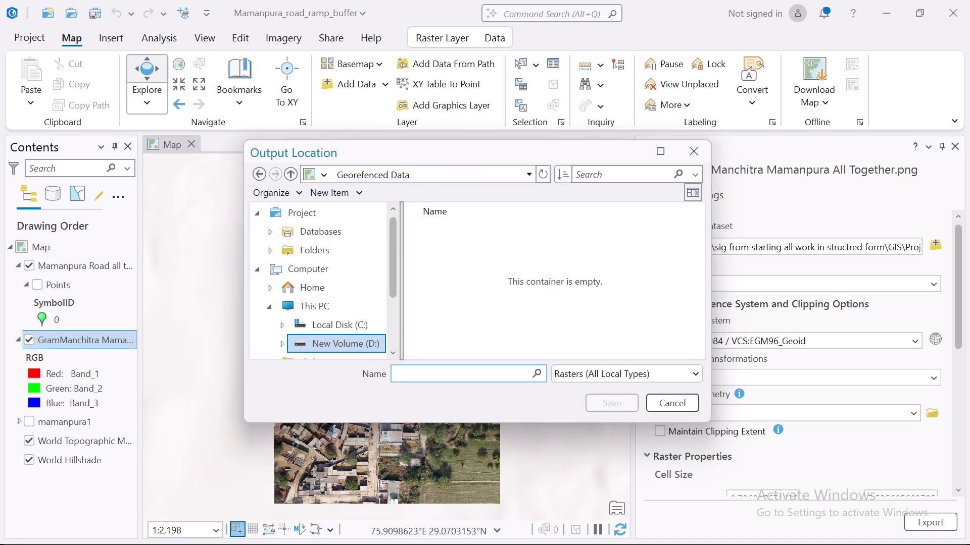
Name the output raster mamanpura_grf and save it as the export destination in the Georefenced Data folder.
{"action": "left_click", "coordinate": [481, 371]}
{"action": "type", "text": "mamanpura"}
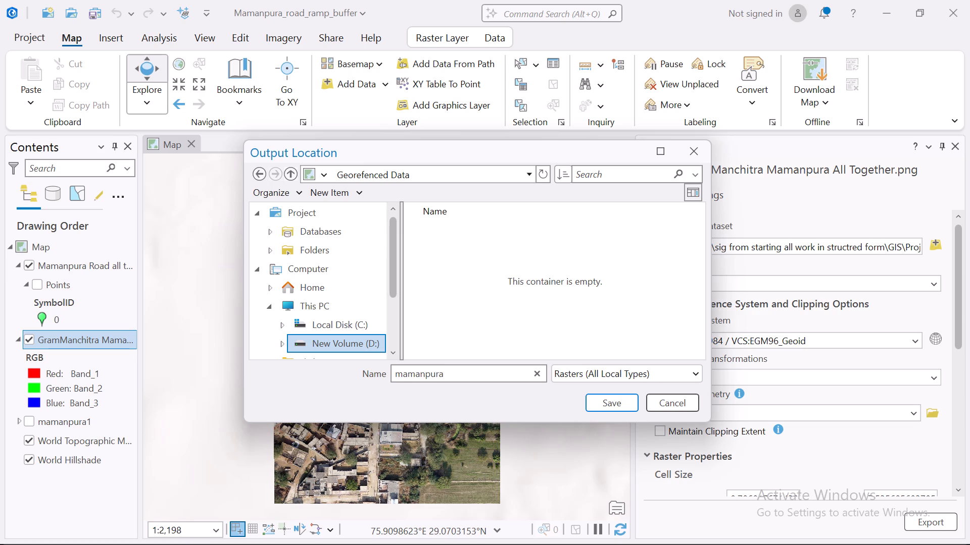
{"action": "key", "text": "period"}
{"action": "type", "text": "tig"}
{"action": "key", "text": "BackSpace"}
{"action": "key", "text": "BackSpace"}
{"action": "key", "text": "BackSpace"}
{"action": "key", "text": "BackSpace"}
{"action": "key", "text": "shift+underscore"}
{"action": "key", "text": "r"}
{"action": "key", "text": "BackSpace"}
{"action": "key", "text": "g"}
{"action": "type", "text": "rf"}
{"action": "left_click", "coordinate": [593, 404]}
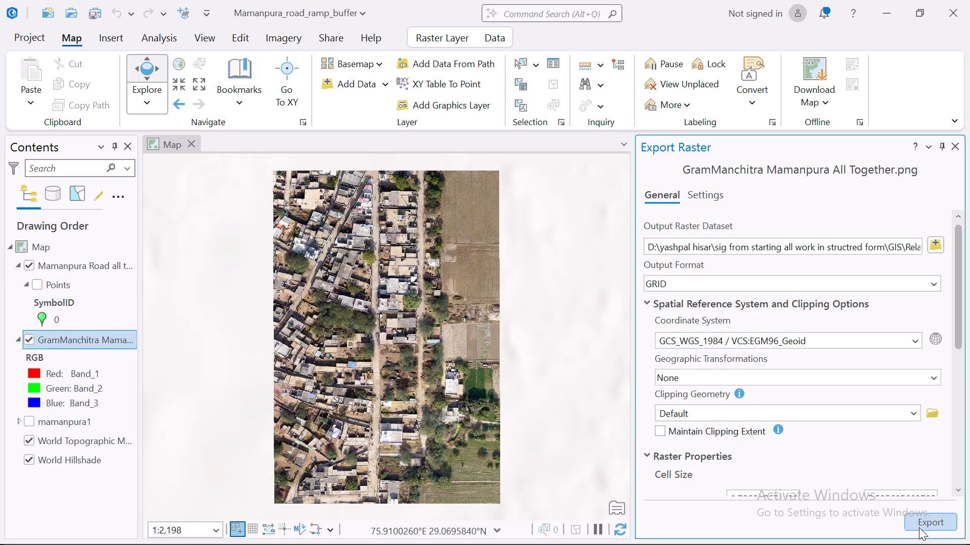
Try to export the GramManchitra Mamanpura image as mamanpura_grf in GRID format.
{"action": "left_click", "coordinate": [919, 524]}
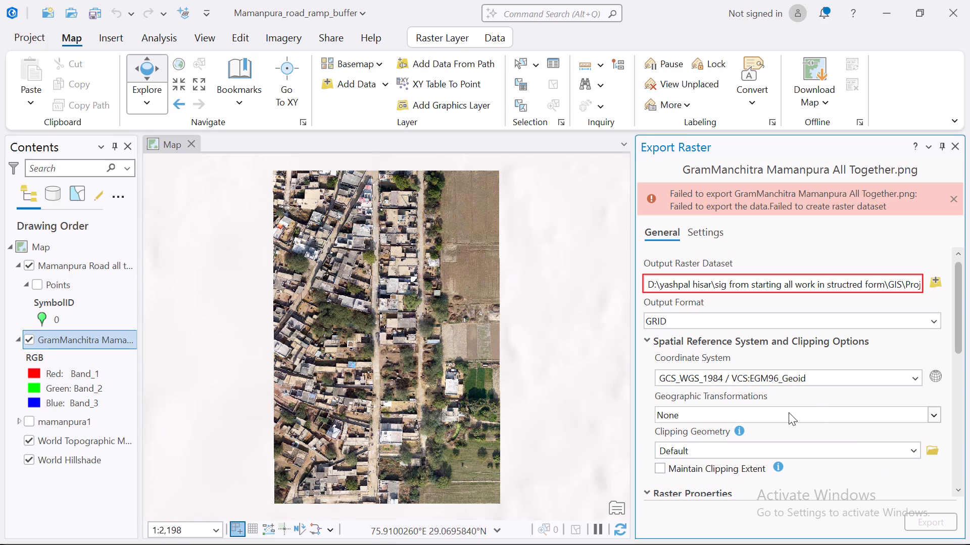
Set the output format to TIFF and export the GramManchitra Mamanpura raster.
{"action": "left_click", "coordinate": [731, 322]}
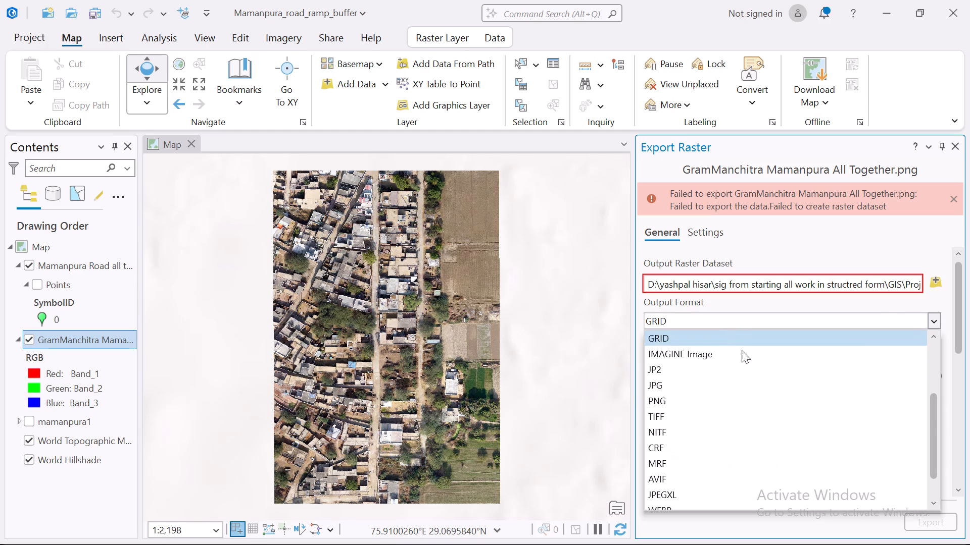
{"action": "scroll", "coordinate": [758, 405], "scroll_direction": "down", "scroll_amount": 20}
{"action": "scroll", "coordinate": [776, 439], "scroll_direction": "up", "scroll_amount": 1}
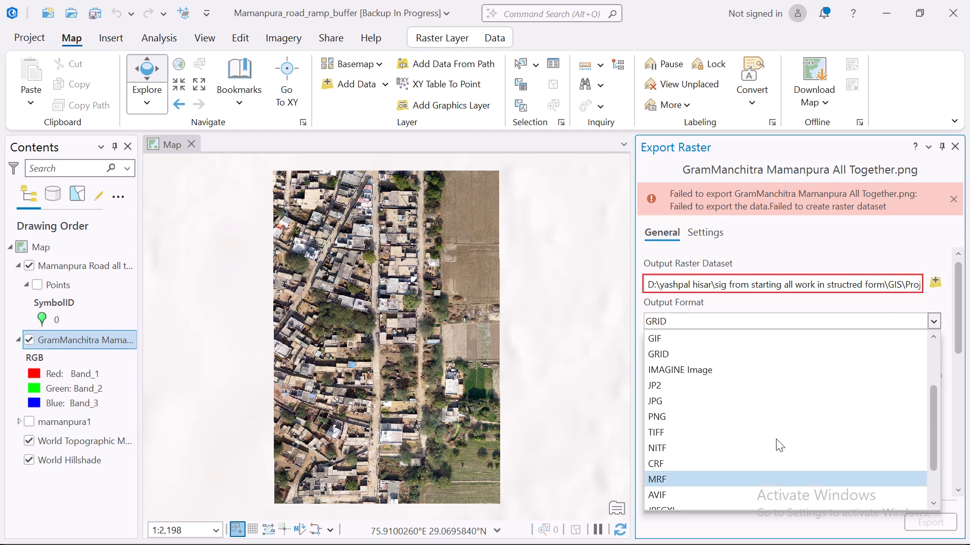
{"action": "scroll", "coordinate": [776, 439], "scroll_direction": "up", "scroll_amount": 1}
{"action": "scroll", "coordinate": [776, 439], "scroll_direction": "down", "scroll_amount": 2}
{"action": "left_click", "coordinate": [746, 383]}
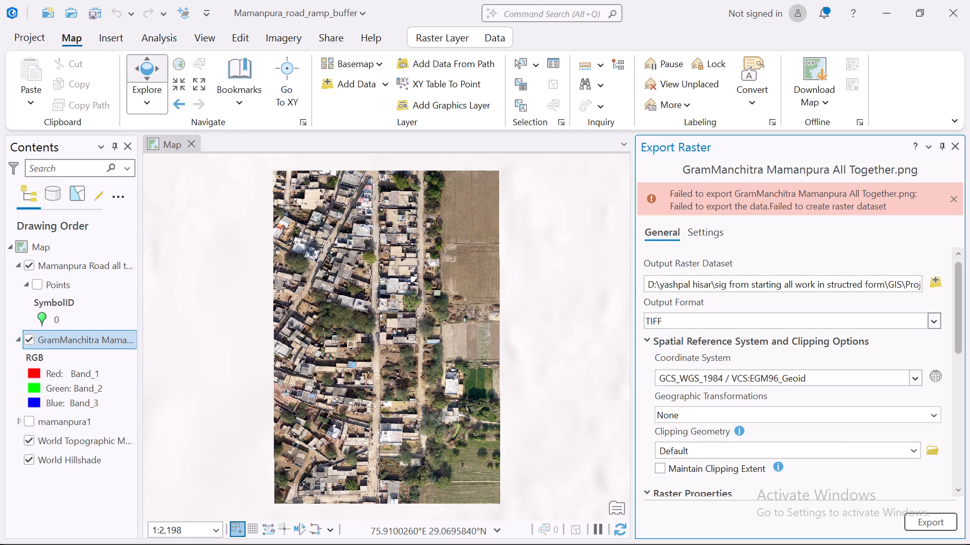
{"action": "left_click", "coordinate": [924, 515]}
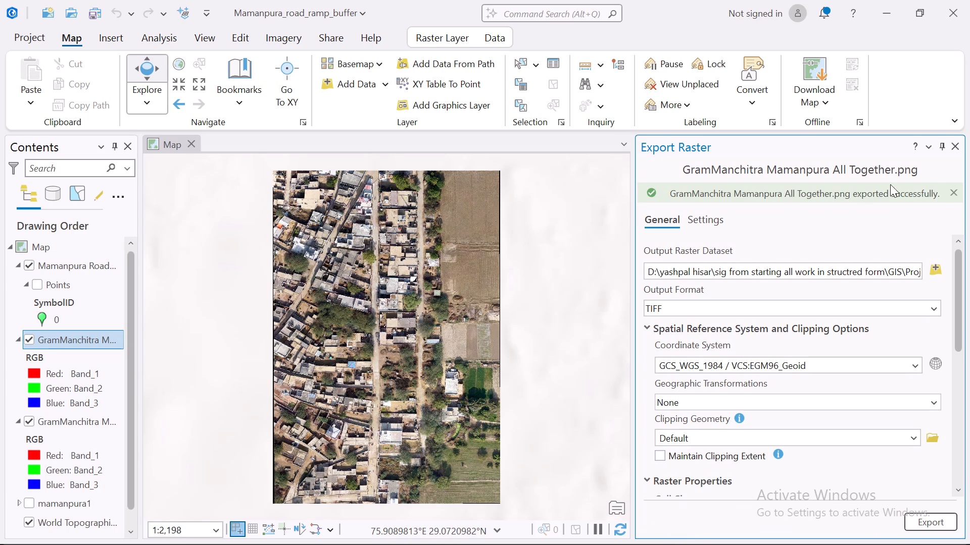
Turn off the visibility of both GramManchitra raster layers.
{"action": "left_click", "coordinate": [29, 422]}
{"action": "left_click", "coordinate": [27, 341]}
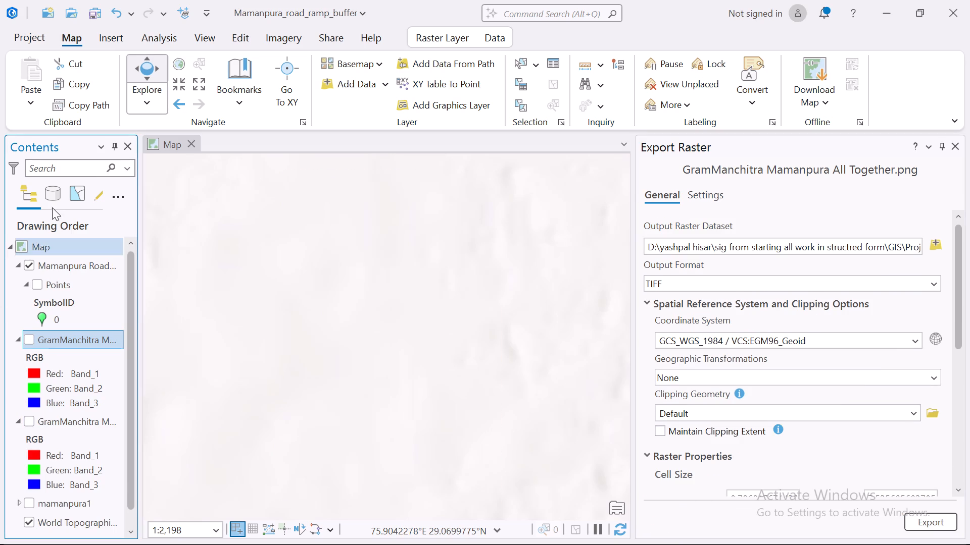
Start adding data to the map and look for the exported raster in the Georefenced Data folder under GIS, Relative Georefrencing.
{"action": "right_click", "coordinate": [62, 242]}
{"action": "left_click", "coordinate": [167, 138]}
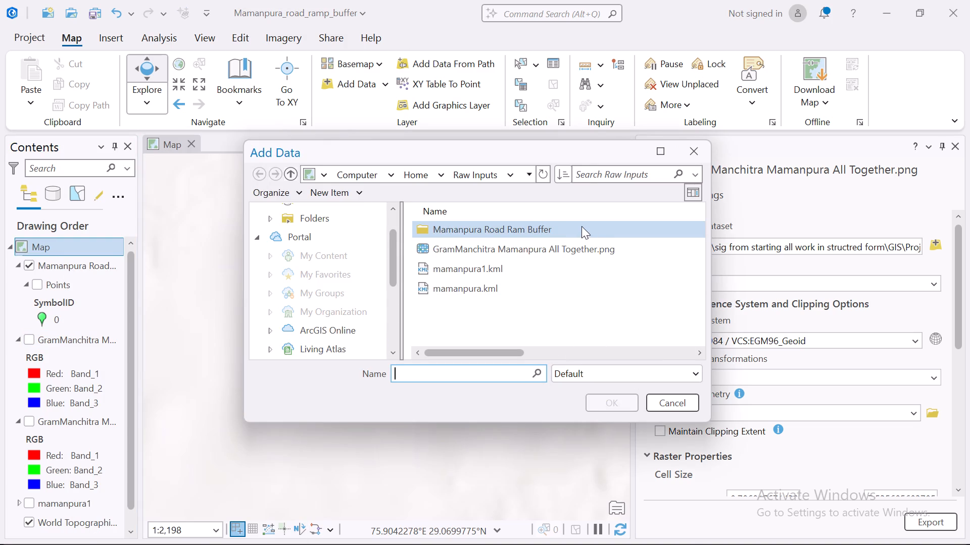
{"action": "left_click", "coordinate": [289, 177]}
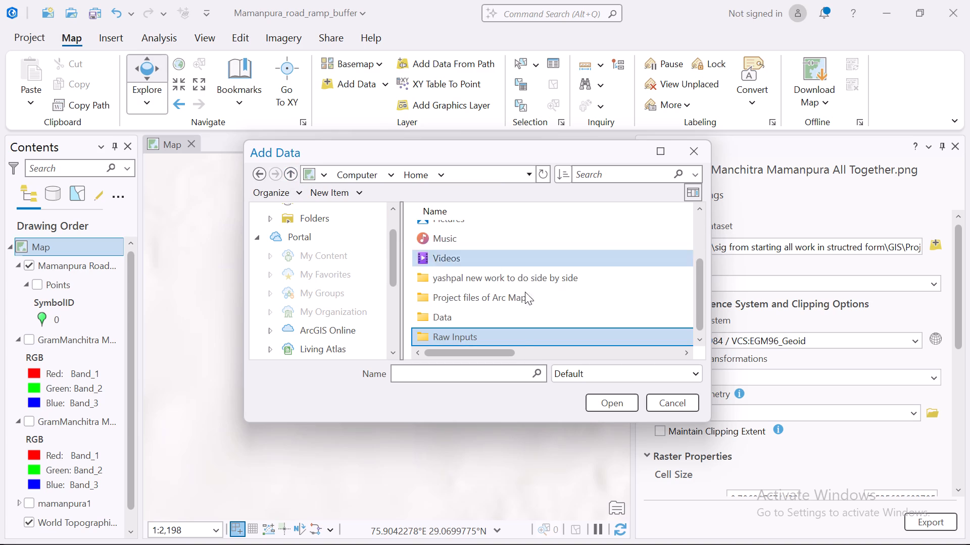
{"action": "scroll", "coordinate": [357, 299], "scroll_direction": "down", "scroll_amount": 5}
{"action": "double_click", "coordinate": [501, 338]}
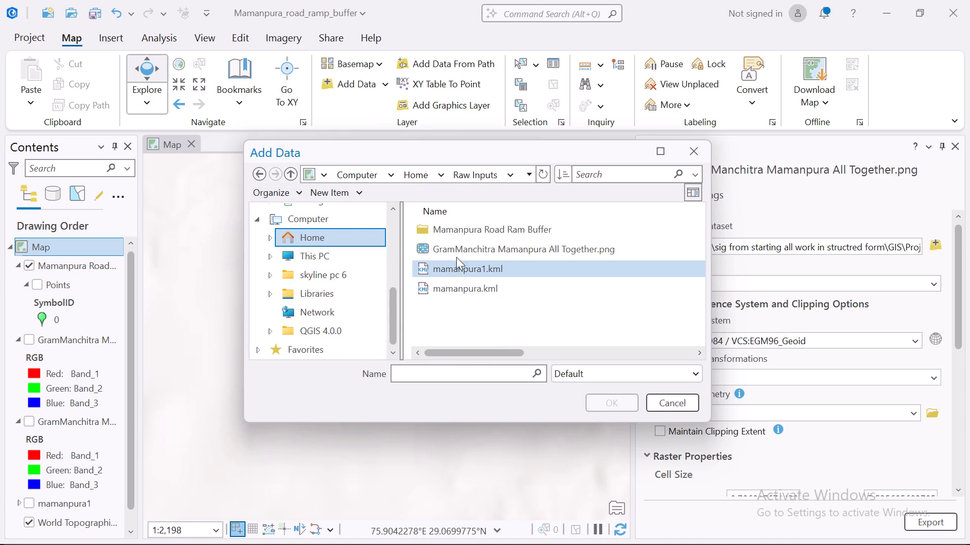
{"action": "left_click", "coordinate": [337, 252]}
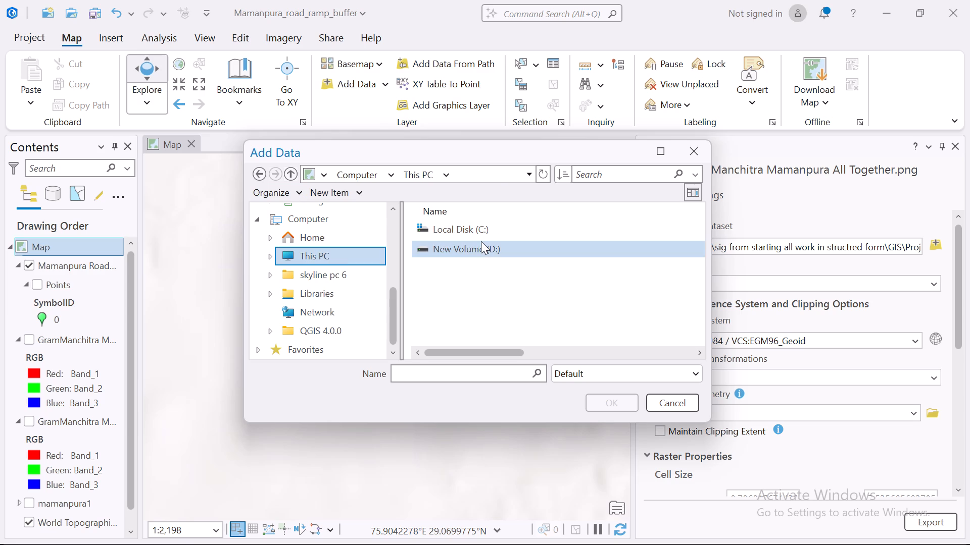
{"action": "double_click", "coordinate": [480, 241]}
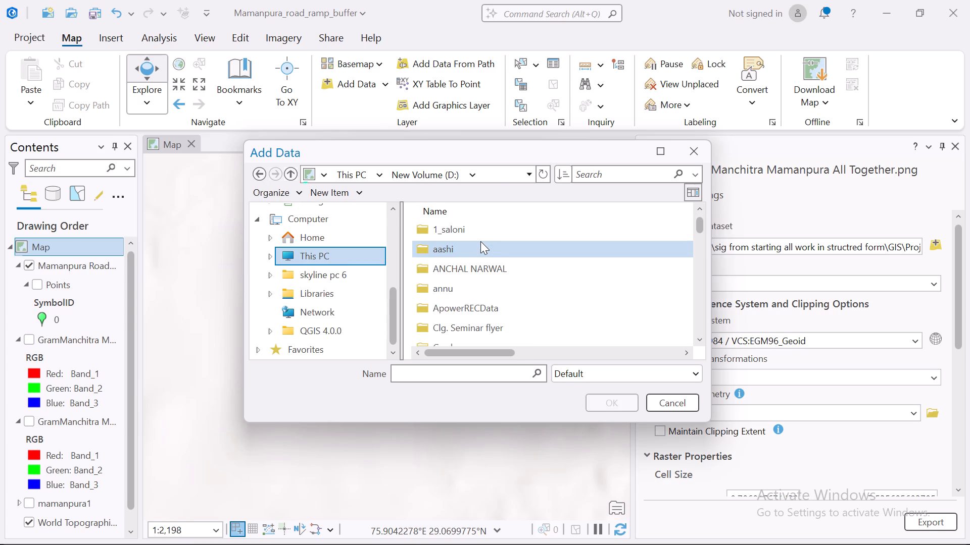
{"action": "scroll", "coordinate": [481, 278], "scroll_direction": "down", "scroll_amount": 7}
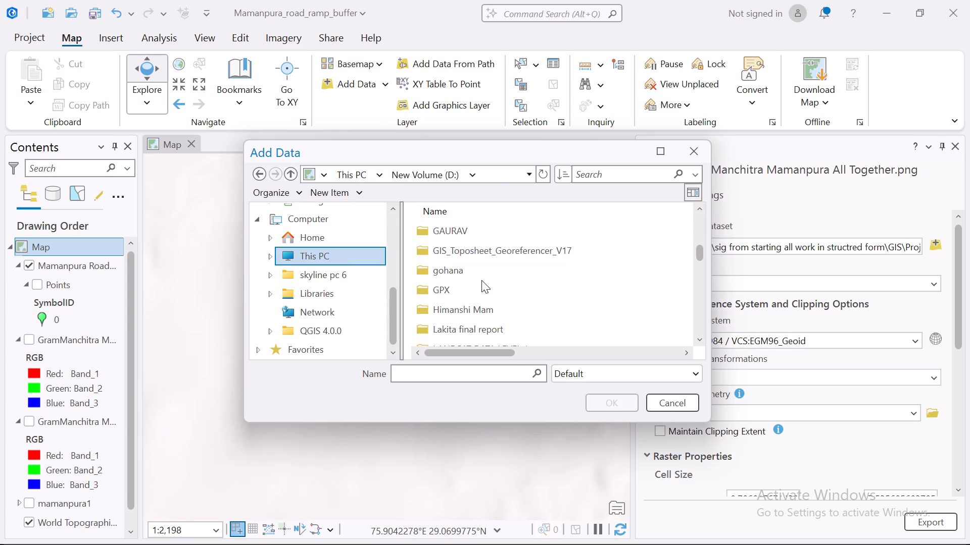
{"action": "scroll", "coordinate": [481, 280], "scroll_direction": "down", "scroll_amount": 17}
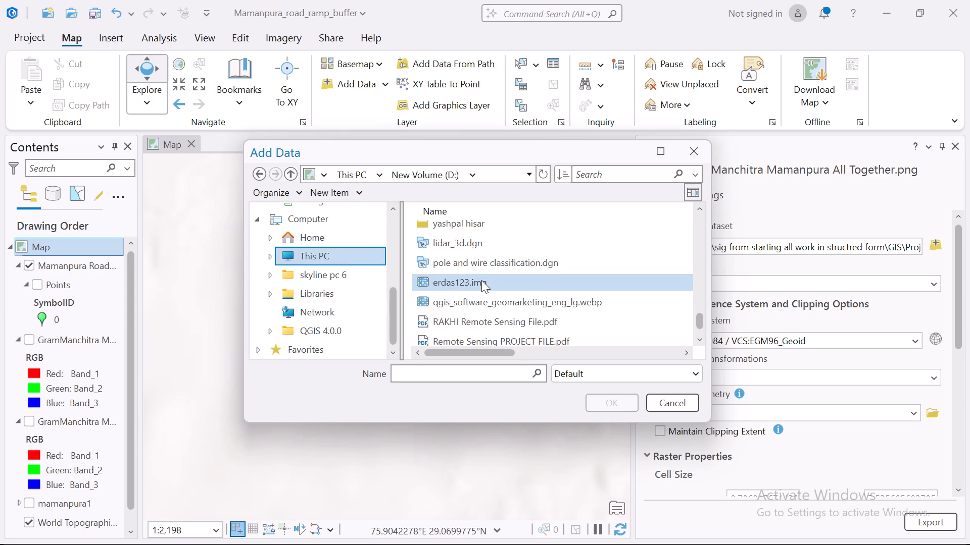
{"action": "scroll", "coordinate": [481, 280], "scroll_direction": "up", "scroll_amount": 1}
{"action": "double_click", "coordinate": [487, 261]}
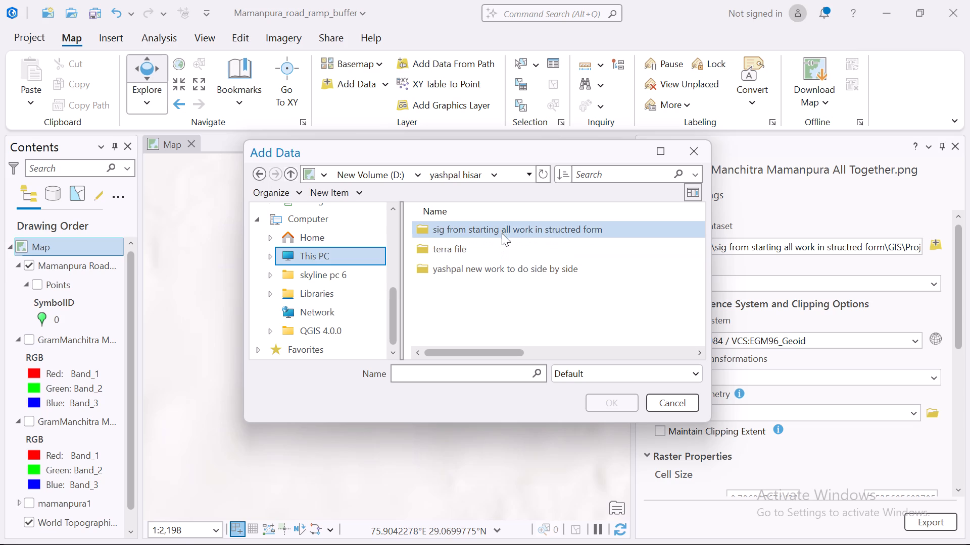
{"action": "double_click", "coordinate": [502, 231]}
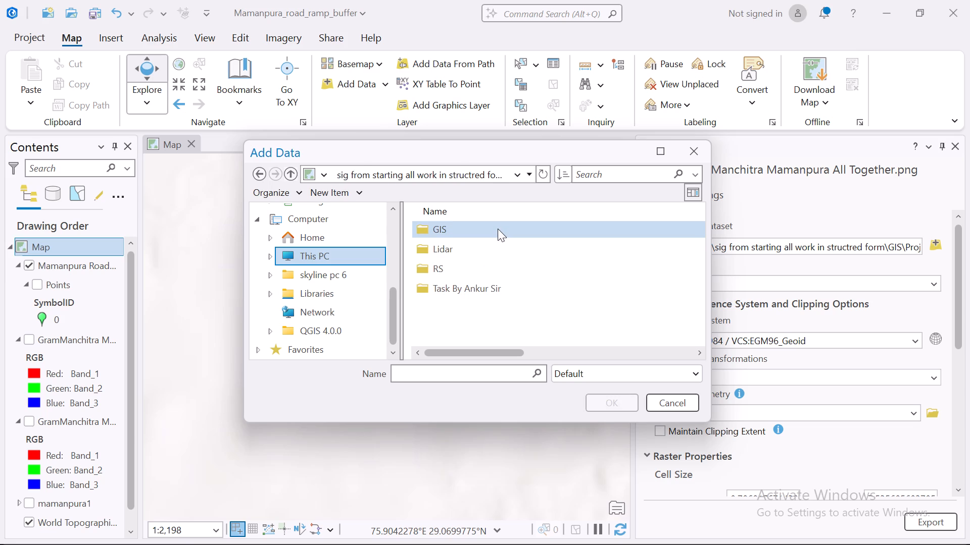
{"action": "double_click", "coordinate": [498, 229]}
{"action": "scroll", "coordinate": [497, 276], "scroll_direction": "down", "scroll_amount": 14}
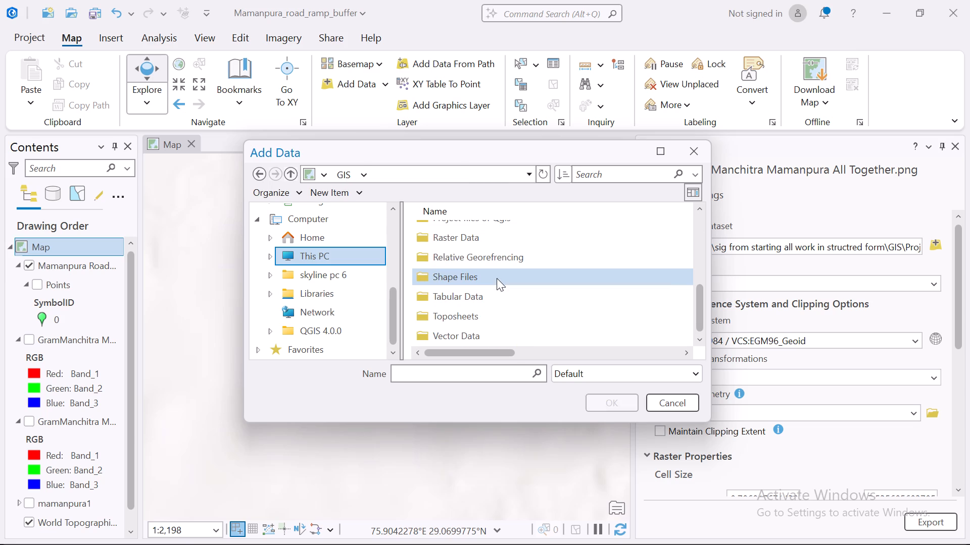
{"action": "scroll", "coordinate": [508, 323], "scroll_direction": "down", "scroll_amount": 4}
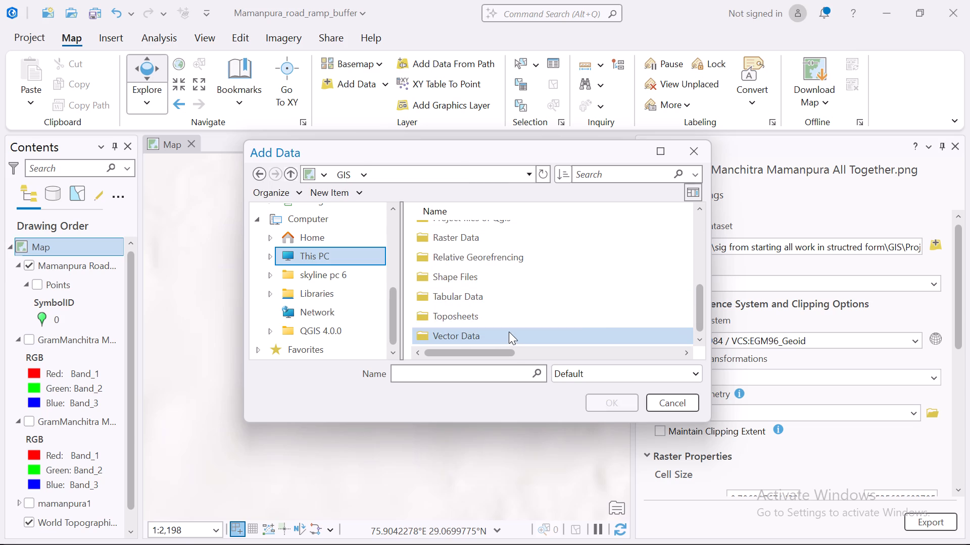
{"action": "double_click", "coordinate": [497, 261]}
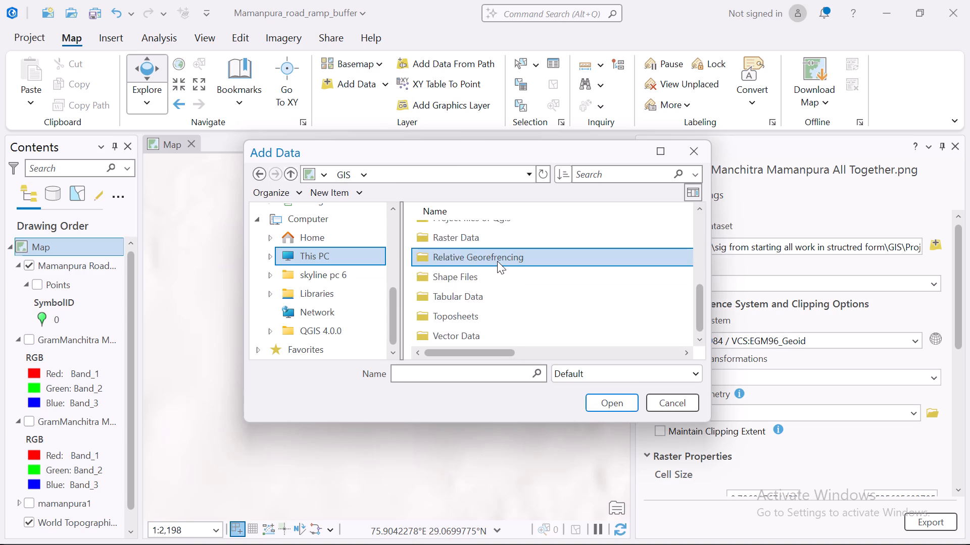
{"action": "double_click", "coordinate": [506, 234]}
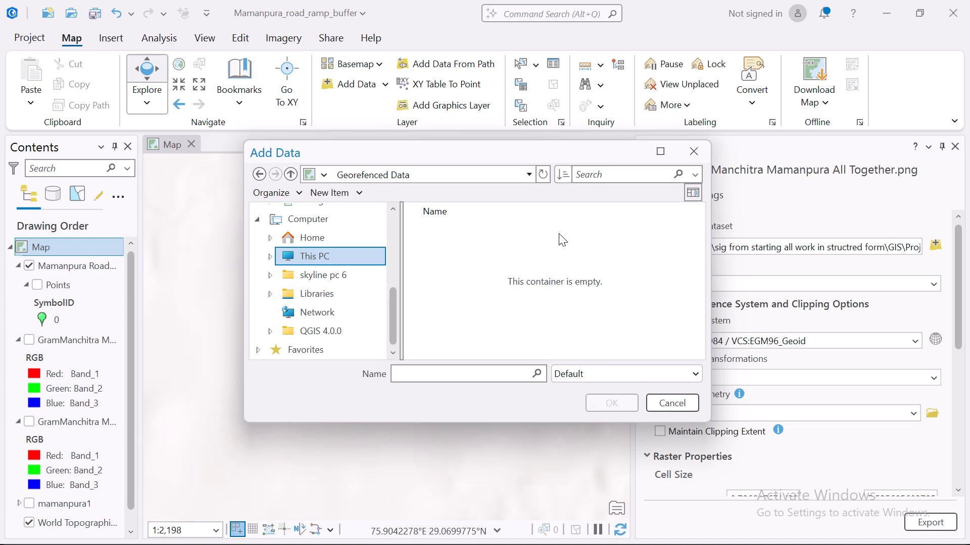
{"action": "left_click", "coordinate": [539, 172]}
{"action": "triple_click", "coordinate": [539, 172]}
{"action": "triple_click", "coordinate": [539, 172]}
{"action": "left_click_drag", "start_coordinate": [558, 144], "coordinate": [468, 156]}
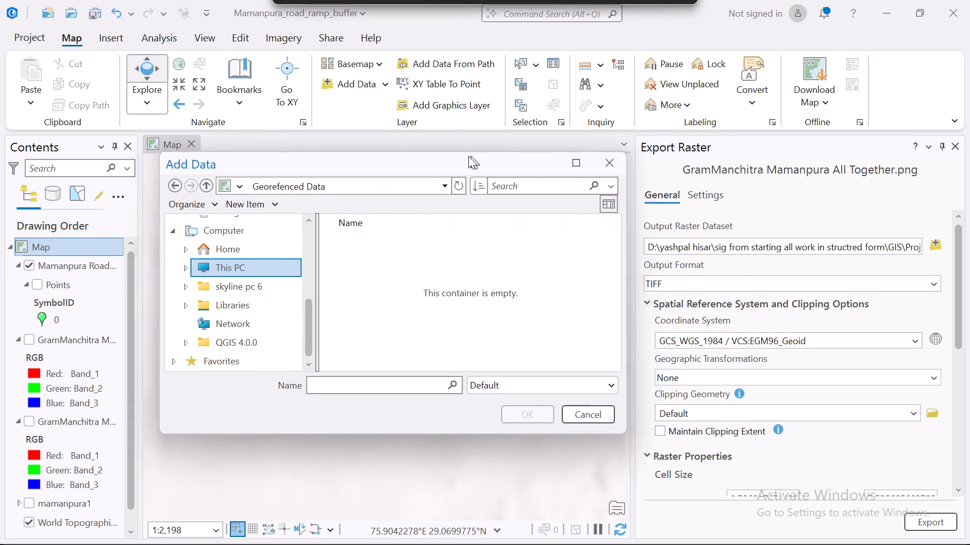
{"action": "left_click_drag", "start_coordinate": [468, 156], "coordinate": [443, 156]}
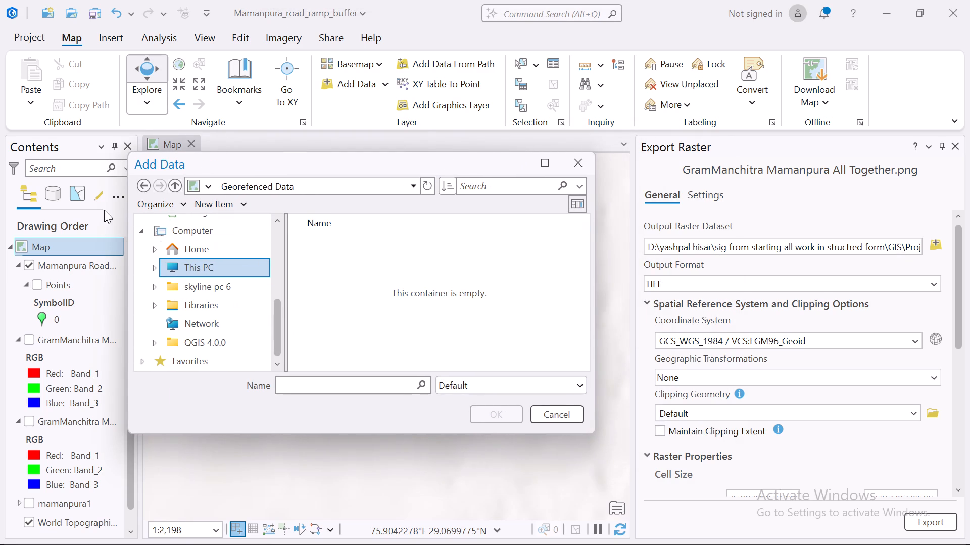
Look through the GIS folder for the exported raster and open the Project files of Arc Pro folder.
{"action": "left_click", "coordinate": [172, 187]}
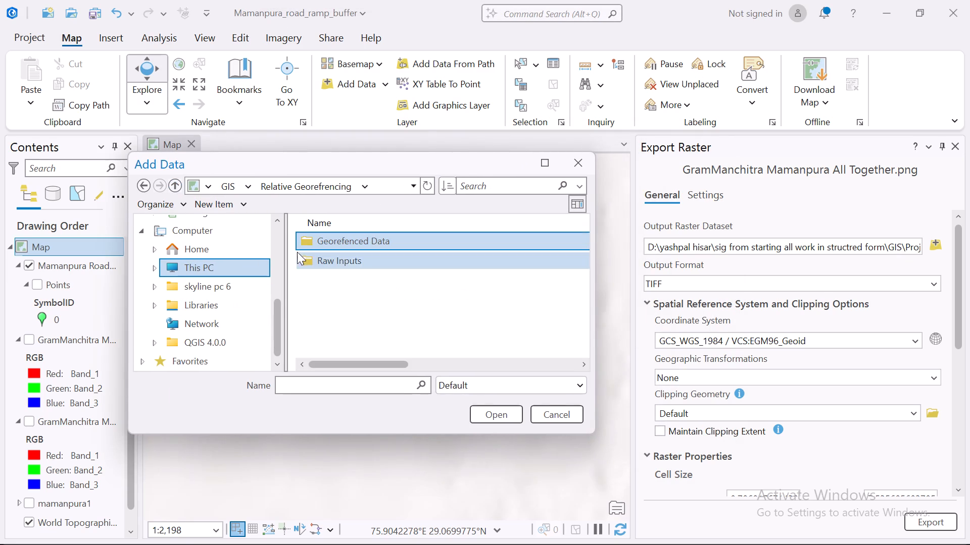
{"action": "left_click", "coordinate": [177, 188]}
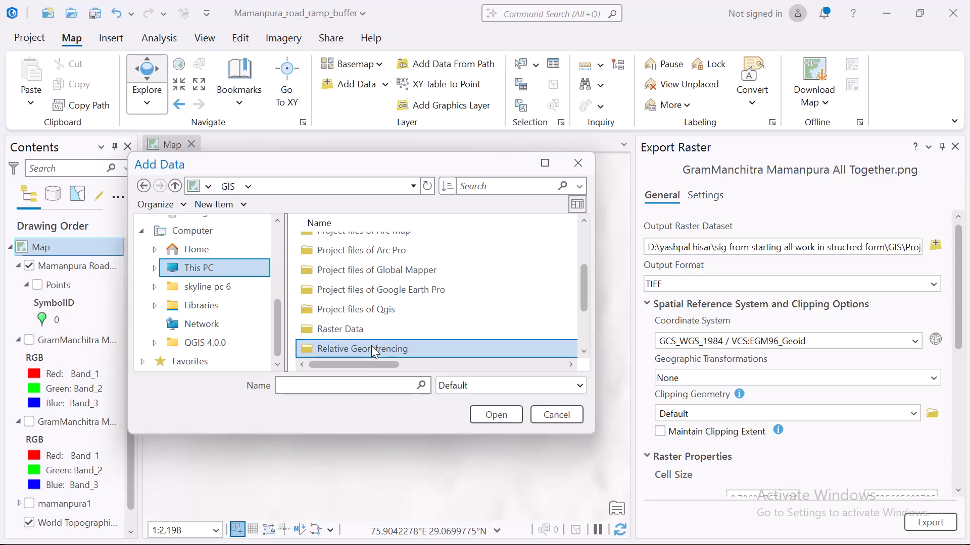
{"action": "scroll", "coordinate": [375, 297], "scroll_direction": "up", "scroll_amount": 7}
{"action": "scroll", "coordinate": [375, 297], "scroll_direction": "down", "scroll_amount": 6}
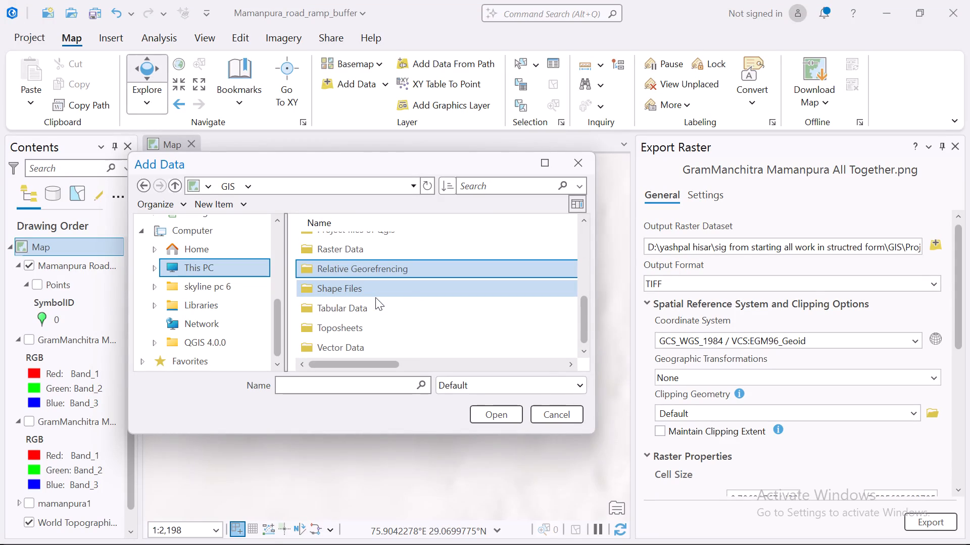
{"action": "scroll", "coordinate": [375, 297], "scroll_direction": "up", "scroll_amount": 1}
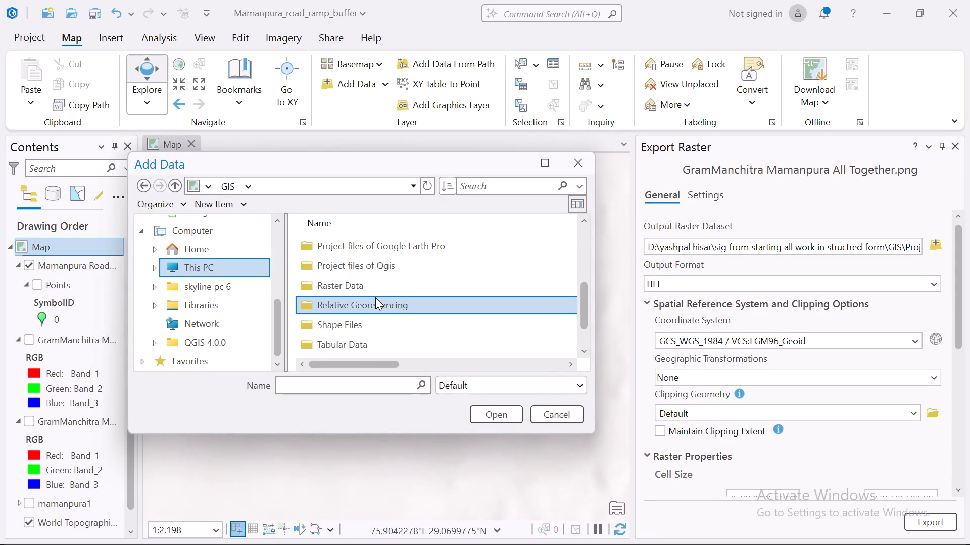
{"action": "scroll", "coordinate": [390, 266], "scroll_direction": "up", "scroll_amount": 5}
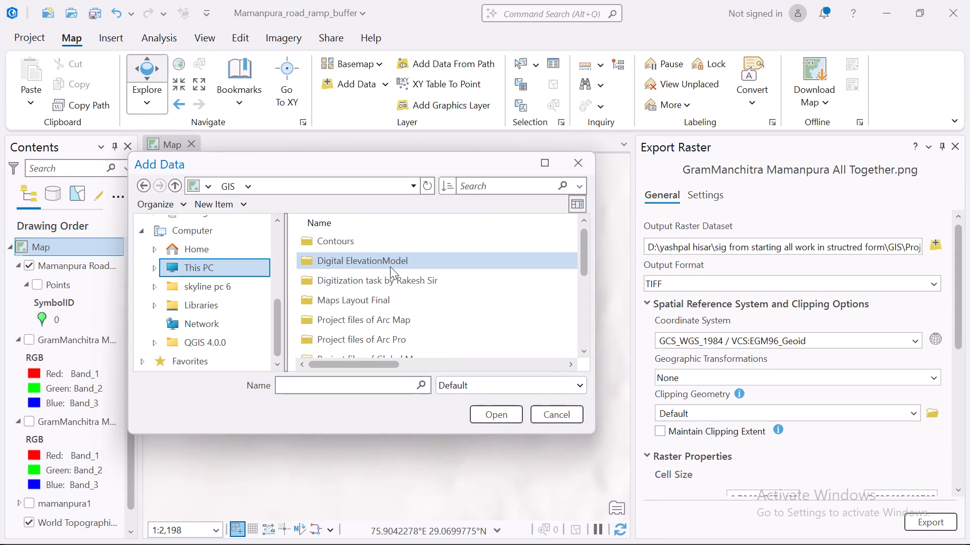
{"action": "scroll", "coordinate": [390, 266], "scroll_direction": "up", "scroll_amount": 1}
{"action": "scroll", "coordinate": [388, 273], "scroll_direction": "down", "scroll_amount": 3}
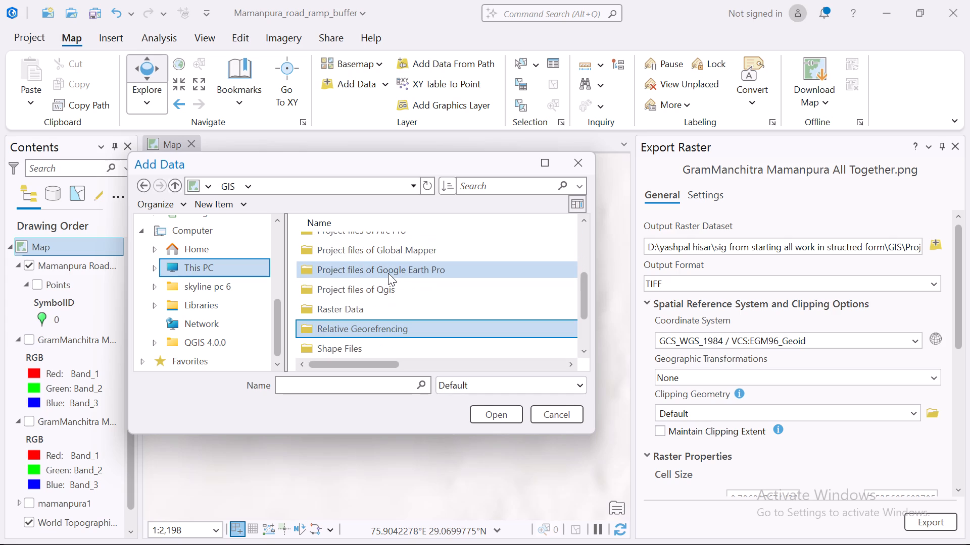
{"action": "scroll", "coordinate": [388, 273], "scroll_direction": "down", "scroll_amount": 1}
{"action": "key", "text": "Up"}
{"action": "key", "text": "Up"}
{"action": "key", "text": "Up"}
{"action": "key", "text": "Up"}
{"action": "key", "text": "Up"}
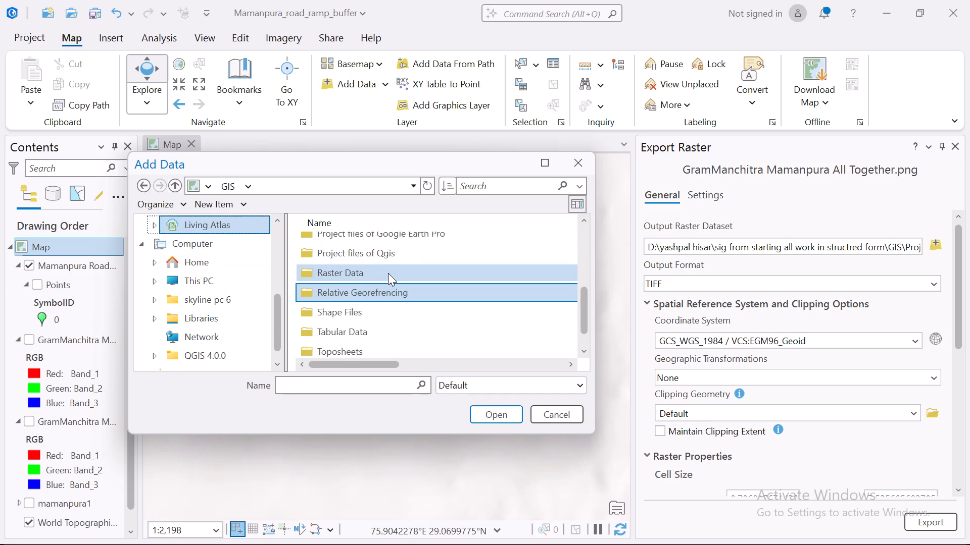
{"action": "scroll", "coordinate": [388, 273], "scroll_direction": "down", "scroll_amount": 1}
{"action": "key", "text": "Up"}
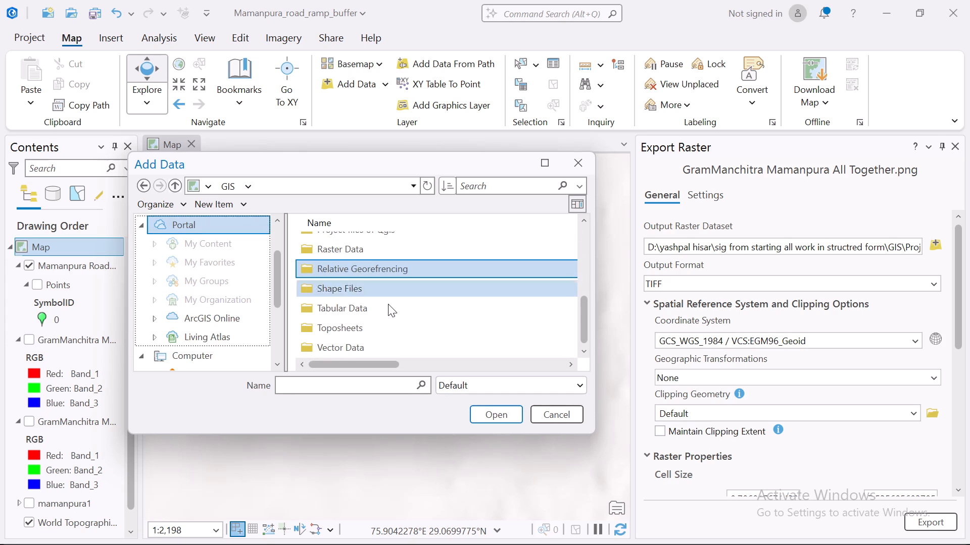
{"action": "left_click", "coordinate": [388, 304]}
{"action": "key", "text": "Up"}
{"action": "key", "text": "Up"}
{"action": "key", "text": "Up"}
{"action": "key", "text": "Up"}
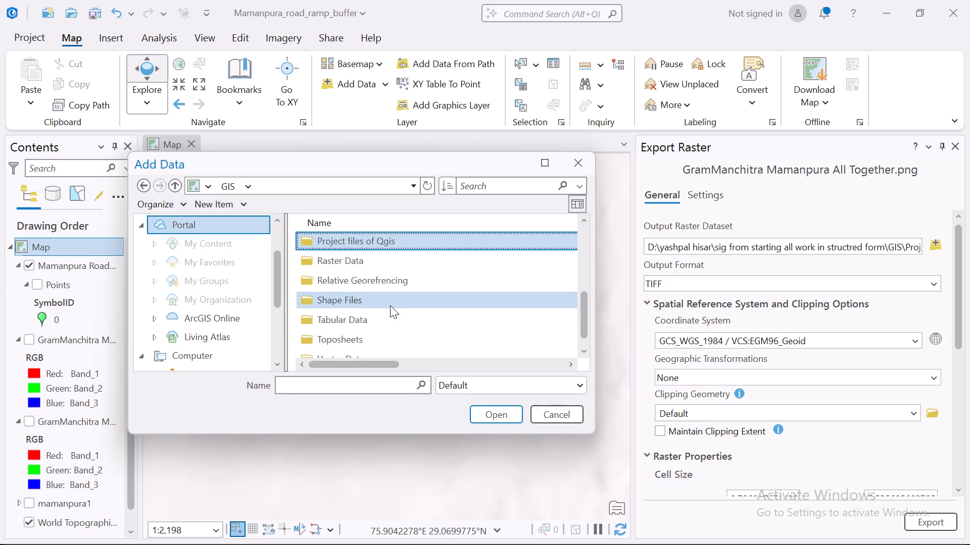
{"action": "key", "text": "Up"}
{"action": "key", "text": "Up"}
{"action": "key", "text": "Up"}
{"action": "key", "text": "Return"}
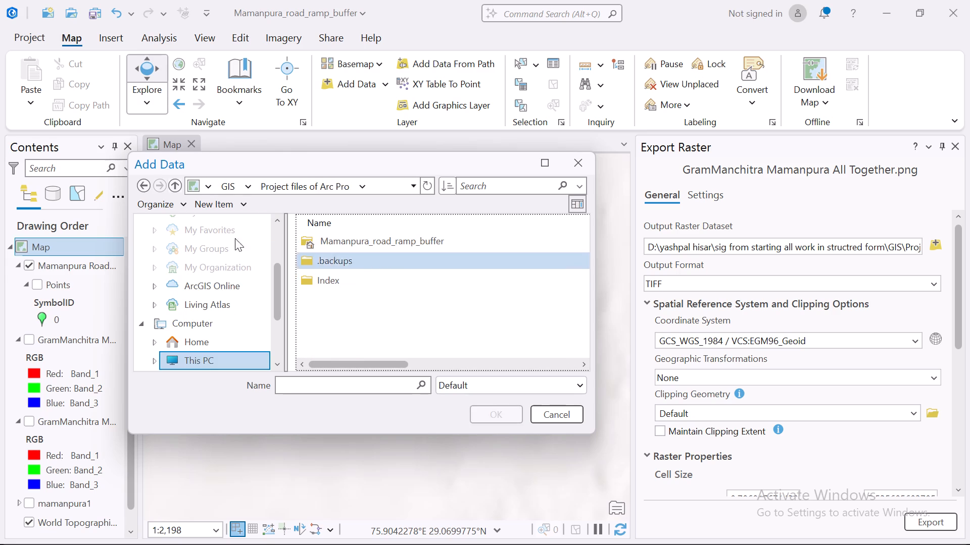
Recheck the GIS folders and Project files of Arc Pro against the export's output path, and close the data browser without adding anything.
{"action": "left_click", "coordinate": [176, 189]}
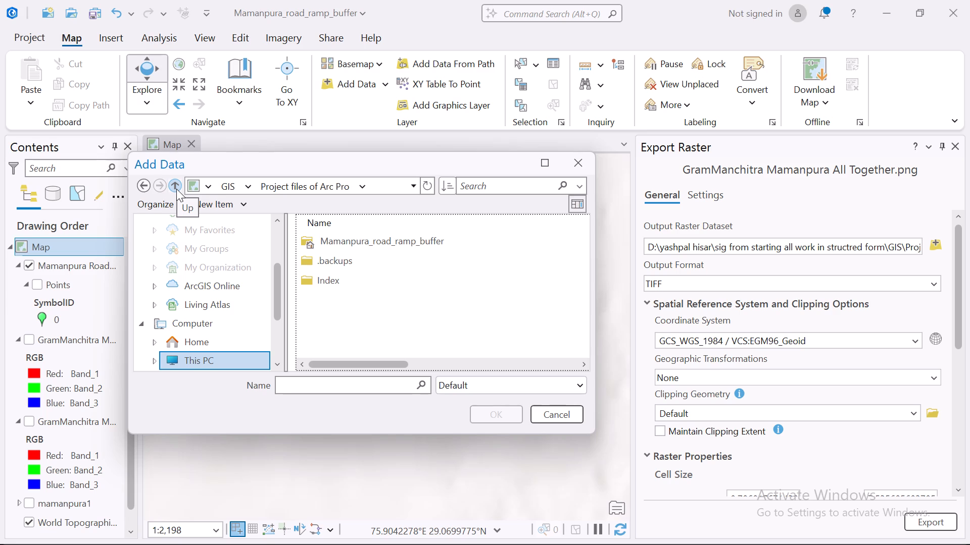
{"action": "scroll", "coordinate": [369, 322], "scroll_direction": "down", "scroll_amount": 5}
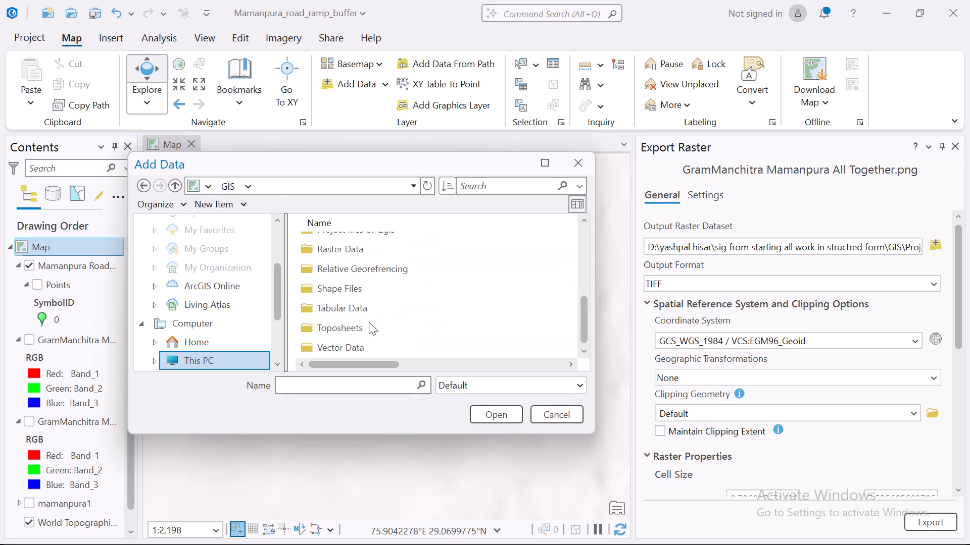
{"action": "scroll", "coordinate": [369, 322], "scroll_direction": "down", "scroll_amount": 1}
{"action": "scroll", "coordinate": [369, 322], "scroll_direction": "up", "scroll_amount": 7}
{"action": "scroll", "coordinate": [369, 322], "scroll_direction": "down", "scroll_amount": 4}
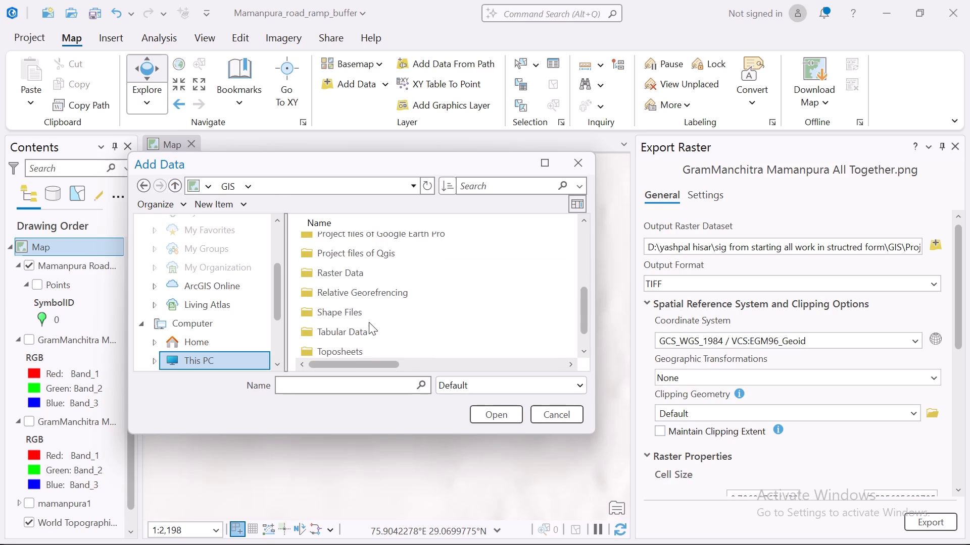
{"action": "scroll", "coordinate": [369, 322], "scroll_direction": "up", "scroll_amount": 2}
{"action": "left_click", "coordinate": [386, 267]}
{"action": "left_click", "coordinate": [386, 267]}
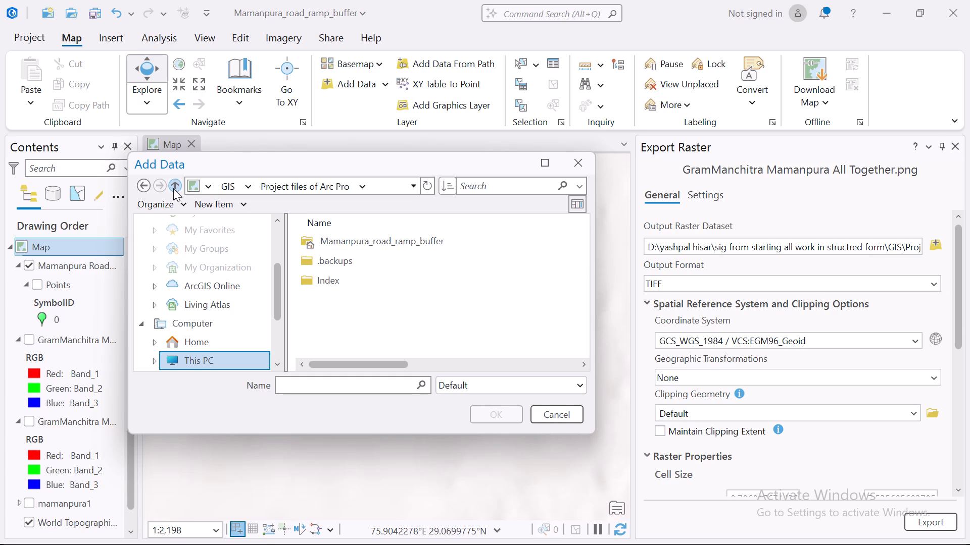
{"action": "left_click", "coordinate": [228, 185]}
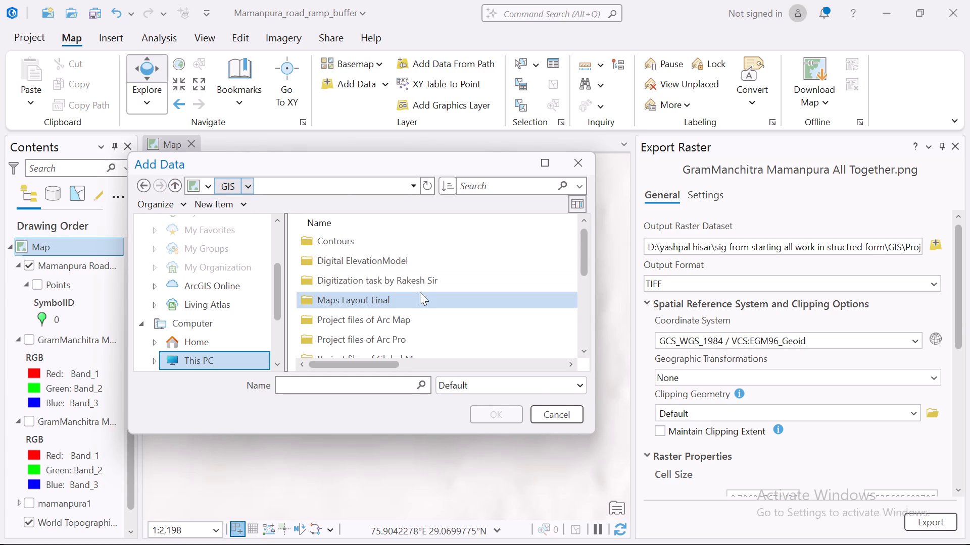
{"action": "scroll", "coordinate": [420, 292], "scroll_direction": "down", "scroll_amount": 2}
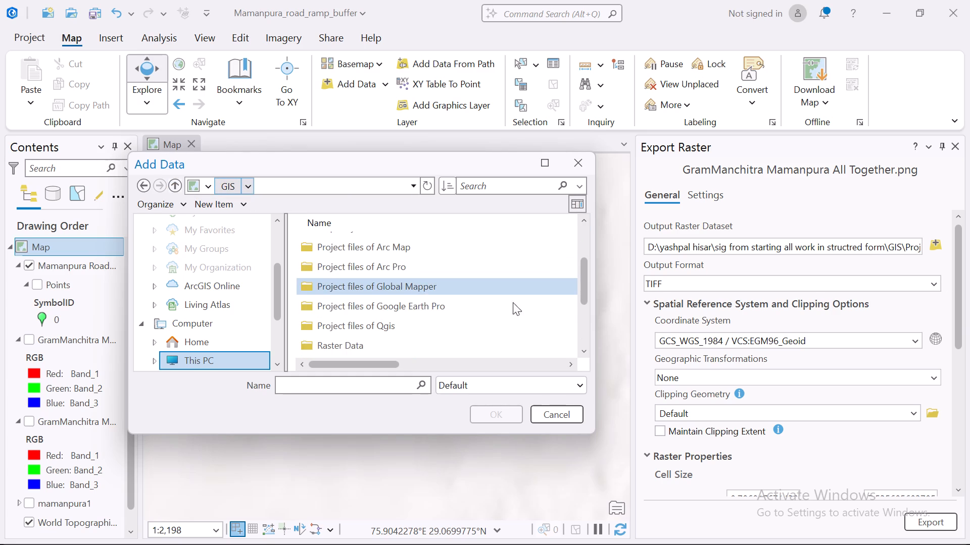
{"action": "left_click", "coordinate": [898, 245]}
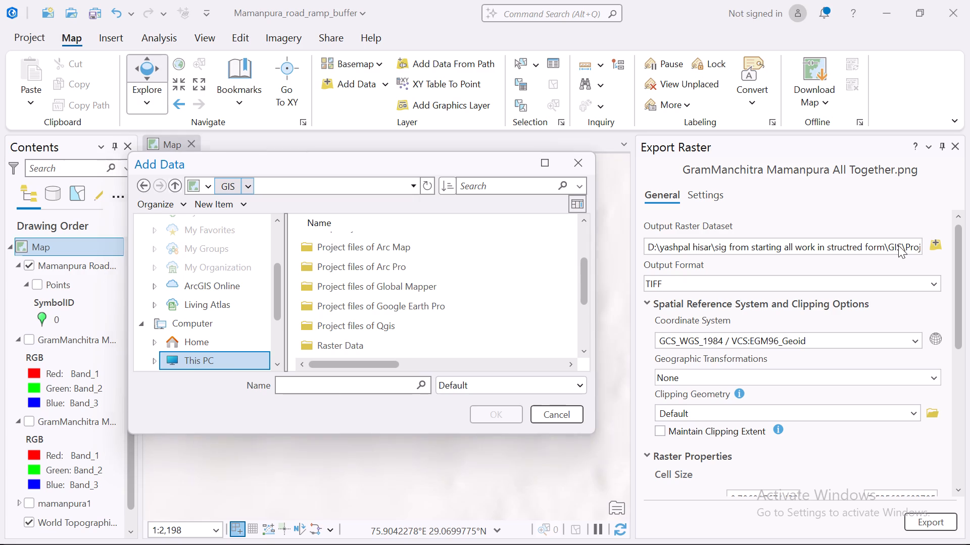
{"action": "left_click", "coordinate": [907, 246]}
{"action": "triple_click", "coordinate": [907, 246]}
{"action": "left_click", "coordinate": [587, 167]}
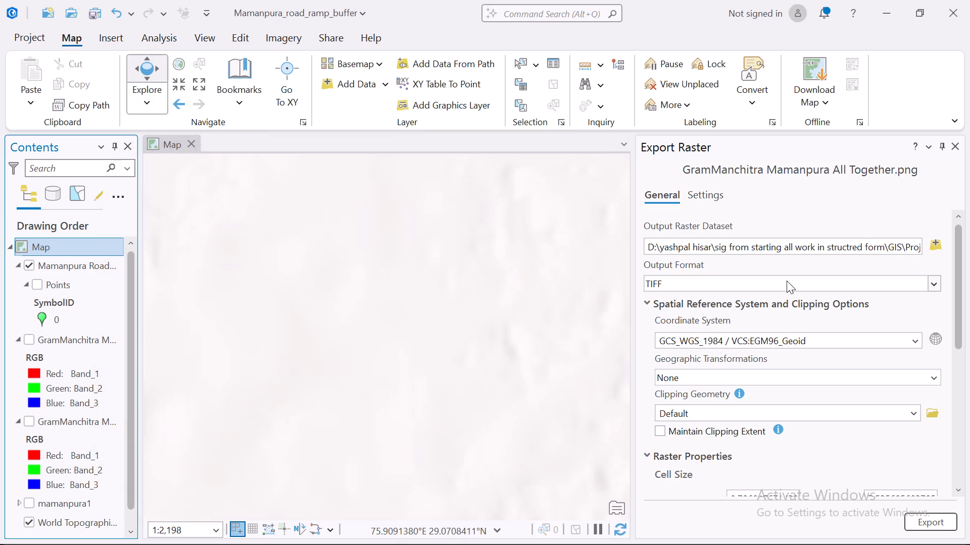
Read through the full output raster dataset path of the export, from the GIS folder to the file name.
{"action": "left_click", "coordinate": [903, 247]}
{"action": "key", "text": "Right"}
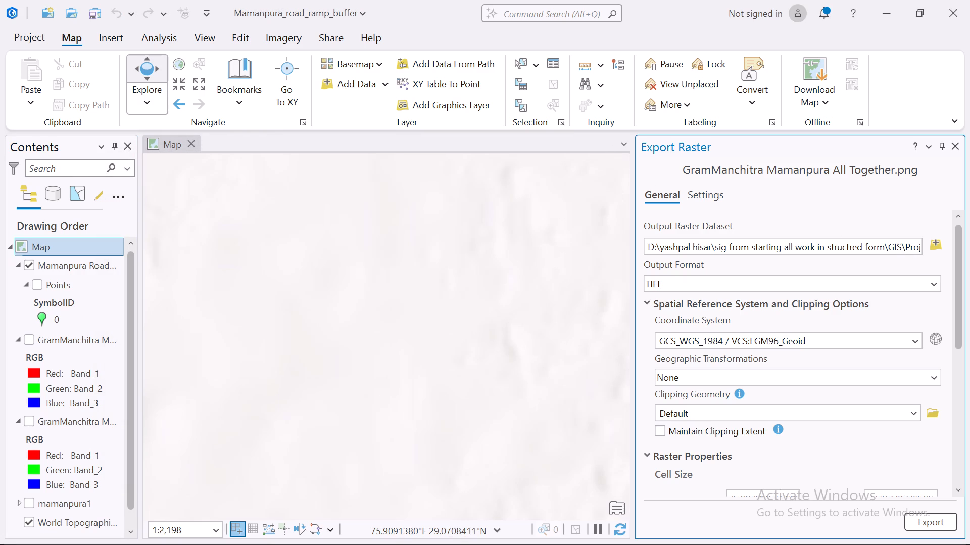
{"action": "key", "text": "Right"}
{"action": "key", "text": "Right"}
{"action": "key", "text": "Right"}
{"action": "key", "text": "Right"}
{"action": "key", "text": "Right"}
{"action": "key", "text": "Right"}
{"action": "key", "text": "Right"}
{"action": "key", "text": "Right"}
{"action": "key", "text": "Right"}
{"action": "key", "text": "Right"}
{"action": "key", "text": "Right"}
{"action": "key", "text": "Right"}
{"action": "key", "text": "Right"}
{"action": "key", "text": "Right"}
{"action": "key", "text": "Right"}
{"action": "key", "text": "Right"}
{"action": "key", "text": "Right"}
{"action": "key", "text": "Right"}
{"action": "key", "text": "Right"}
{"action": "key", "text": "Right"}
{"action": "key", "text": "Right"}
{"action": "key", "text": "Right"}
{"action": "key", "text": "Right"}
{"action": "key", "text": "Right"}
{"action": "key", "text": "Right"}
{"action": "key", "text": "Right"}
{"action": "key", "text": "Right"}
{"action": "key", "text": "Right"}
{"action": "key", "text": "Right"}
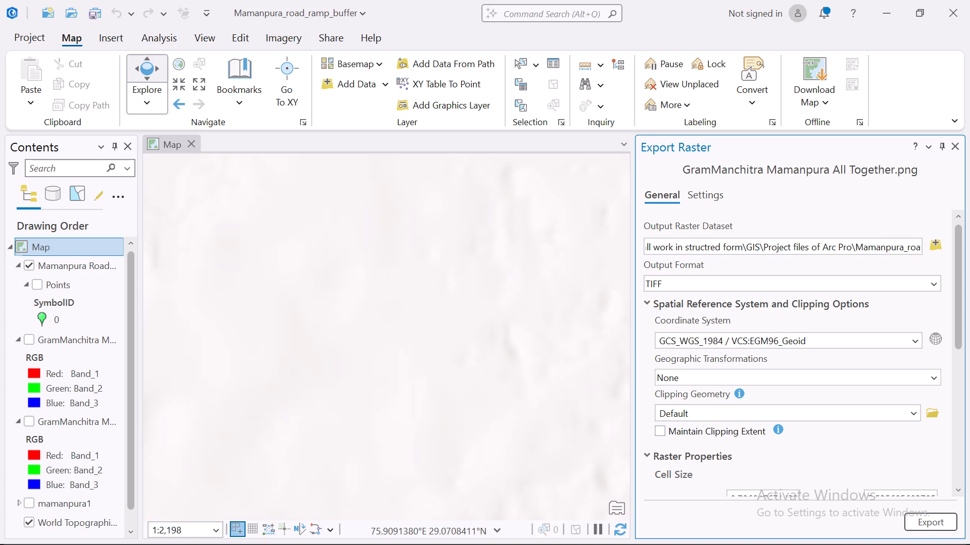
{"action": "key", "text": "Right"}
{"action": "key", "text": "Right"}
{"action": "key", "text": "Right"}
{"action": "key", "text": "Right"}
{"action": "key", "text": "Right"}
{"action": "key", "text": "Right"}
{"action": "key", "text": "Right"}
{"action": "key", "text": "Right"}
{"action": "key", "text": "Right"}
{"action": "key", "text": "Right"}
{"action": "key", "text": "Right"}
{"action": "key", "text": "Right"}
{"action": "key", "text": "Right"}
{"action": "key", "text": "Right"}
{"action": "key", "text": "Right"}
{"action": "key", "text": "Right"}
{"action": "key", "text": "Right"}
{"action": "key", "text": "Right"}
{"action": "key", "text": "Right"}
{"action": "key", "text": "Right"}
{"action": "key", "text": "Right"}
{"action": "key", "text": "Right"}
{"action": "key", "text": "Right"}
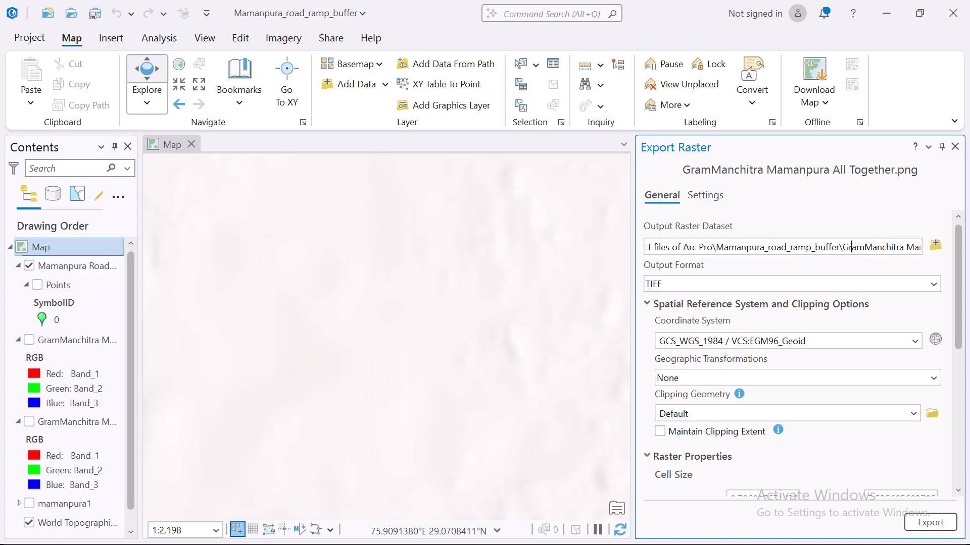
{"action": "key", "text": "Right"}
{"action": "key", "text": "Right"}
{"action": "key", "text": "Right"}
{"action": "key", "text": "Right"}
{"action": "key", "text": "Right"}
{"action": "key", "text": "Right"}
{"action": "key", "text": "Right"}
{"action": "key", "text": "Right"}
{"action": "key", "text": "Right"}
{"action": "key", "text": "Right"}
{"action": "key", "text": "Right"}
{"action": "key", "text": "Right"}
{"action": "key", "text": "Right"}
{"action": "key", "text": "Right"}
{"action": "key", "text": "Right"}
{"action": "key", "text": "Right"}
{"action": "key", "text": "Right"}
{"action": "key", "text": "Right"}
{"action": "key", "text": "Right"}
{"action": "key", "text": "Right"}
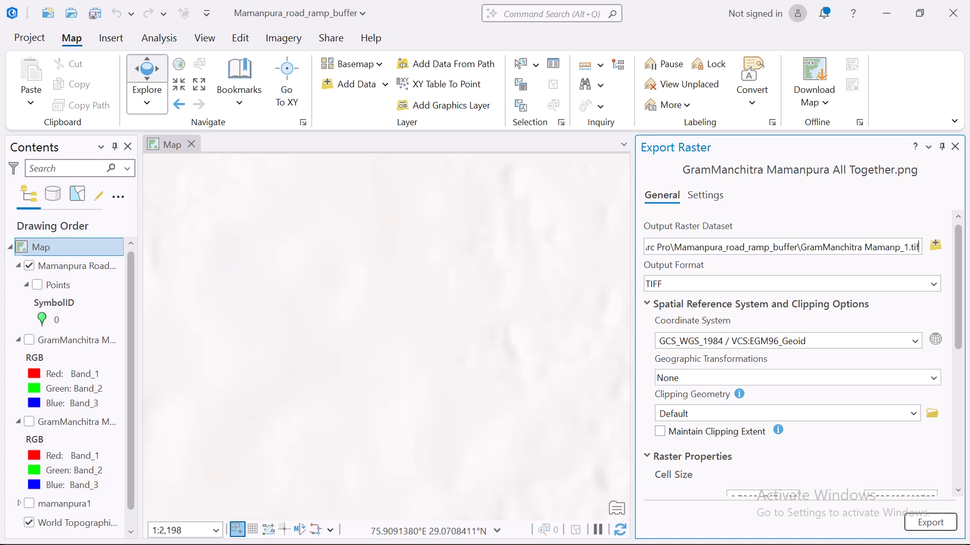
Add GramManchitra Mamanpura A.tif to the map from the Mamanpura_road_ramp_buffer folder under GIS, Project files of Arc Pro.
{"action": "right_click", "coordinate": [110, 244]}
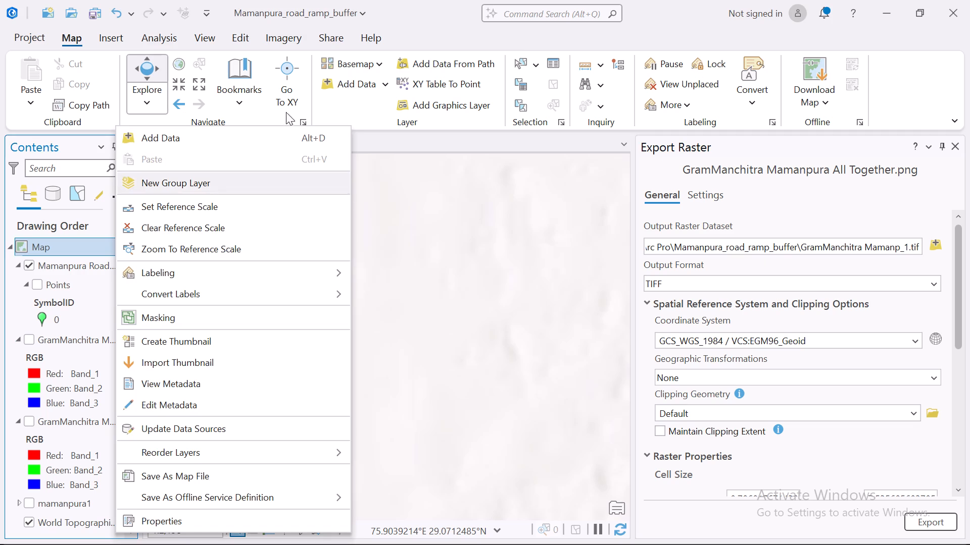
{"action": "left_click", "coordinate": [221, 131]}
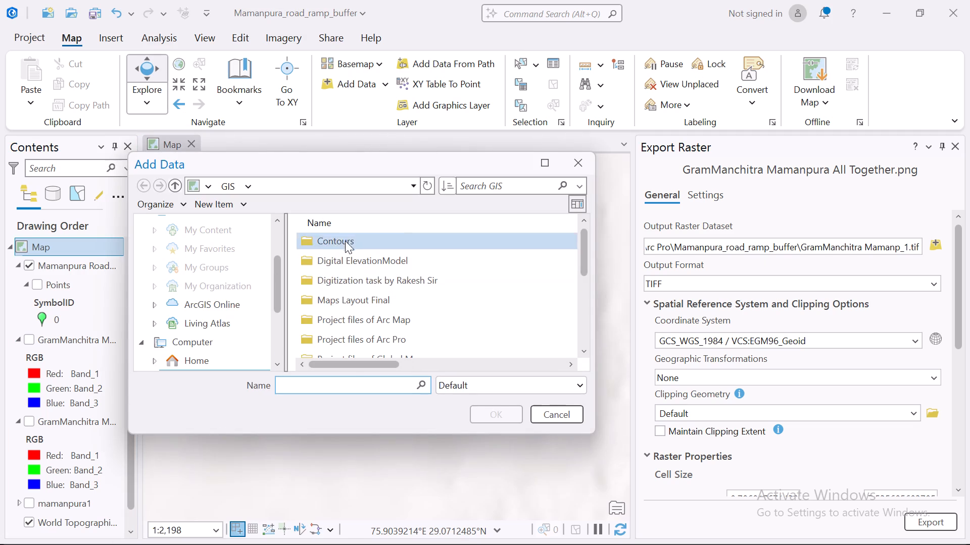
{"action": "scroll", "coordinate": [383, 281], "scroll_direction": "down", "scroll_amount": 2}
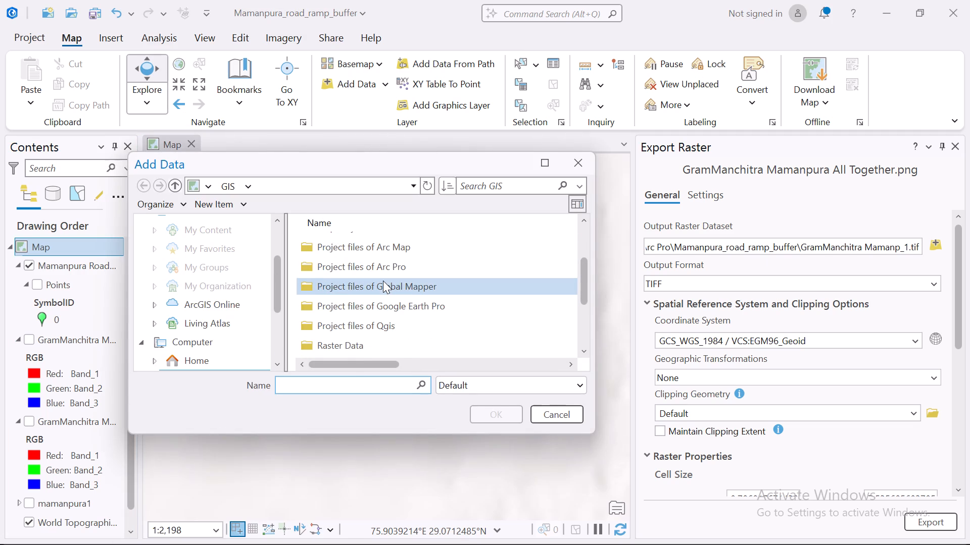
{"action": "scroll", "coordinate": [383, 281], "scroll_direction": "up", "scroll_amount": 1}
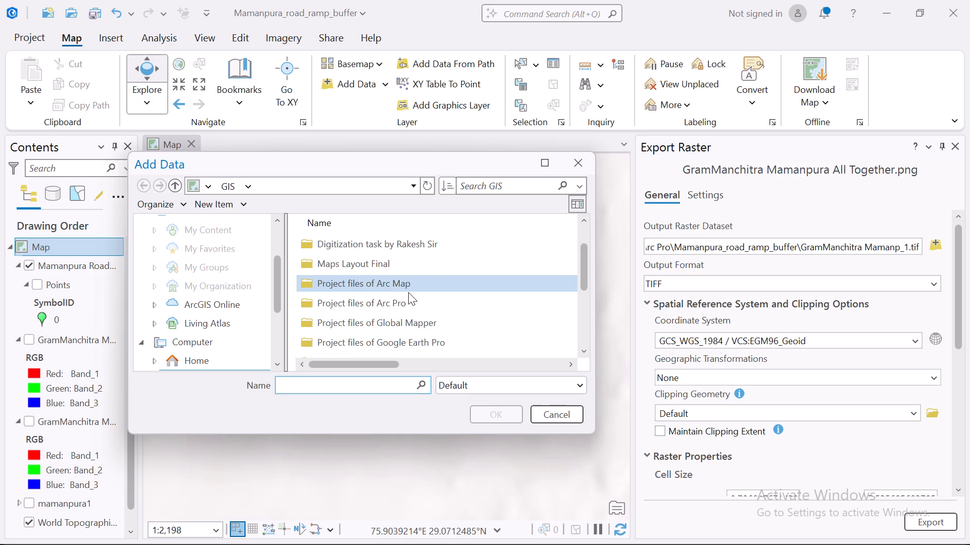
{"action": "left_click", "coordinate": [396, 284]}
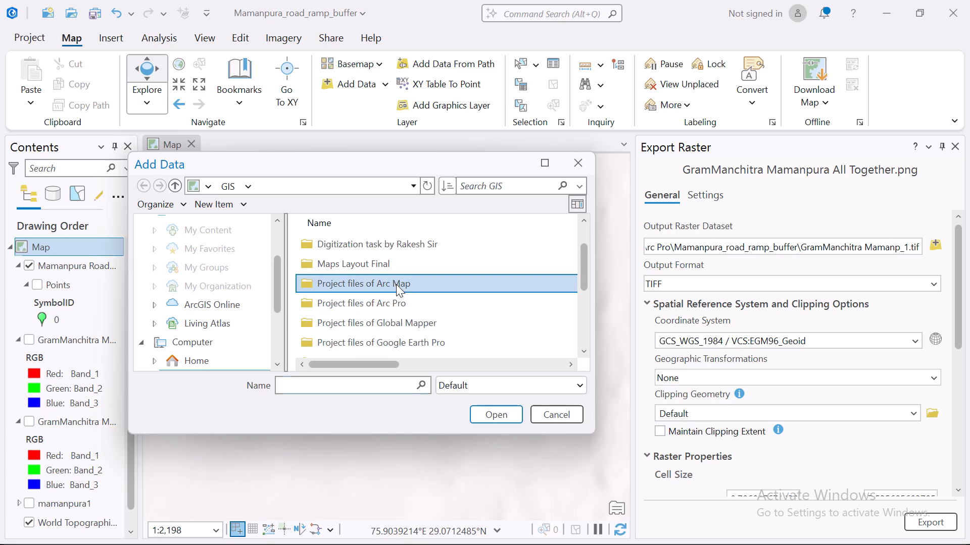
{"action": "double_click", "coordinate": [404, 305]}
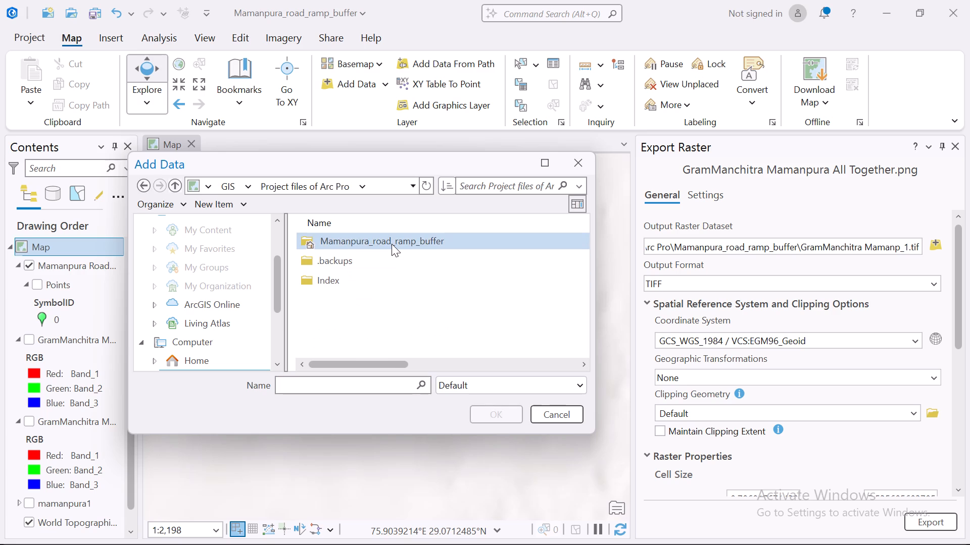
{"action": "double_click", "coordinate": [392, 244]}
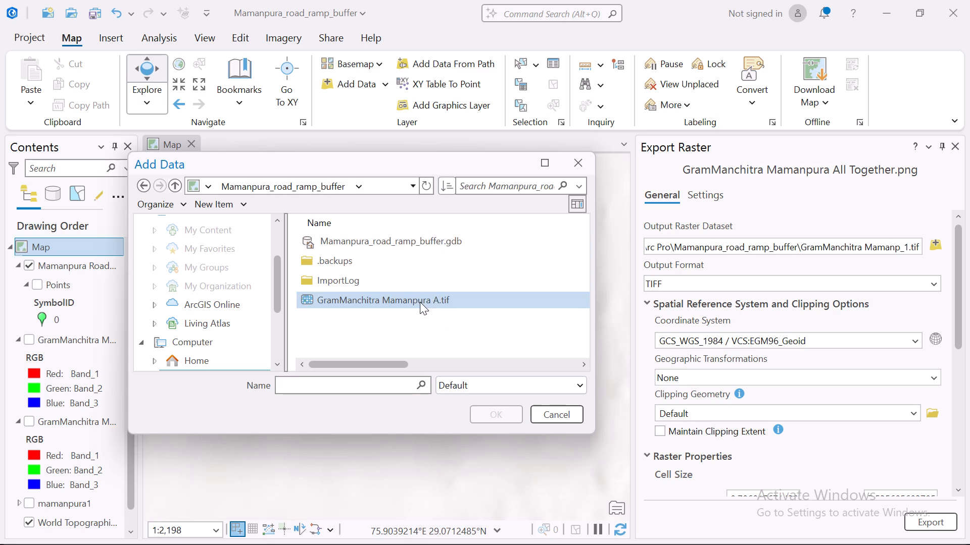
{"action": "left_click", "coordinate": [420, 302]}
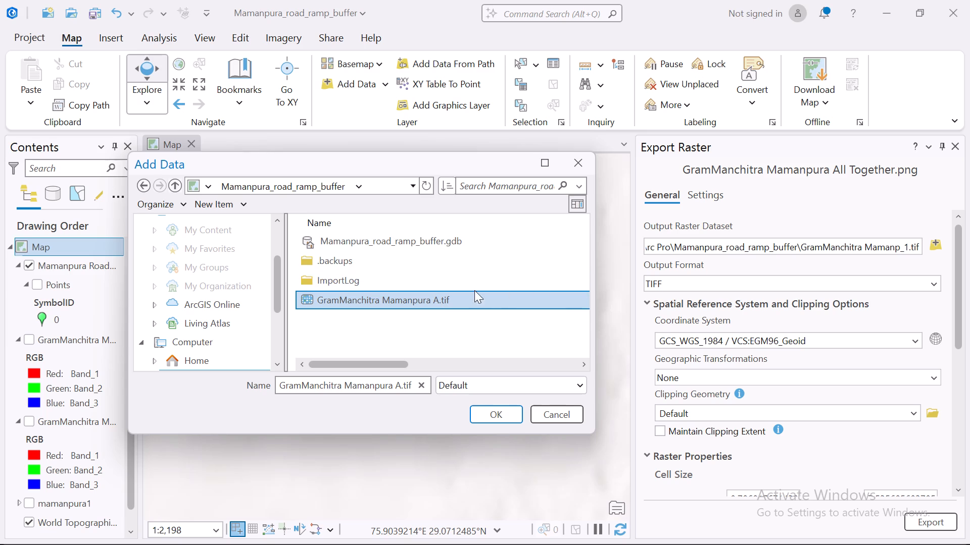
{"action": "left_click", "coordinate": [539, 298]}
{"action": "left_click_drag", "start_coordinate": [508, 414], "coordinate": [516, 411]}
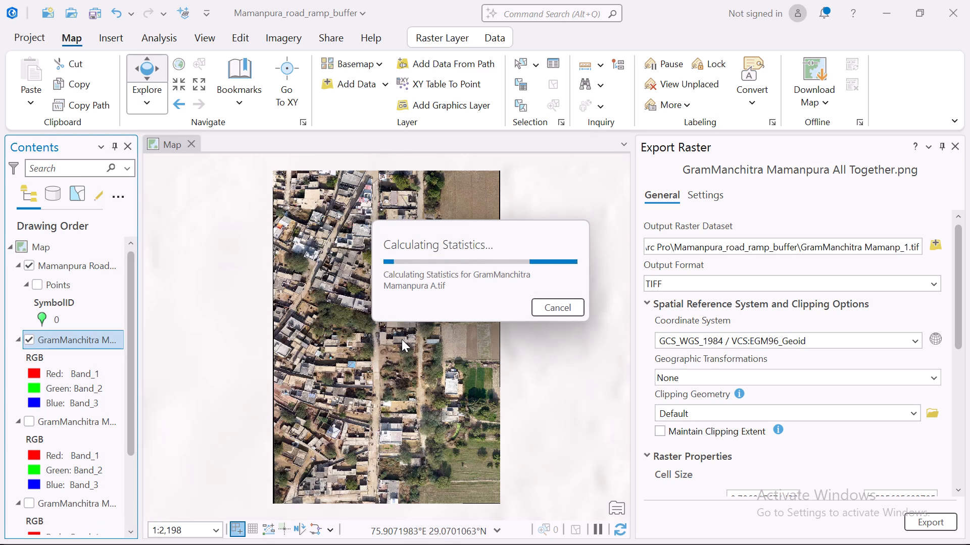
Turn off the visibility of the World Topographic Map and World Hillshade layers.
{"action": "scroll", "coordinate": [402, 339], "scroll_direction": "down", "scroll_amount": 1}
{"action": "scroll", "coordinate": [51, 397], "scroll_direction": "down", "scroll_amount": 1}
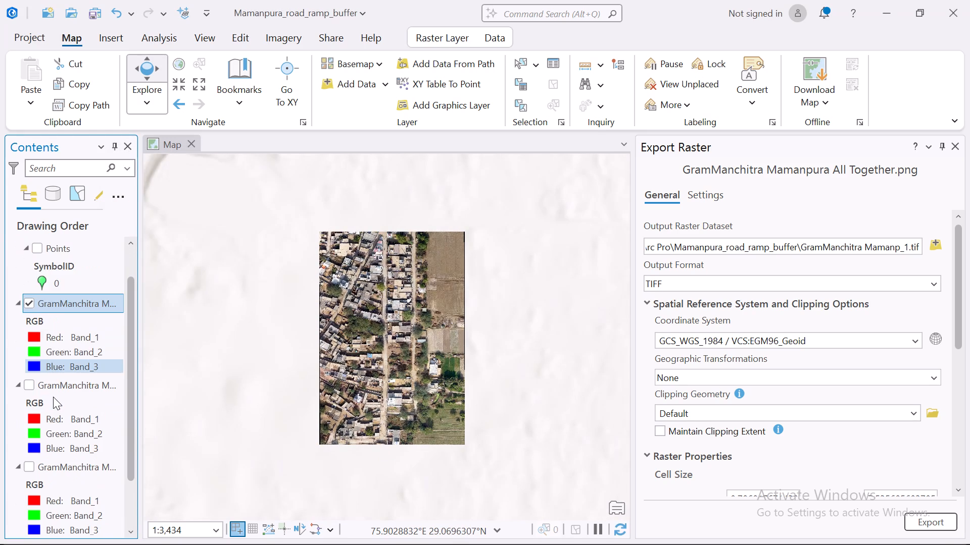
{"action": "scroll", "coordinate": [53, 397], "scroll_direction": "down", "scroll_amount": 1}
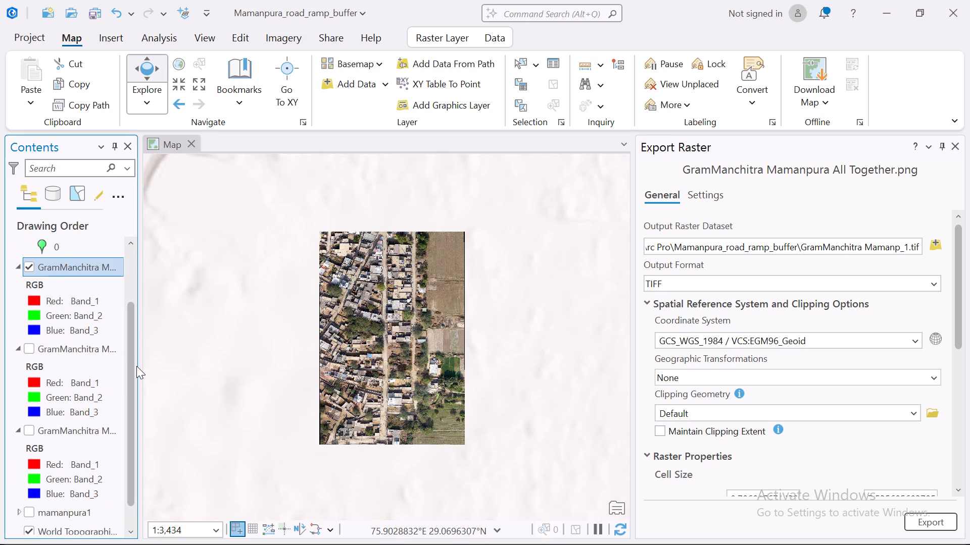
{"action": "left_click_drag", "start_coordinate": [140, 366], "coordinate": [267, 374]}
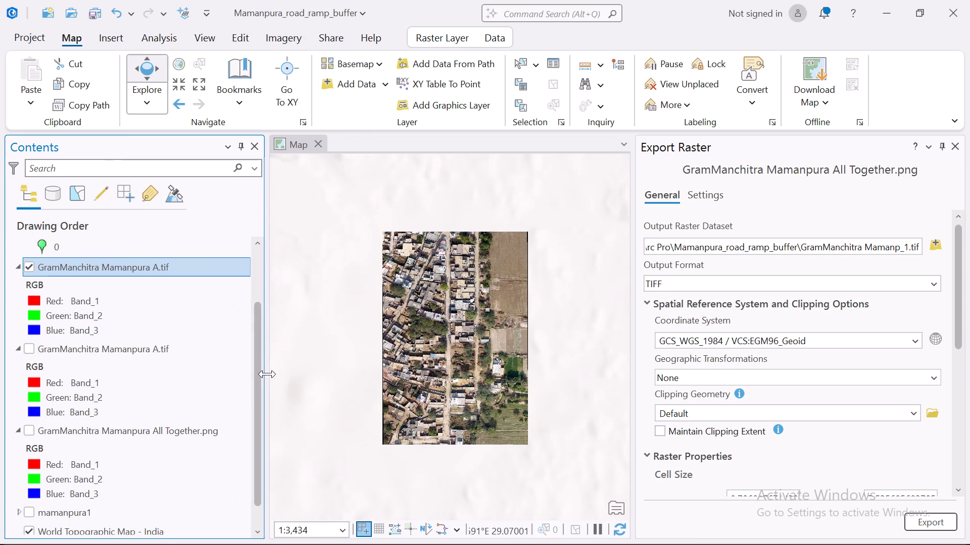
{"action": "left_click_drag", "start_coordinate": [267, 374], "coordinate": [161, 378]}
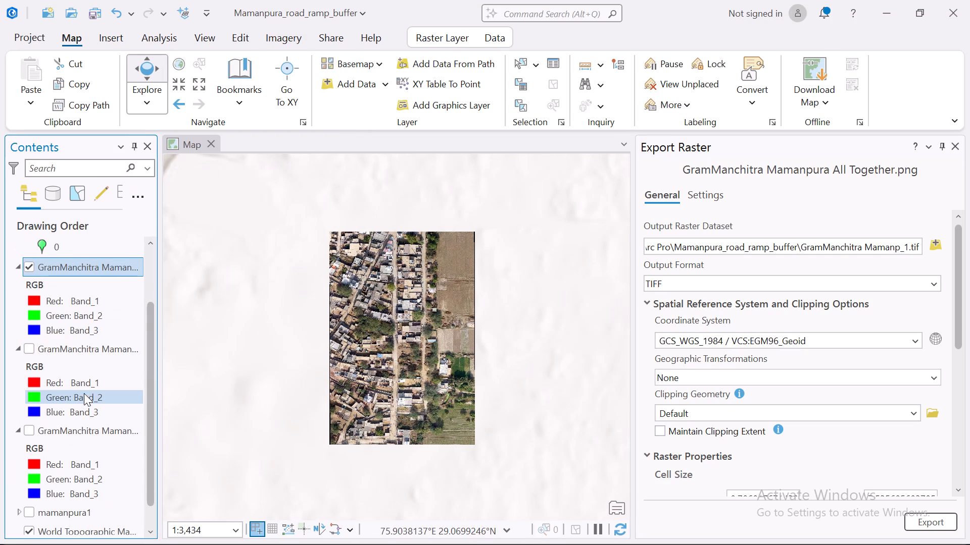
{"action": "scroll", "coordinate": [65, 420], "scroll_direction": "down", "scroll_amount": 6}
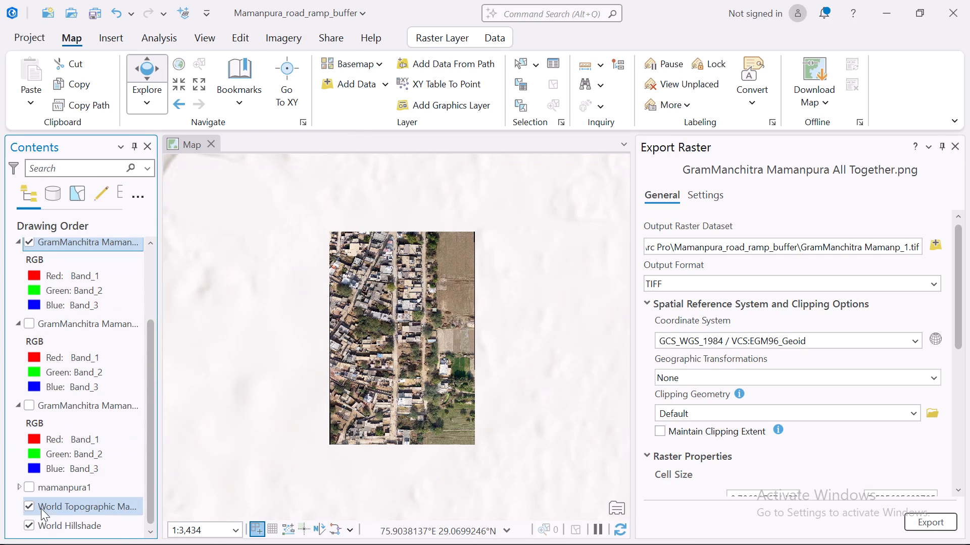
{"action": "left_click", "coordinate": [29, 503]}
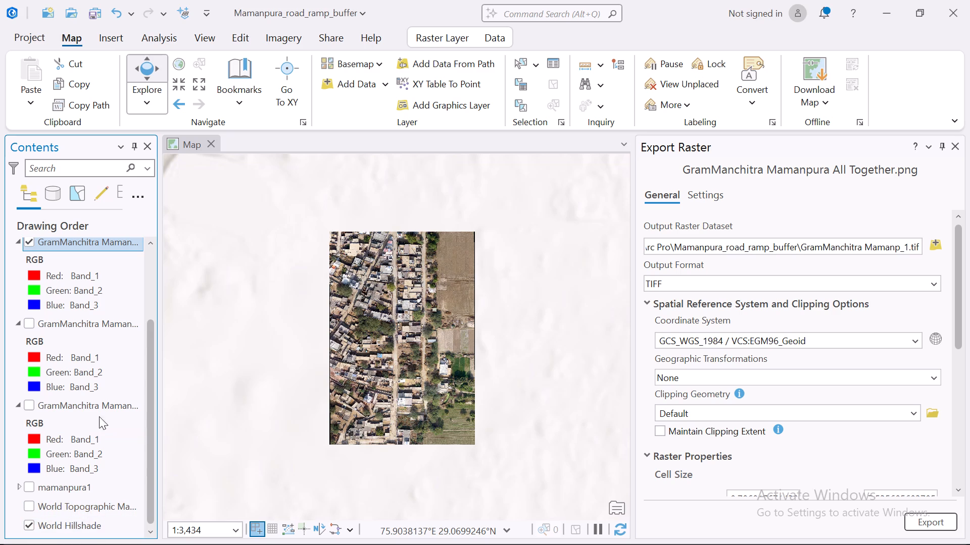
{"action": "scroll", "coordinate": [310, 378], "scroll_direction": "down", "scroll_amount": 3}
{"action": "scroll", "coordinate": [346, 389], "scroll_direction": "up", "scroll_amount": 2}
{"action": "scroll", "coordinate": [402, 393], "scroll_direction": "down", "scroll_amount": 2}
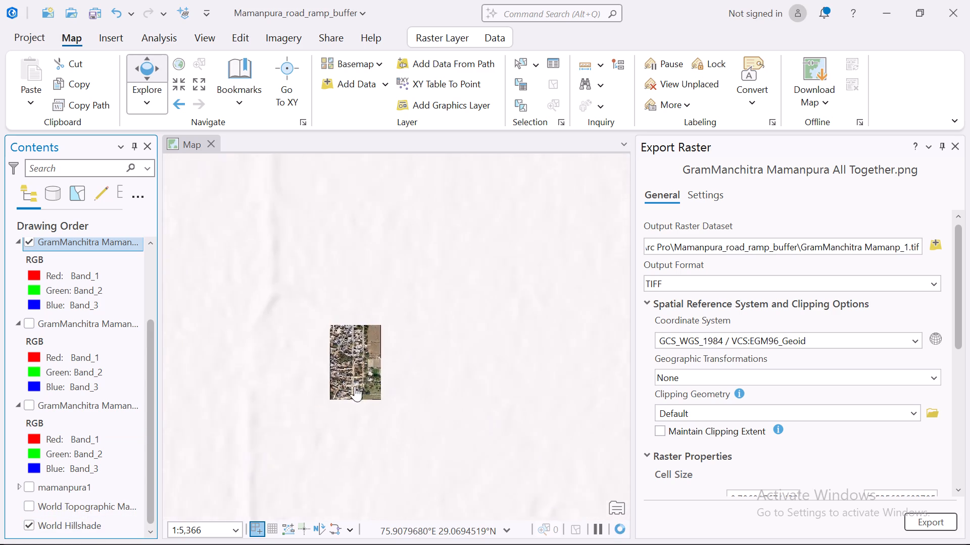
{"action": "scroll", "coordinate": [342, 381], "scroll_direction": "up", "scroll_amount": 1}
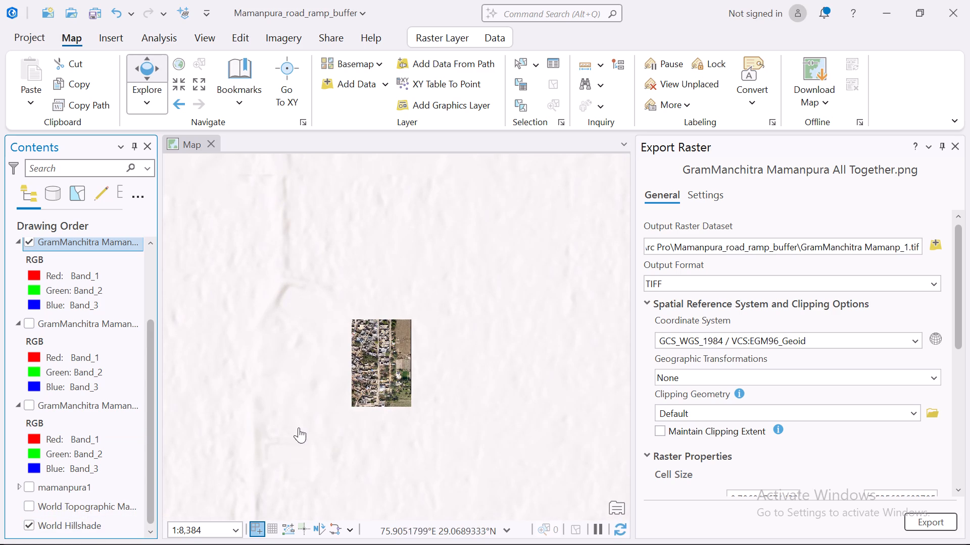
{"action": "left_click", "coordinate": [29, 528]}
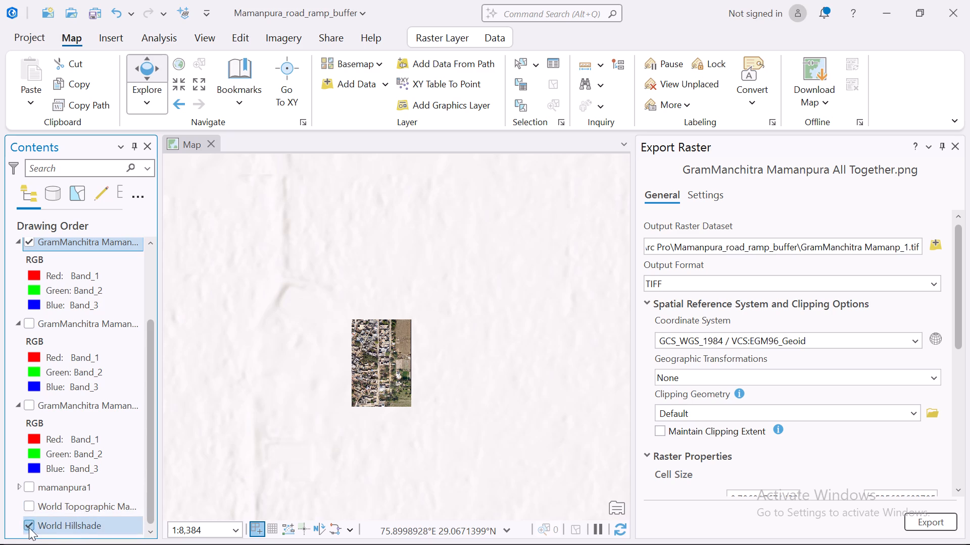
Change the map's basemap to Imagery.
{"action": "left_click", "coordinate": [363, 66]}
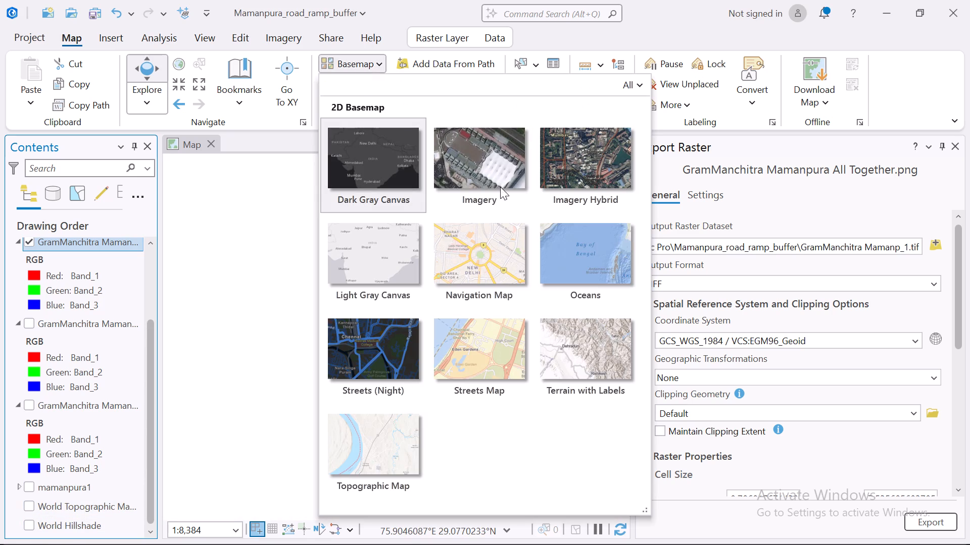
{"action": "left_click", "coordinate": [498, 178]}
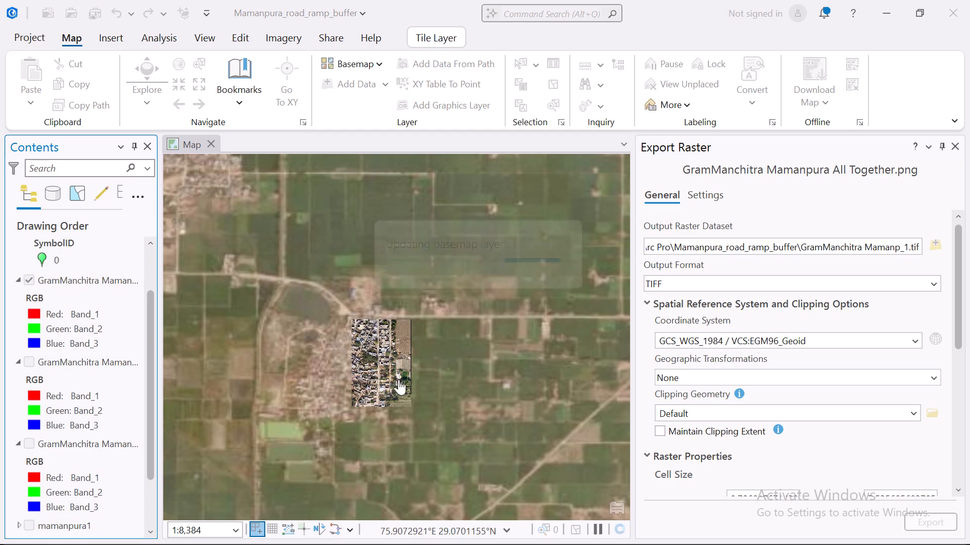
Examine how the roads and edges of the added GramManchitra raster line up with the imagery basemap on all sides.
{"action": "scroll", "coordinate": [370, 370], "scroll_direction": "up", "scroll_amount": 4}
{"action": "scroll", "coordinate": [372, 365], "scroll_direction": "down", "scroll_amount": 2}
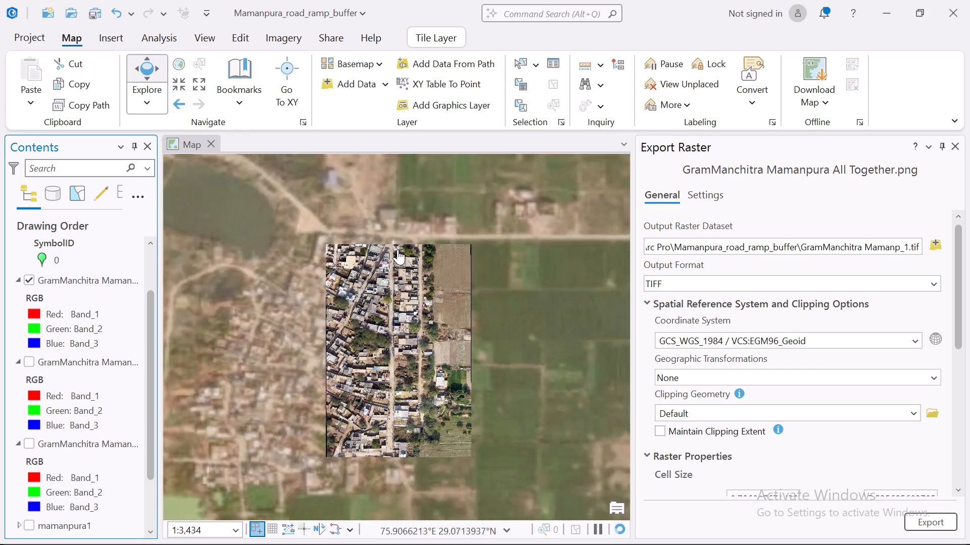
{"action": "scroll", "coordinate": [398, 249], "scroll_direction": "up", "scroll_amount": 4}
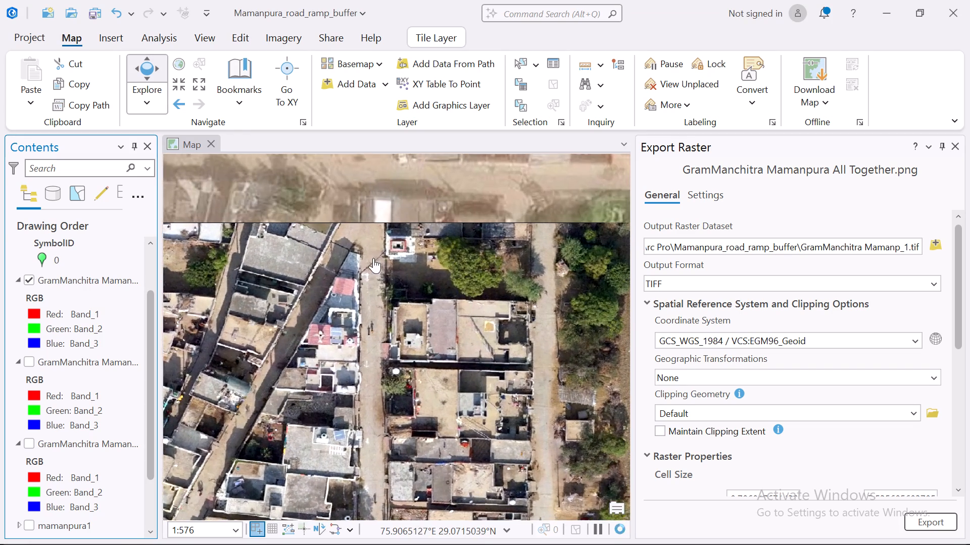
{"action": "scroll", "coordinate": [383, 223], "scroll_direction": "down", "scroll_amount": 1}
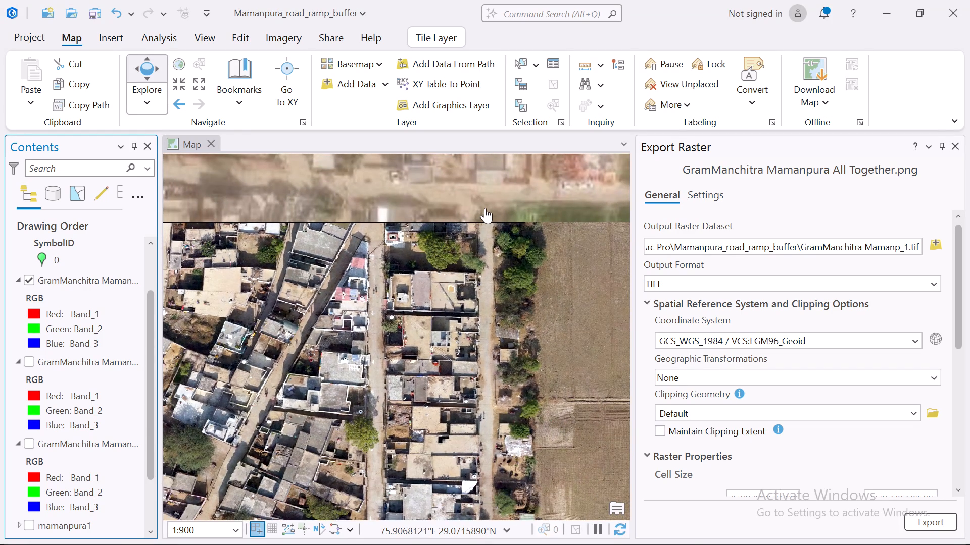
{"action": "scroll", "coordinate": [485, 208], "scroll_direction": "down", "scroll_amount": 2}
{"action": "scroll", "coordinate": [361, 391], "scroll_direction": "up", "scroll_amount": 1}
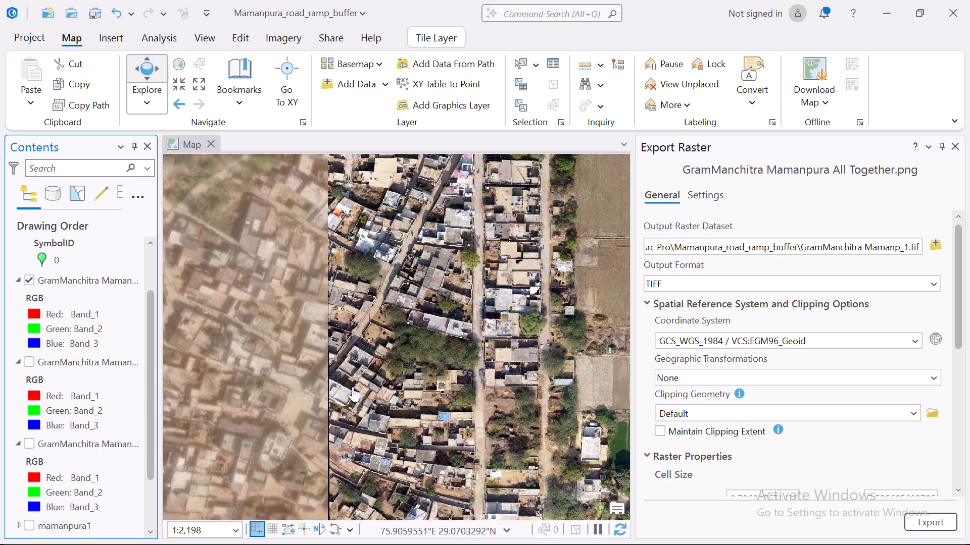
{"action": "scroll", "coordinate": [329, 369], "scroll_direction": "up", "scroll_amount": 1}
{"action": "scroll", "coordinate": [338, 295], "scroll_direction": "down", "scroll_amount": 4}
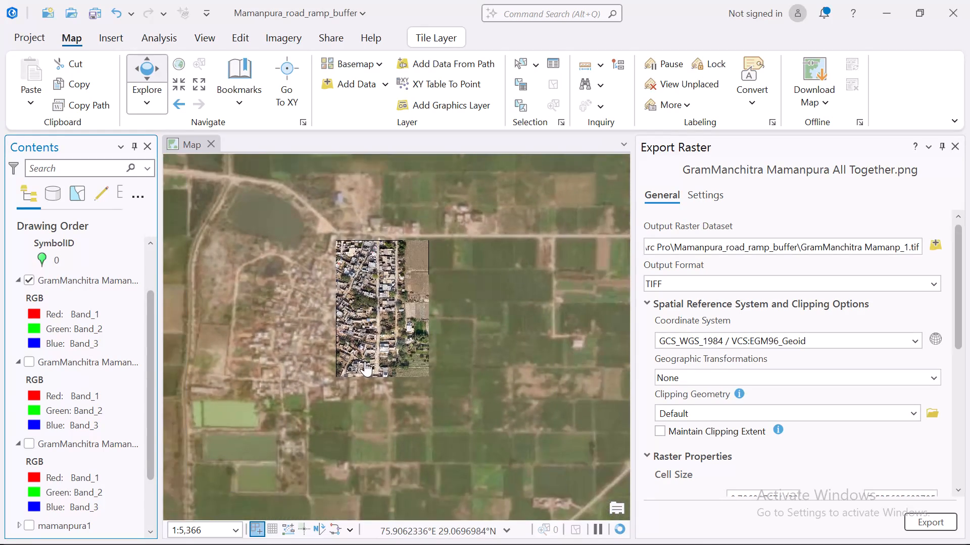
{"action": "scroll", "coordinate": [370, 378], "scroll_direction": "up", "scroll_amount": 4}
{"action": "scroll", "coordinate": [393, 373], "scroll_direction": "down", "scroll_amount": 2}
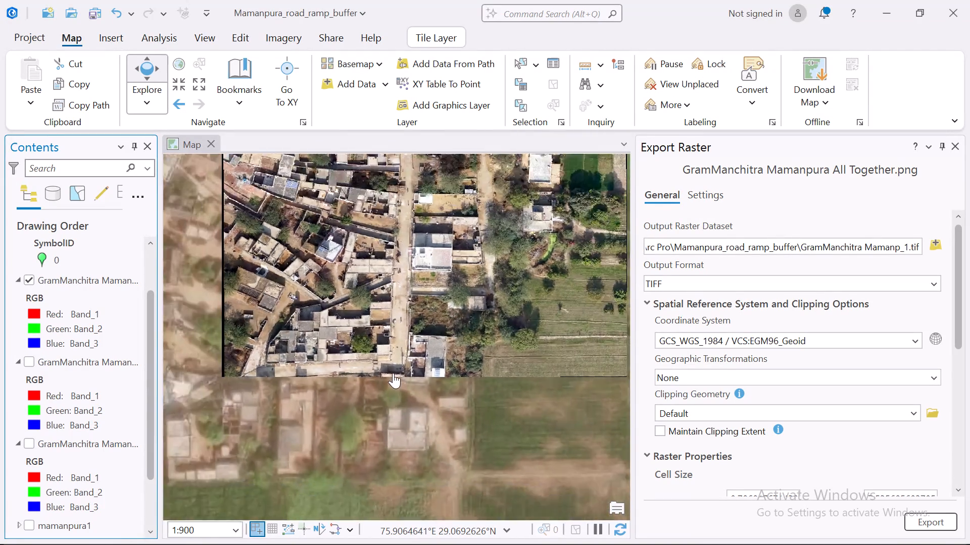
{"action": "scroll", "coordinate": [393, 372], "scroll_direction": "down", "scroll_amount": 2}
{"action": "scroll", "coordinate": [441, 325], "scroll_direction": "up", "scroll_amount": 3}
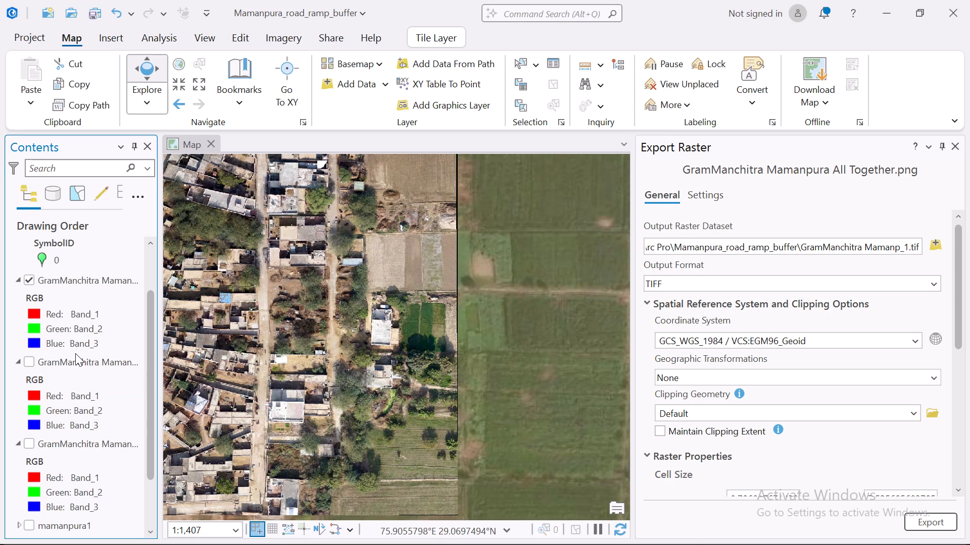
Remove the duplicate, switched-off GramManchitra Mamanpura A.tif layer from the map.
{"action": "right_click", "coordinate": [75, 360]}
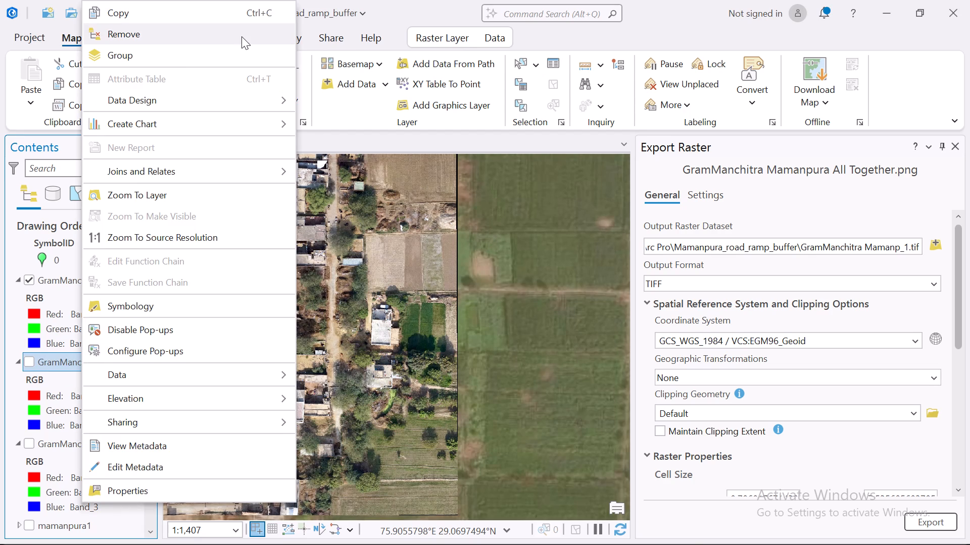
{"action": "left_click", "coordinate": [242, 36]}
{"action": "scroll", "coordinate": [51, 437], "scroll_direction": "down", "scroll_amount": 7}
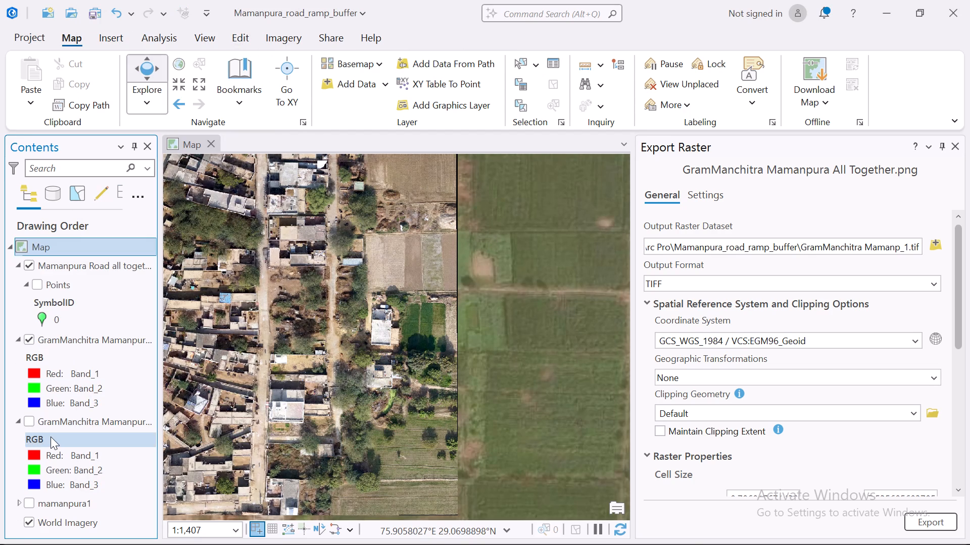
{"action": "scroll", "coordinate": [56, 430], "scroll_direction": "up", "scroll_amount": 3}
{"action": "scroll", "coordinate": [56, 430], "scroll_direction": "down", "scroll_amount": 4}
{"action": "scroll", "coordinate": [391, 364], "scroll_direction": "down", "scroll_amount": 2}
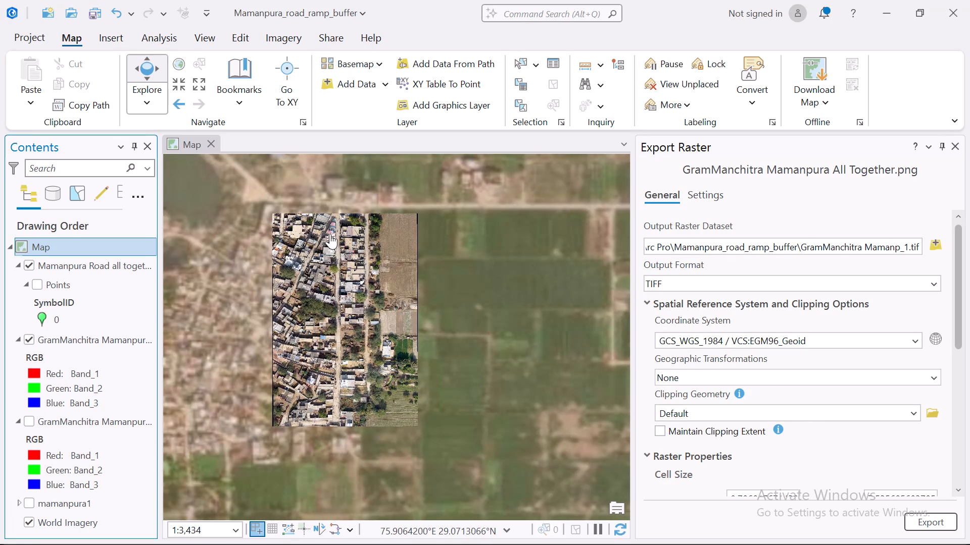
Examine the lanes and rooftops in the northern part of the GramManchitra raster at close scale.
{"action": "scroll", "coordinate": [332, 241], "scroll_direction": "up", "scroll_amount": 3}
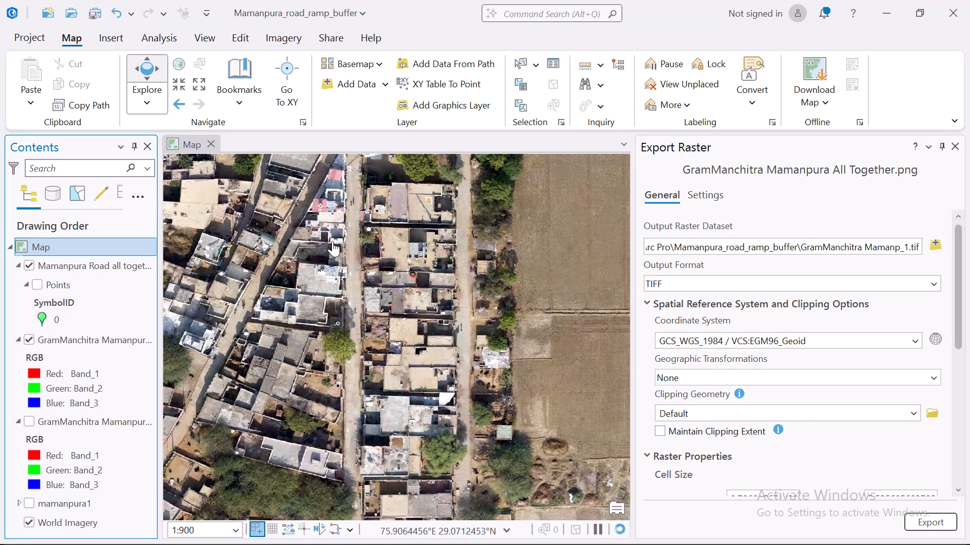
{"action": "scroll", "coordinate": [353, 227], "scroll_direction": "up", "scroll_amount": 5}
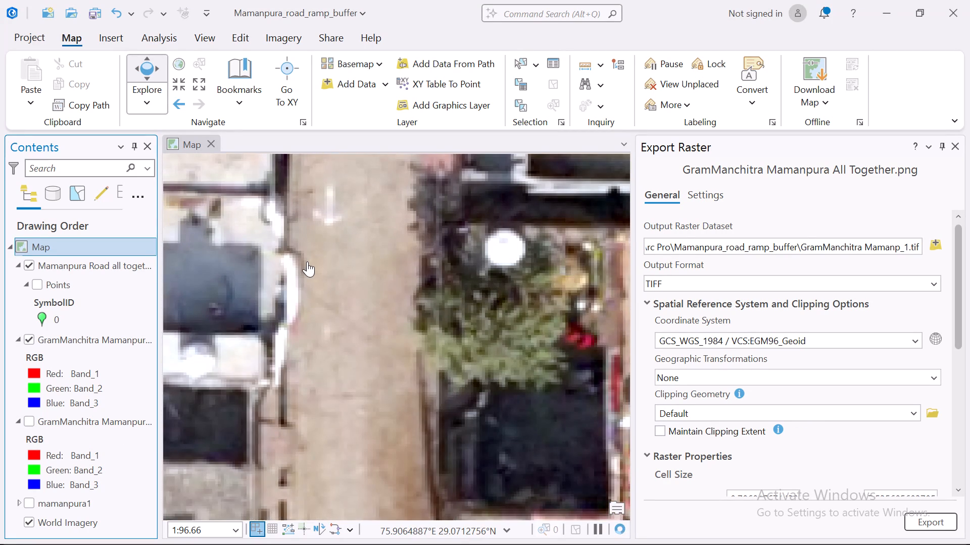
{"action": "scroll", "coordinate": [303, 259], "scroll_direction": "down", "scroll_amount": 5}
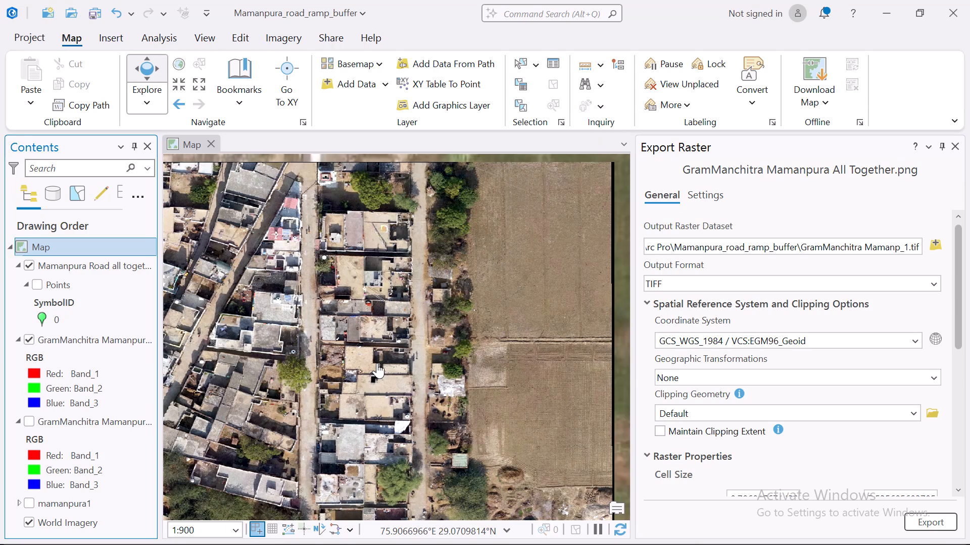
{"action": "scroll", "coordinate": [530, 311], "scroll_direction": "up", "scroll_amount": 3}
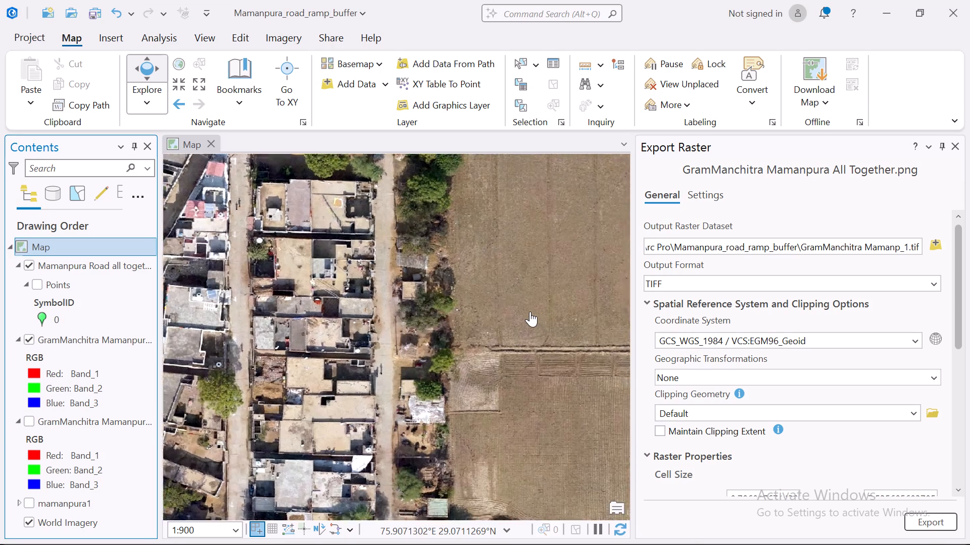
Examine how the GramManchitra raster meets the imagery basemap from its southwest corner up the western edge and along the northern edge.
{"action": "scroll", "coordinate": [530, 311], "scroll_direction": "down", "scroll_amount": 7}
{"action": "left_click_drag", "start_coordinate": [522, 425], "coordinate": [490, 362]}
{"action": "scroll", "coordinate": [465, 393], "scroll_direction": "up", "scroll_amount": 4}
{"action": "left_click_drag", "start_coordinate": [345, 361], "coordinate": [428, 416]}
{"action": "left_click_drag", "start_coordinate": [317, 377], "coordinate": [333, 373]}
{"action": "scroll", "coordinate": [339, 403], "scroll_direction": "up", "scroll_amount": 2}
{"action": "left_click_drag", "start_coordinate": [289, 393], "coordinate": [342, 386]}
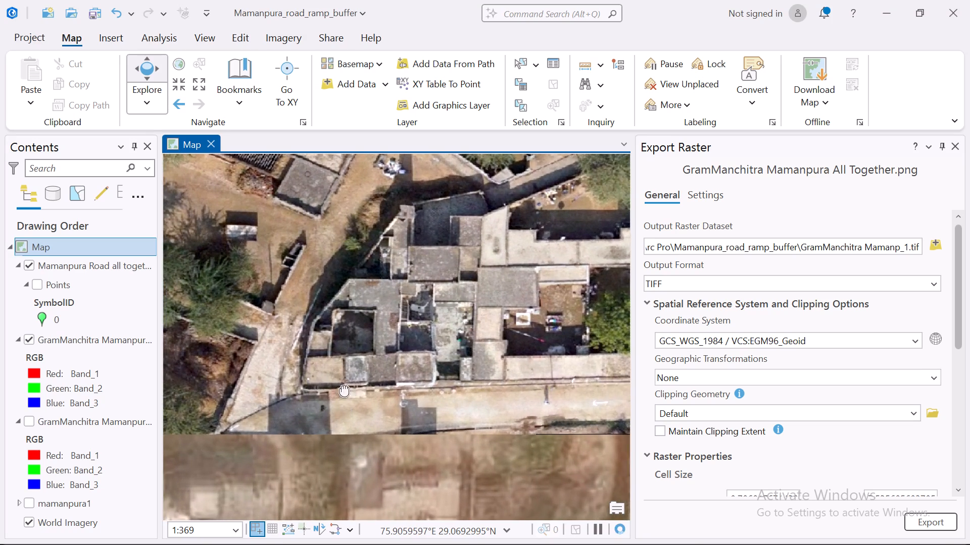
{"action": "left_click_drag", "start_coordinate": [342, 386], "coordinate": [387, 507]}
{"action": "left_click_drag", "start_coordinate": [384, 349], "coordinate": [391, 451]}
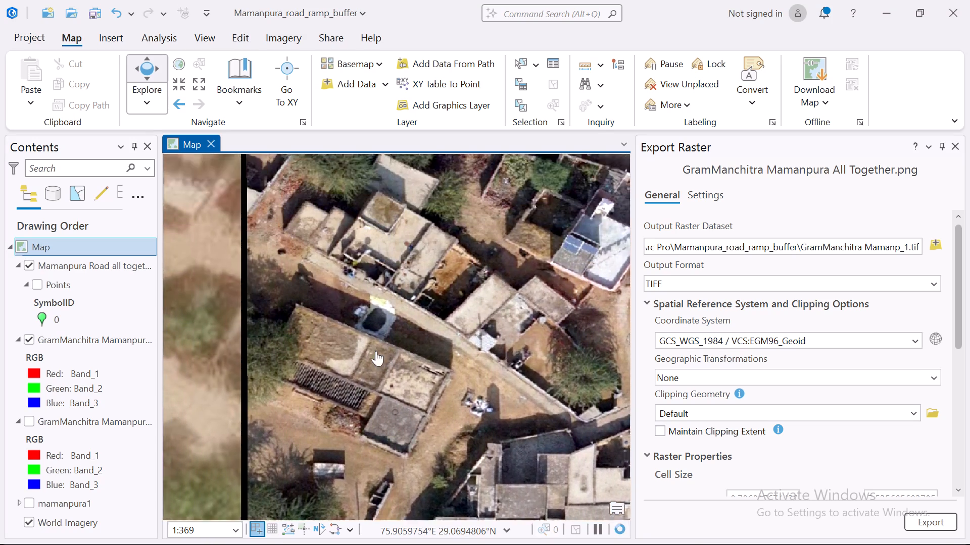
{"action": "left_click_drag", "start_coordinate": [374, 328], "coordinate": [369, 436]}
{"action": "left_click_drag", "start_coordinate": [363, 312], "coordinate": [371, 378]}
{"action": "left_click_drag", "start_coordinate": [371, 290], "coordinate": [374, 379]}
{"action": "left_click_drag", "start_coordinate": [379, 282], "coordinate": [385, 388]}
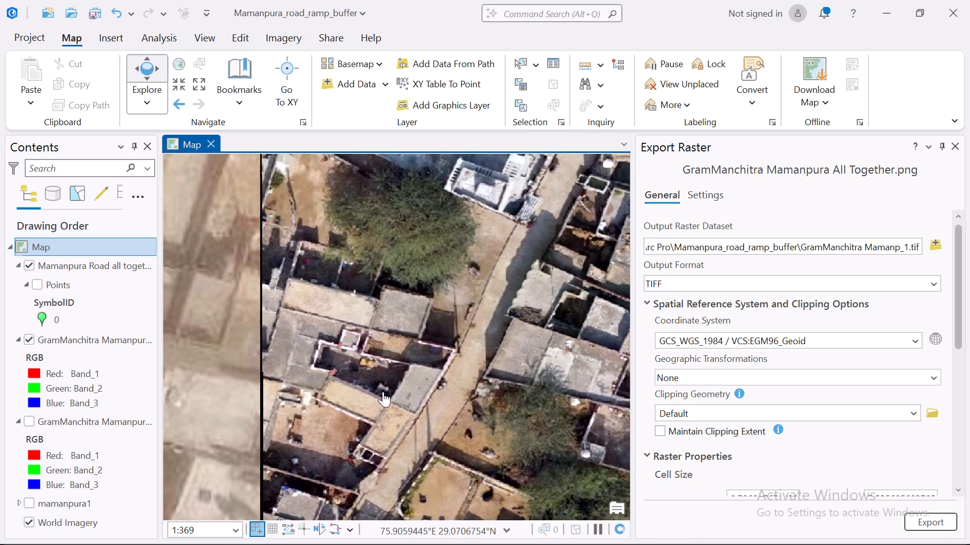
{"action": "left_click_drag", "start_coordinate": [386, 272], "coordinate": [391, 416]}
{"action": "left_click_drag", "start_coordinate": [385, 322], "coordinate": [383, 195]}
{"action": "left_click_drag", "start_coordinate": [386, 317], "coordinate": [372, 365]}
{"action": "left_click_drag", "start_coordinate": [406, 314], "coordinate": [168, 313]}
{"action": "left_click_drag", "start_coordinate": [411, 326], "coordinate": [173, 330]}
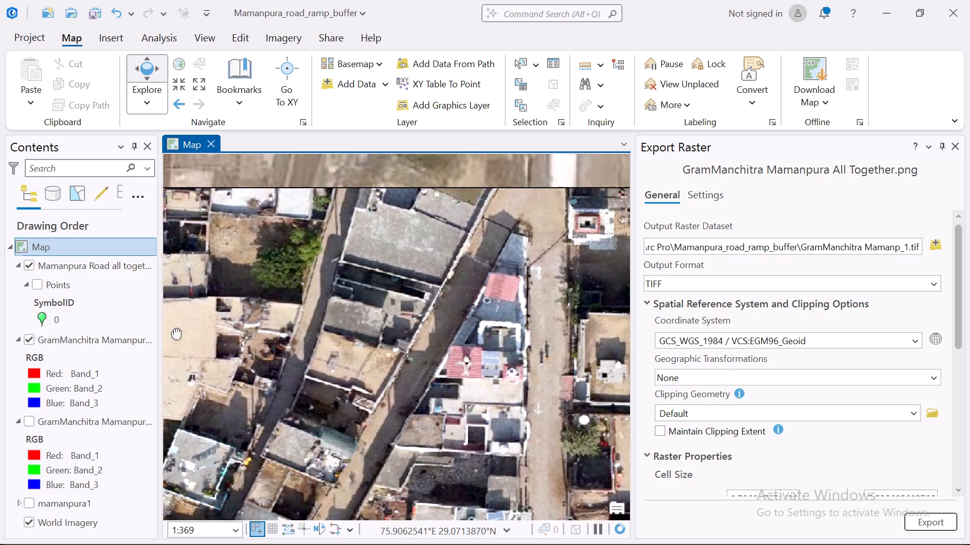
{"action": "left_click_drag", "start_coordinate": [435, 323], "coordinate": [225, 337]}
{"action": "left_click_drag", "start_coordinate": [378, 327], "coordinate": [280, 335]}
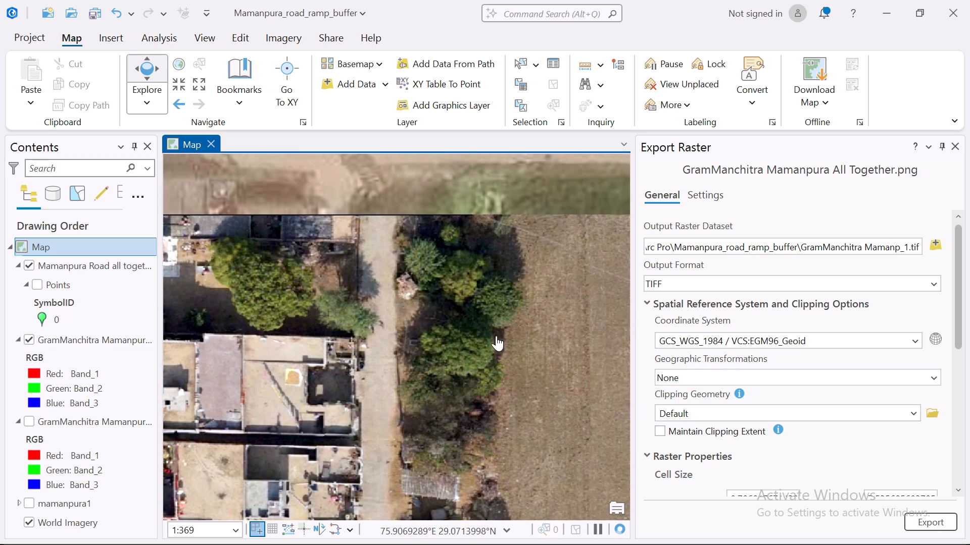
{"action": "left_click_drag", "start_coordinate": [500, 335], "coordinate": [297, 369]}
Examine the raster's match with the imagery basemap down its eastern edge and along the southern edge, including the road junction.
{"action": "left_click_drag", "start_coordinate": [554, 362], "coordinate": [444, 319]}
{"action": "left_click_drag", "start_coordinate": [462, 388], "coordinate": [462, 216]}
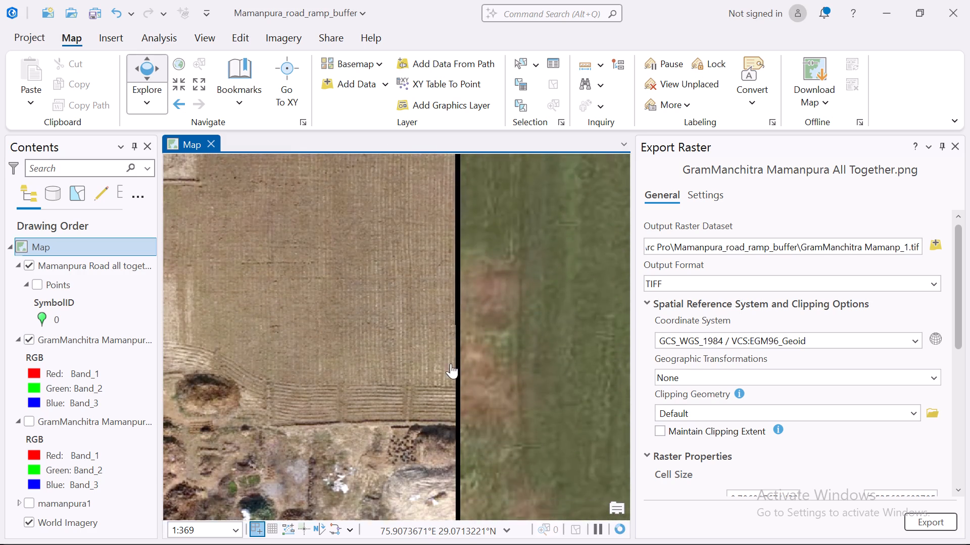
{"action": "left_click_drag", "start_coordinate": [438, 406], "coordinate": [408, 305]}
{"action": "left_click_drag", "start_coordinate": [424, 419], "coordinate": [423, 256]}
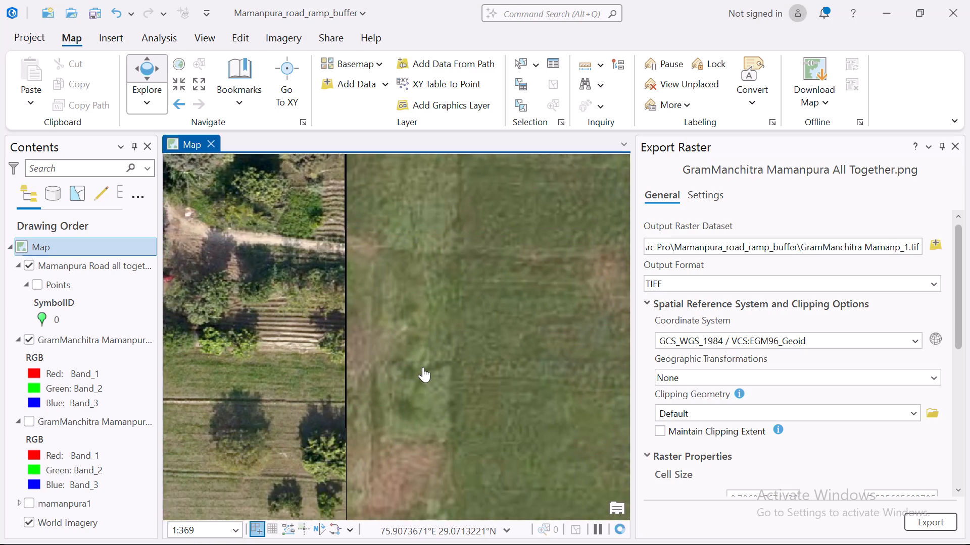
{"action": "left_click_drag", "start_coordinate": [428, 398], "coordinate": [419, 277]}
{"action": "left_click_drag", "start_coordinate": [387, 397], "coordinate": [411, 353]}
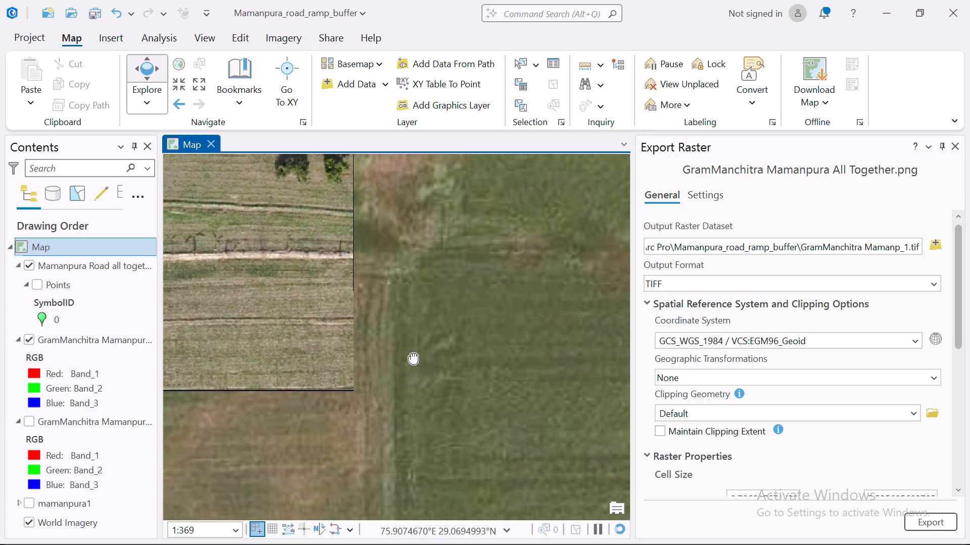
{"action": "left_click_drag", "start_coordinate": [411, 353], "coordinate": [500, 348]}
{"action": "left_click_drag", "start_coordinate": [345, 390], "coordinate": [470, 392]}
{"action": "left_click_drag", "start_coordinate": [314, 420], "coordinate": [486, 448]}
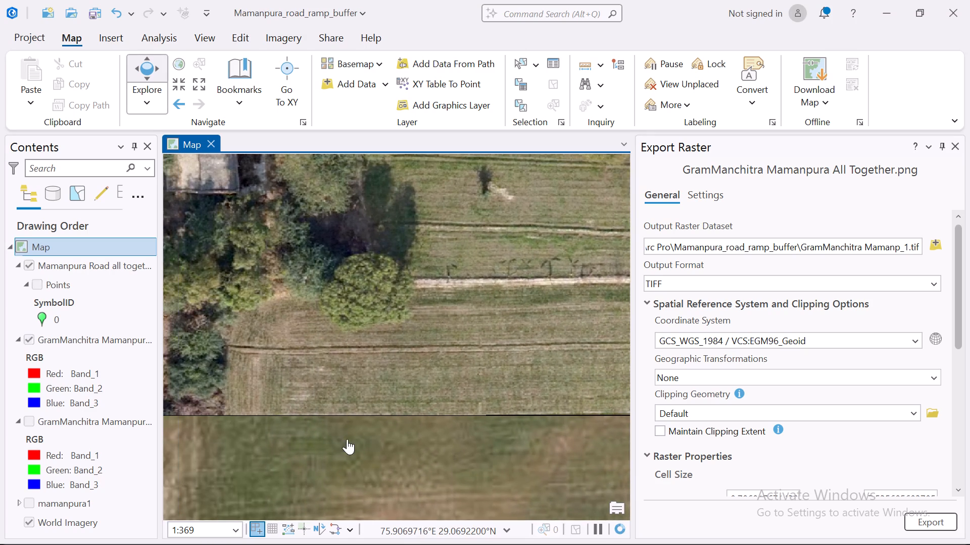
{"action": "left_click_drag", "start_coordinate": [402, 445], "coordinate": [503, 428]}
{"action": "left_click_drag", "start_coordinate": [310, 434], "coordinate": [389, 450]}
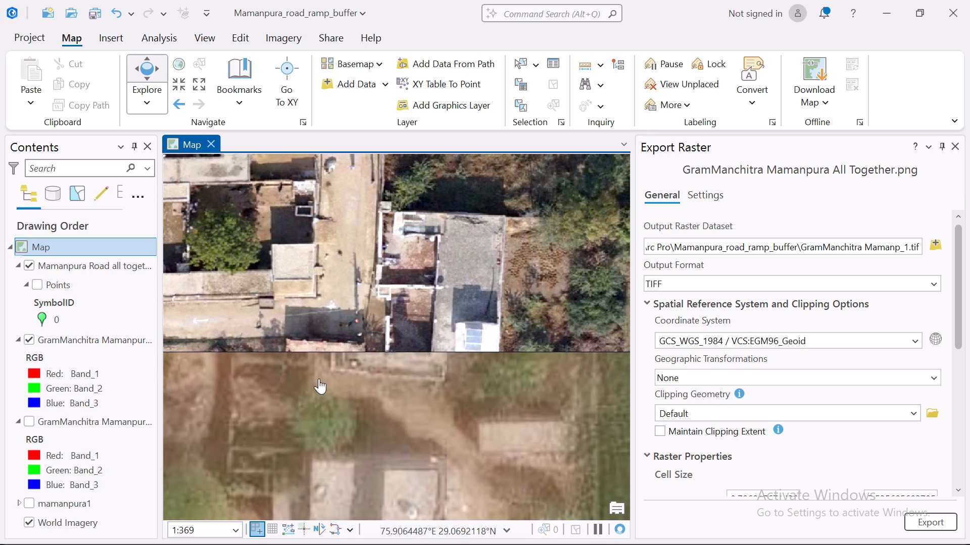
{"action": "left_click_drag", "start_coordinate": [319, 378], "coordinate": [378, 443]}
{"action": "scroll", "coordinate": [412, 412], "scroll_direction": "up", "scroll_amount": 1}
{"action": "scroll", "coordinate": [412, 412], "scroll_direction": "down", "scroll_amount": 4}
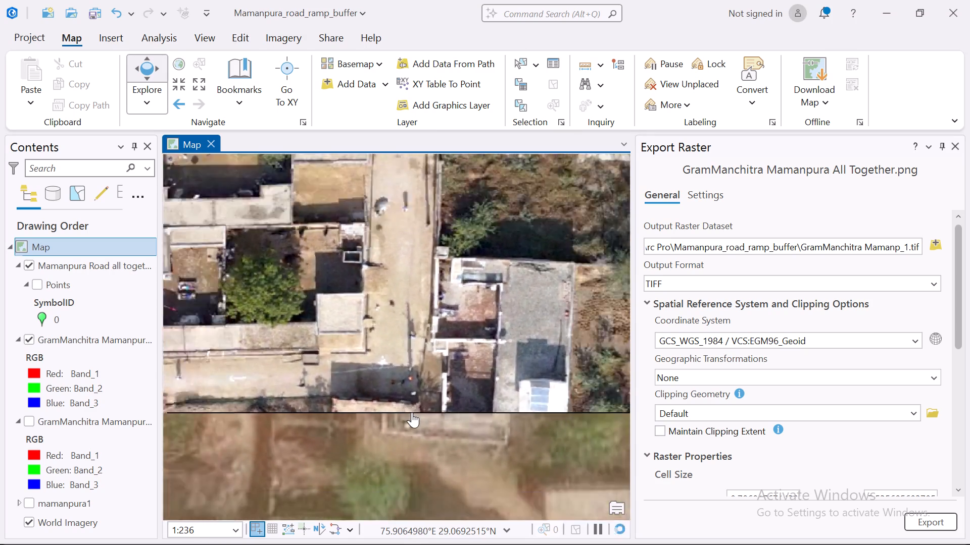
{"action": "left_click_drag", "start_coordinate": [448, 292], "coordinate": [431, 427]}
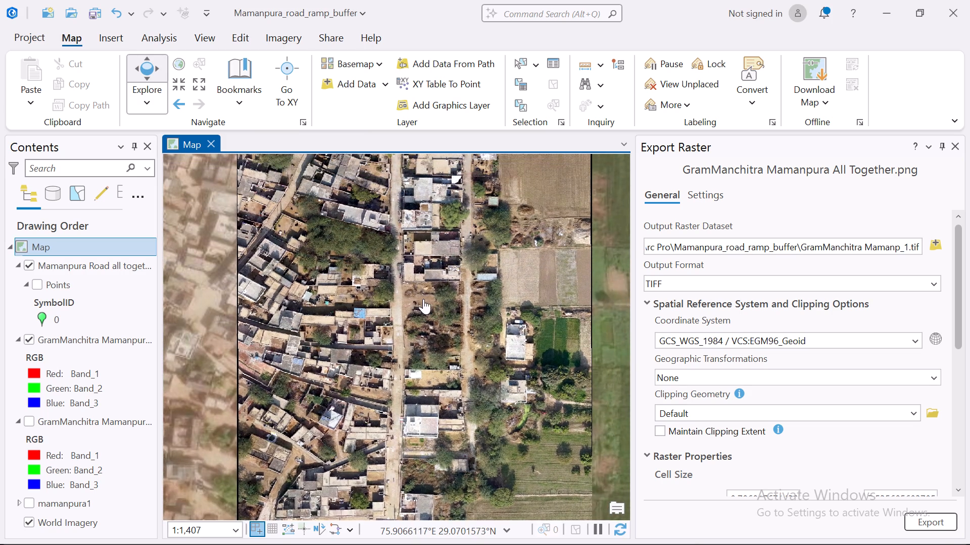
{"action": "left_click_drag", "start_coordinate": [423, 299], "coordinate": [427, 356]}
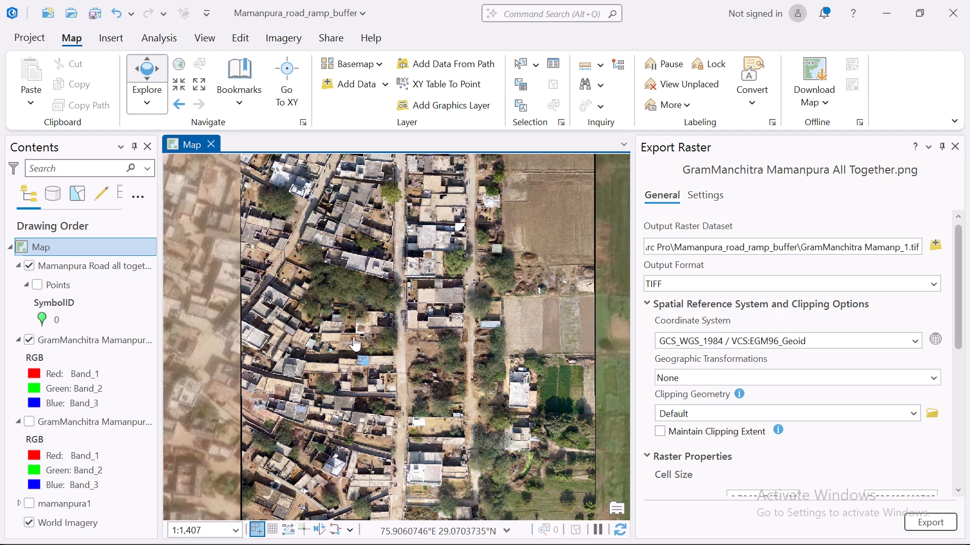
{"action": "left_click_drag", "start_coordinate": [533, 278], "coordinate": [536, 411]}
{"action": "left_click_drag", "start_coordinate": [493, 320], "coordinate": [494, 386]}
Close the Export Raster pane and check the raster's northern edge against the basemap road.
{"action": "left_click", "coordinate": [954, 142]}
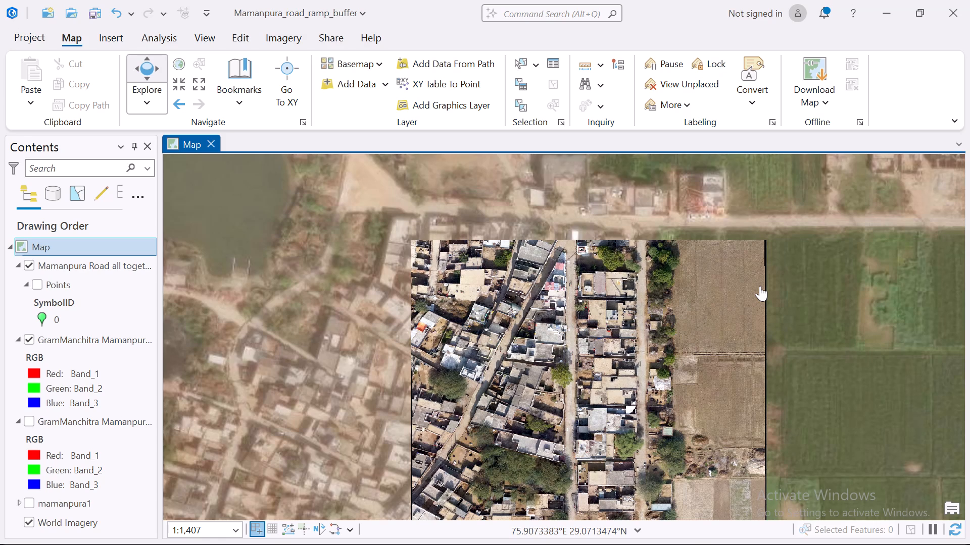
{"action": "left_click_drag", "start_coordinate": [698, 275], "coordinate": [671, 329]}
{"action": "left_click_drag", "start_coordinate": [647, 277], "coordinate": [626, 309]}
{"action": "left_click_drag", "start_coordinate": [622, 329], "coordinate": [630, 295]}
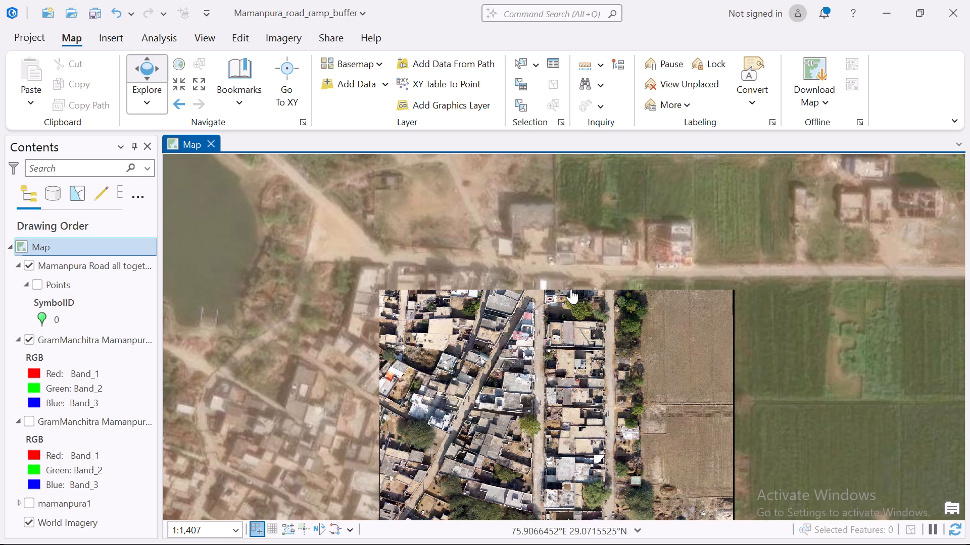
Switch to Chrome, pause the playing YouTube video, bring up the ChatGPT georeferencing conversation, and return to Google Earth Pro.
{"action": "key", "text": "alt+Tab"}
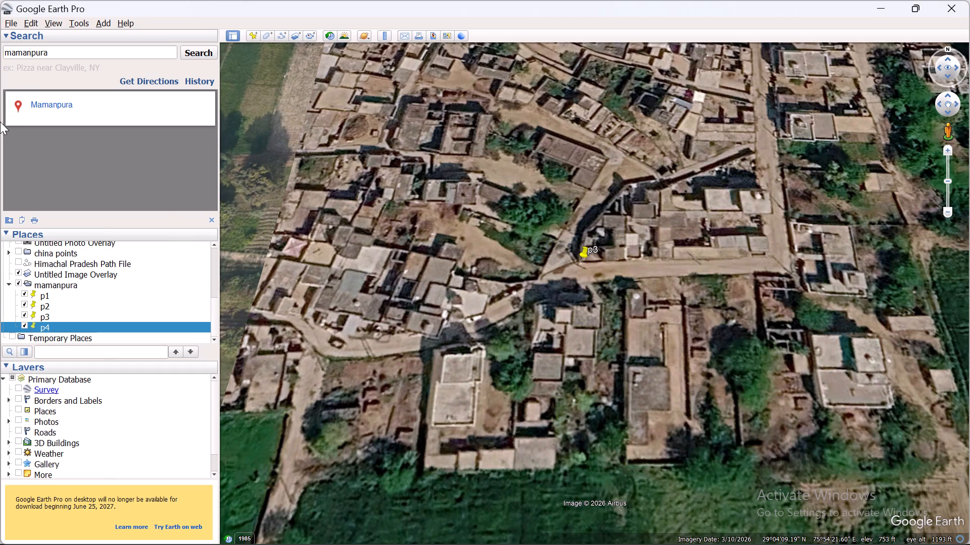
{"action": "key", "text": "alt+Tab"}
{"action": "left_click", "coordinate": [92, 0]}
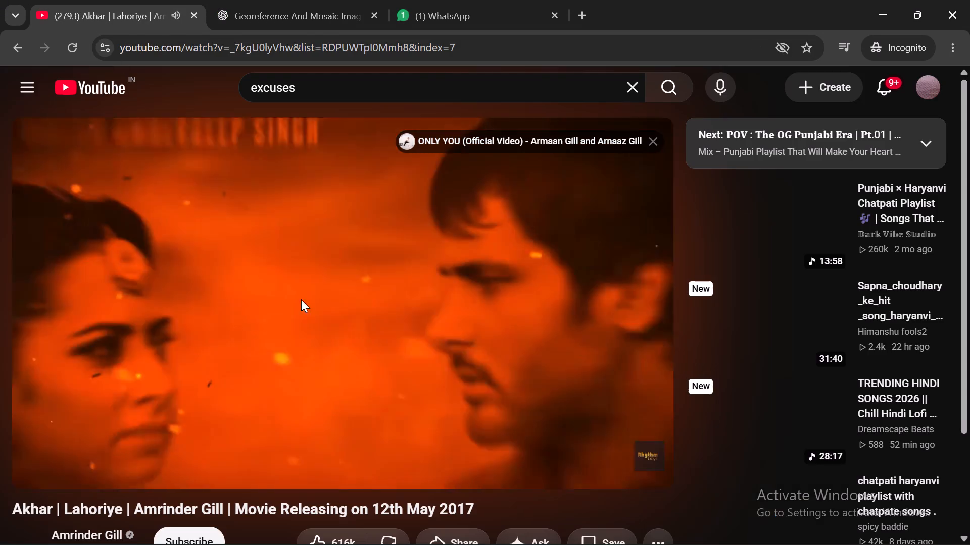
{"action": "left_click", "coordinate": [307, 298]}
{"action": "left_click", "coordinate": [332, 0]}
{"action": "left_click", "coordinate": [131, 0]}
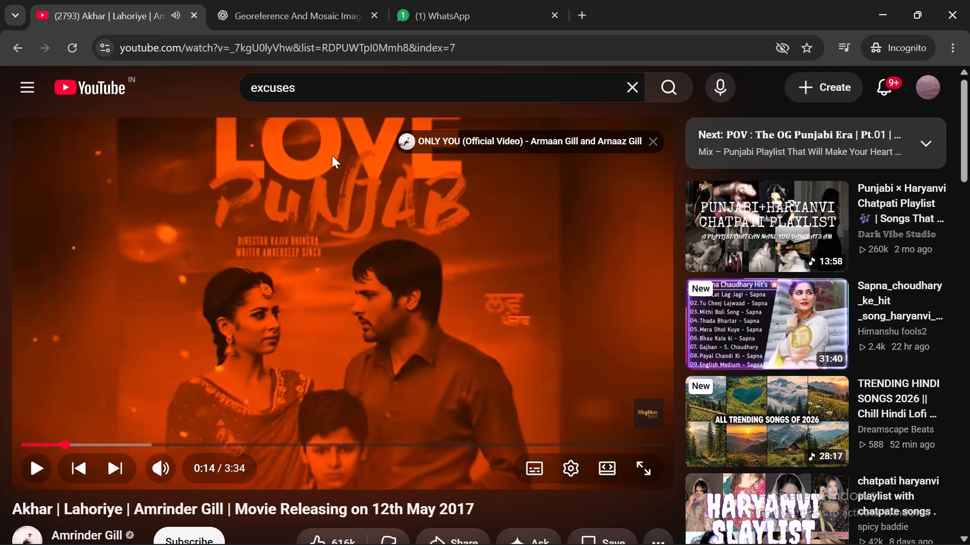
{"action": "left_click", "coordinate": [328, 0]}
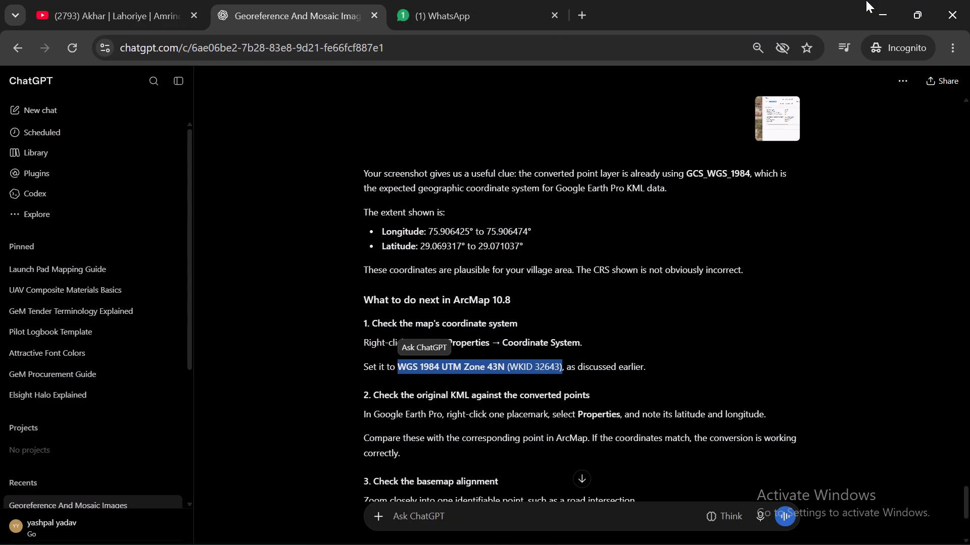
{"action": "left_click", "coordinate": [870, 0]}
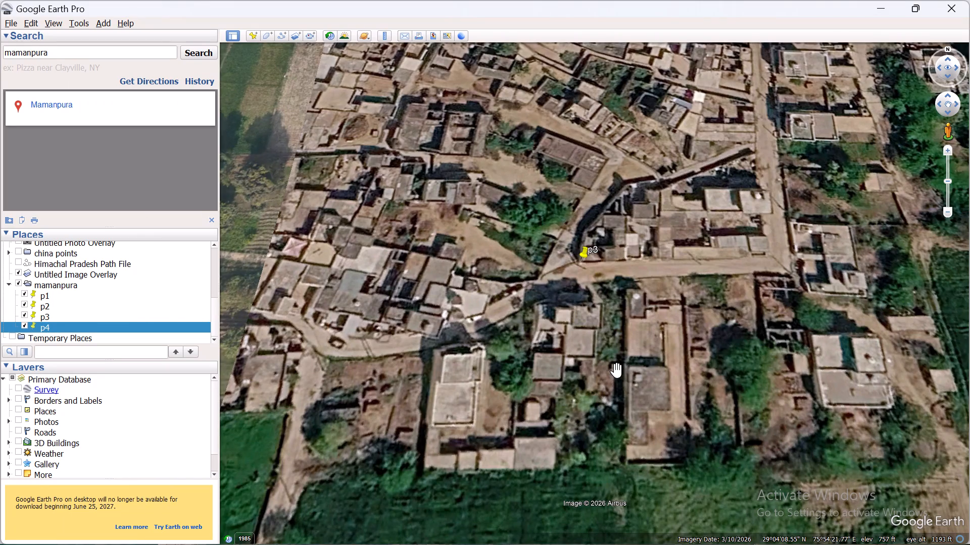
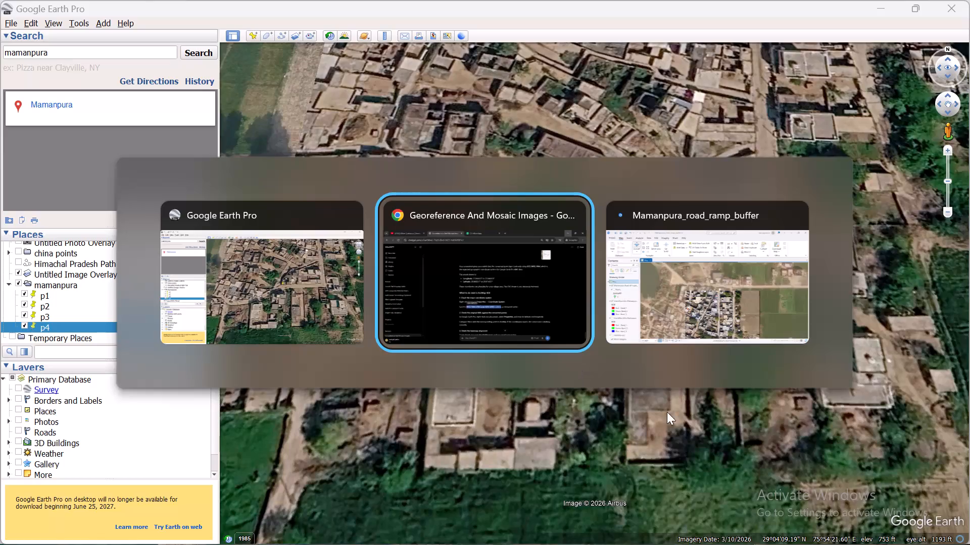
Switch to the Mamanpura_road_ramp_buffer project in ArcGIS Pro and examine how the village image aligns with the surrounding World Imagery along the road.
{"action": "key", "text": "alt+Tab"}
{"action": "key", "text": "alt+Tab"}
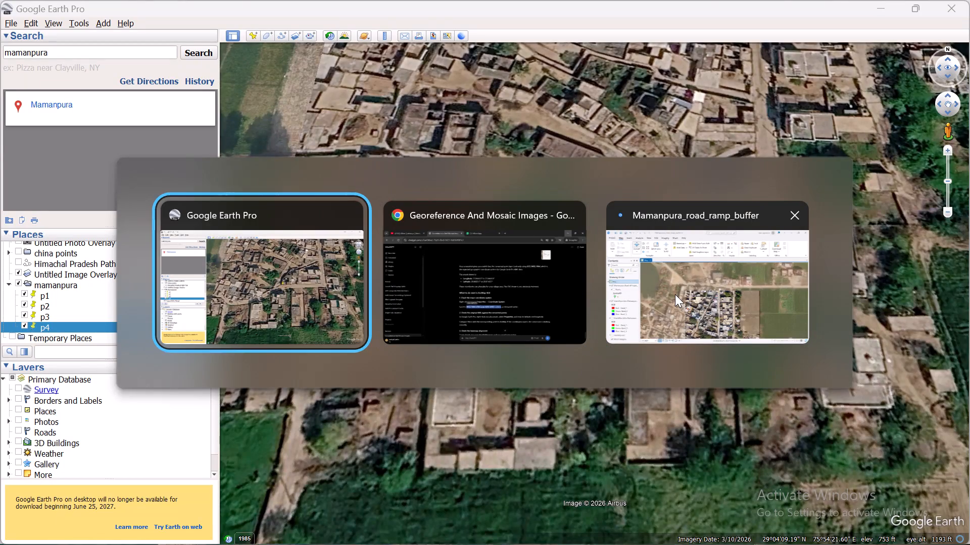
{"action": "key", "text": "alt+Tab"}
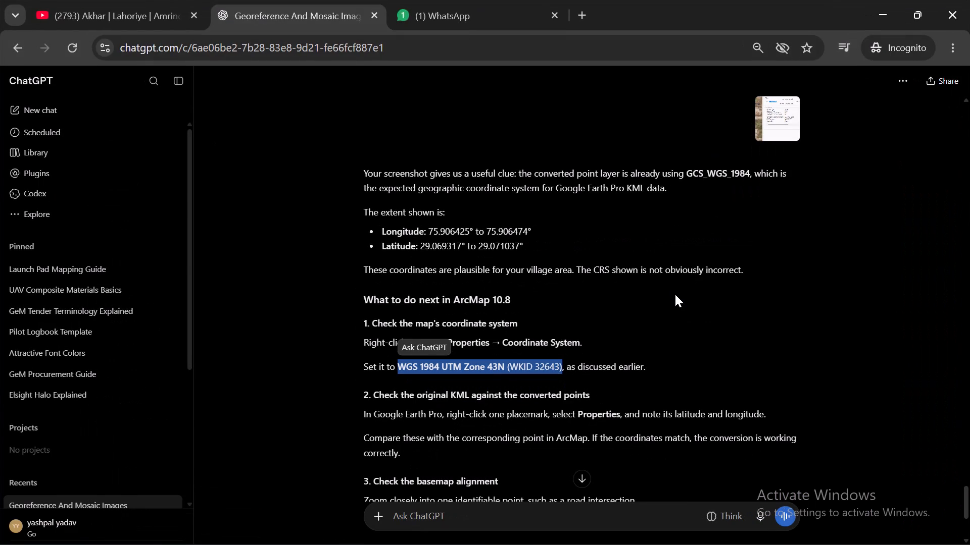
{"action": "key", "text": "alt+Tab"}
{"action": "key", "text": "alt+Tab"}
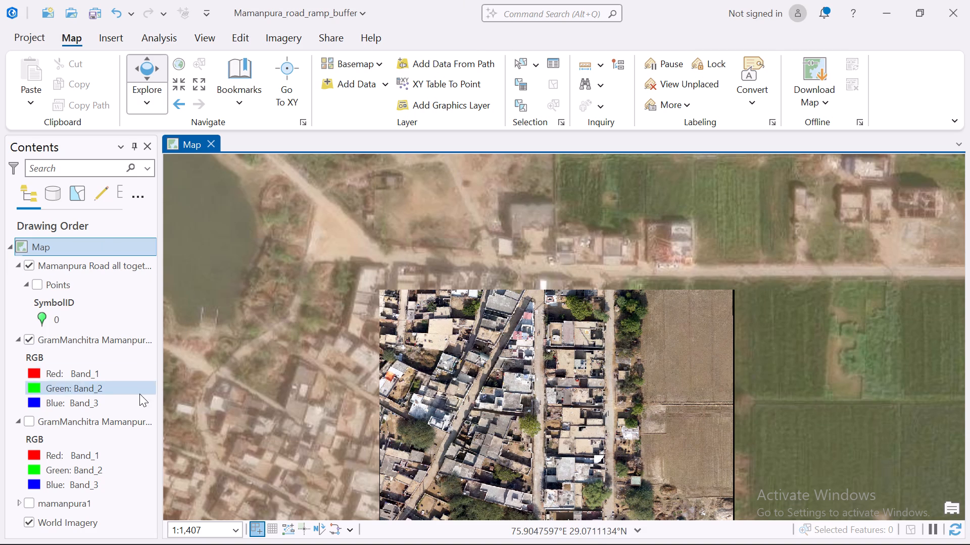
{"action": "scroll", "coordinate": [81, 349], "scroll_direction": "down", "scroll_amount": 3}
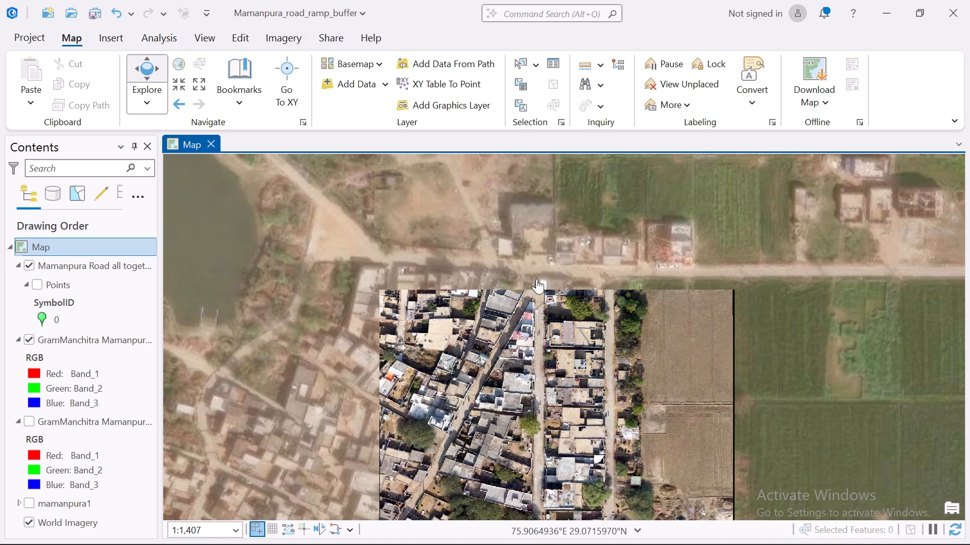
{"action": "left_click_drag", "start_coordinate": [674, 269], "coordinate": [588, 281]}
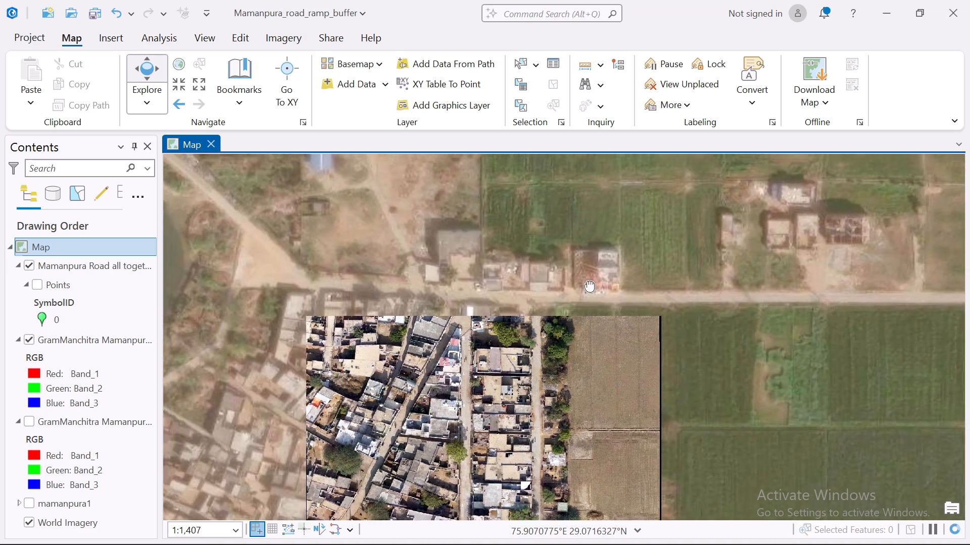
{"action": "left_click_drag", "start_coordinate": [588, 281], "coordinate": [764, 291]}
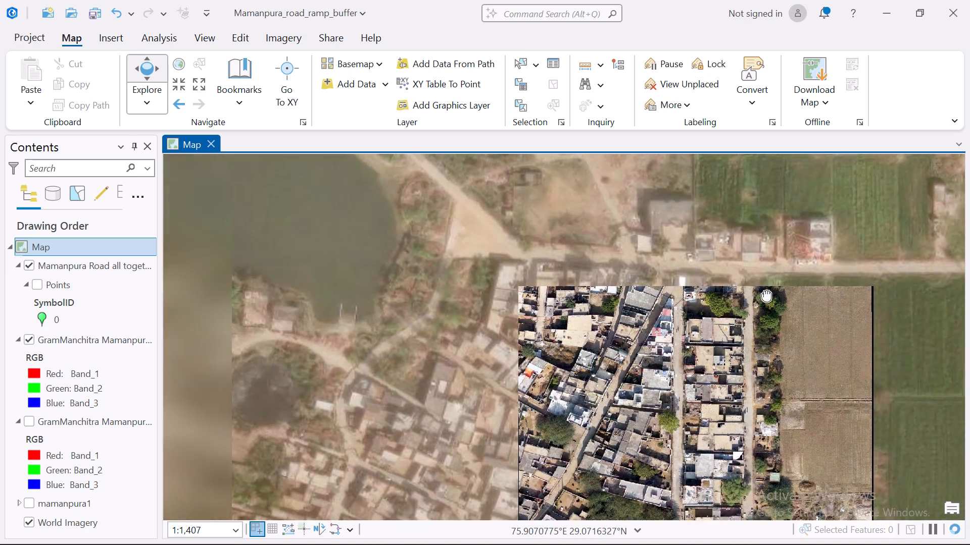
{"action": "left_click_drag", "start_coordinate": [764, 291], "coordinate": [762, 277]}
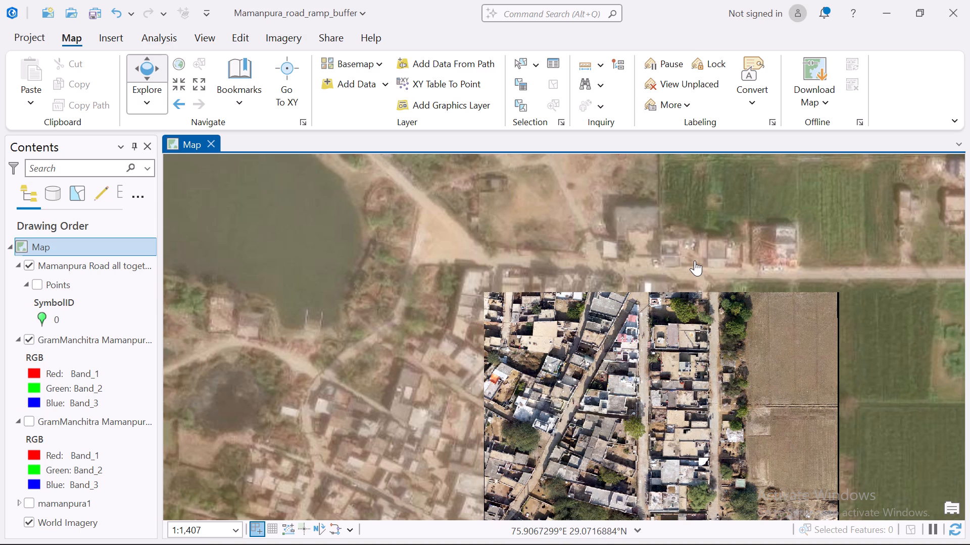
{"action": "left_click_drag", "start_coordinate": [695, 260], "coordinate": [637, 252]}
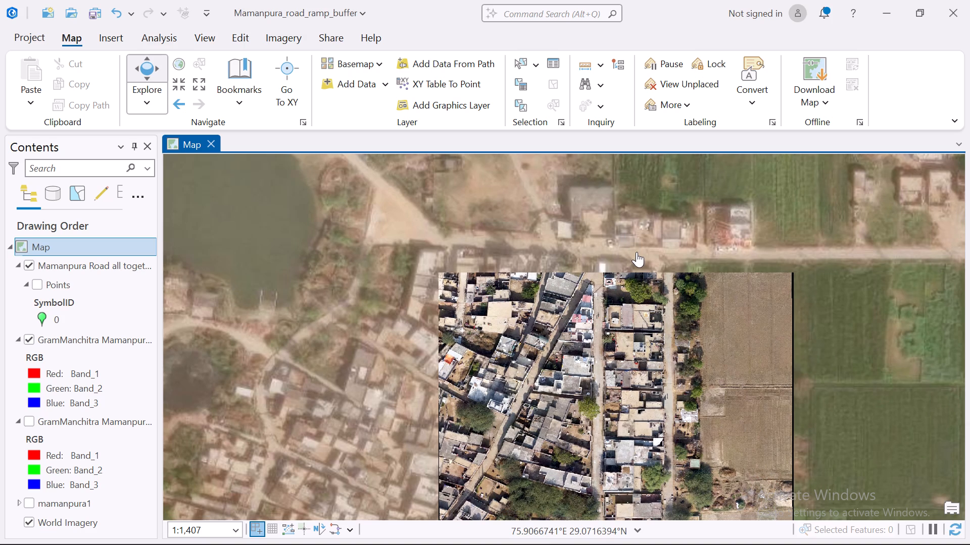
{"action": "left_click_drag", "start_coordinate": [626, 260], "coordinate": [540, 259]}
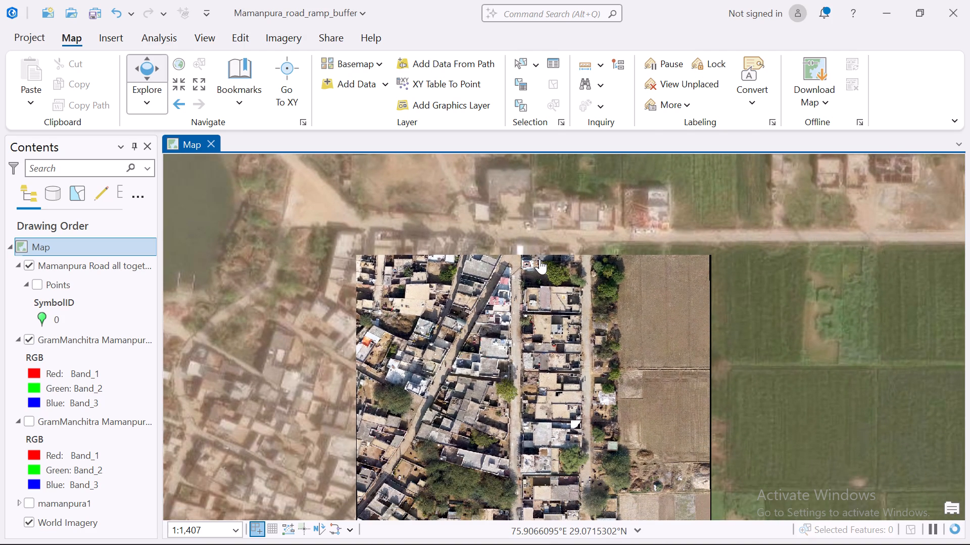
{"action": "left_click_drag", "start_coordinate": [447, 243], "coordinate": [449, 261]}
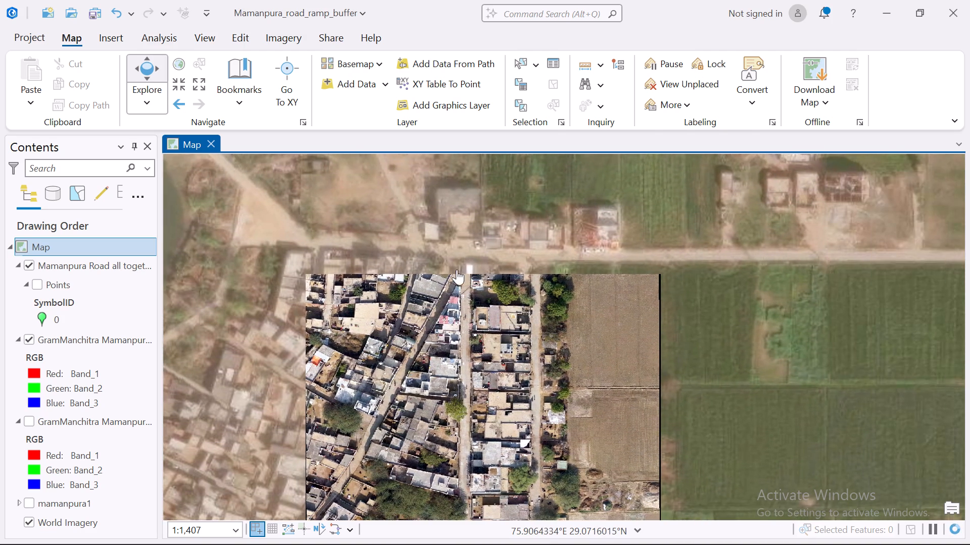
{"action": "left_click_drag", "start_coordinate": [451, 286], "coordinate": [557, 275]}
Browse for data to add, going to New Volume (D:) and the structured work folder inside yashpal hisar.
{"action": "left_click", "coordinate": [345, 92]}
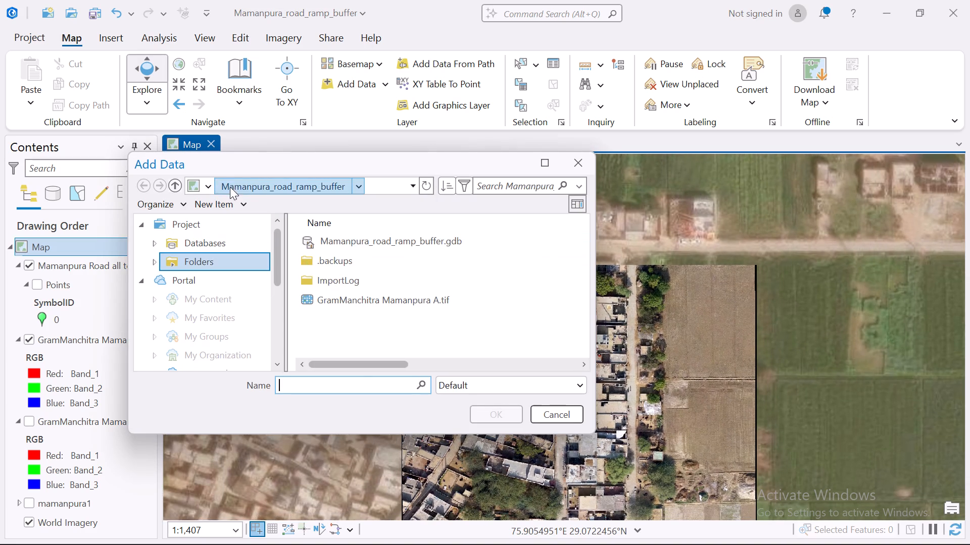
{"action": "left_click", "coordinate": [206, 182]}
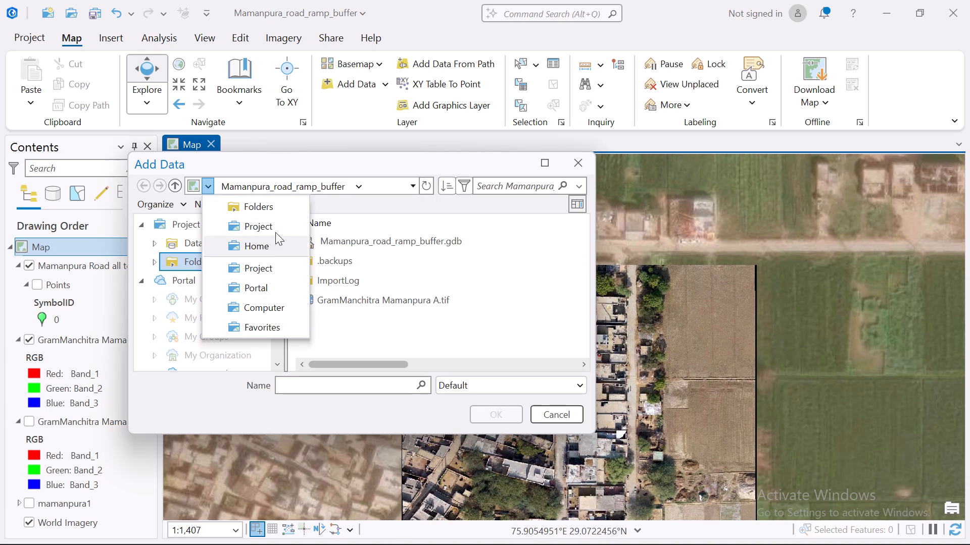
{"action": "left_click", "coordinate": [389, 189]}
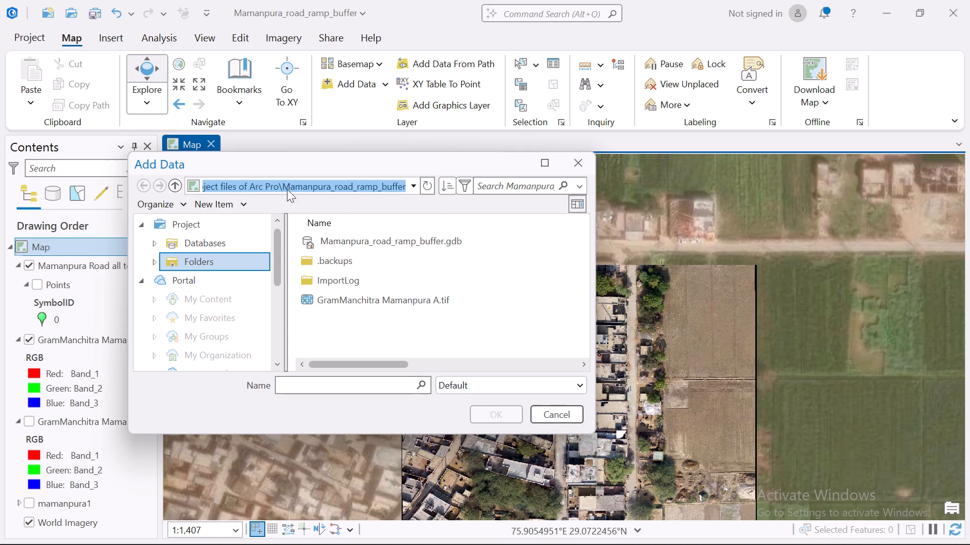
{"action": "scroll", "coordinate": [209, 278], "scroll_direction": "down", "scroll_amount": 8}
{"action": "scroll", "coordinate": [220, 315], "scroll_direction": "up", "scroll_amount": 7}
{"action": "scroll", "coordinate": [211, 234], "scroll_direction": "down", "scroll_amount": 7}
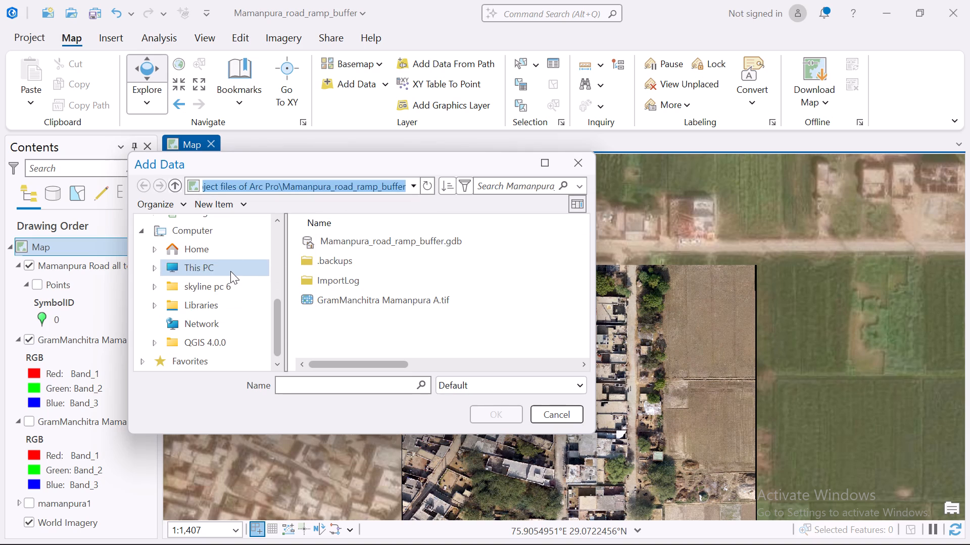
{"action": "left_click", "coordinate": [230, 271]}
{"action": "double_click", "coordinate": [385, 265]}
{"action": "scroll", "coordinate": [400, 286], "scroll_direction": "down", "scroll_amount": 7}
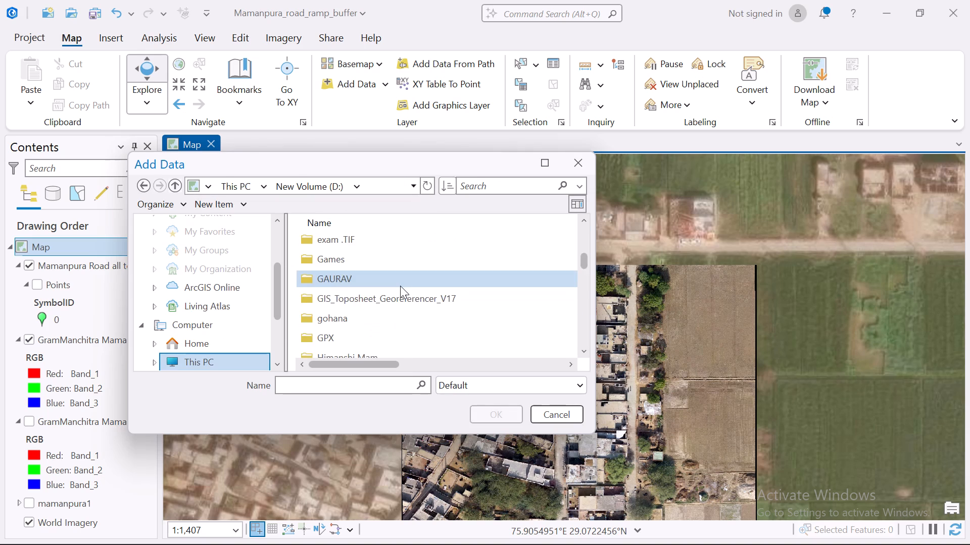
{"action": "scroll", "coordinate": [396, 324], "scroll_direction": "down", "scroll_amount": 16}
{"action": "scroll", "coordinate": [387, 313], "scroll_direction": "up", "scroll_amount": 1}
{"action": "scroll", "coordinate": [387, 313], "scroll_direction": "down", "scroll_amount": 2}
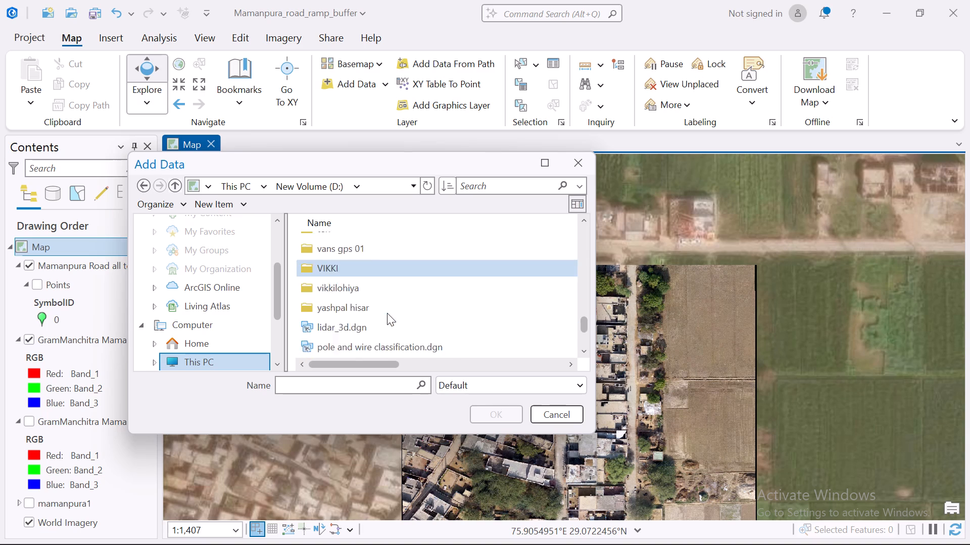
{"action": "scroll", "coordinate": [387, 313], "scroll_direction": "down", "scroll_amount": 1}
{"action": "double_click", "coordinate": [400, 232]}
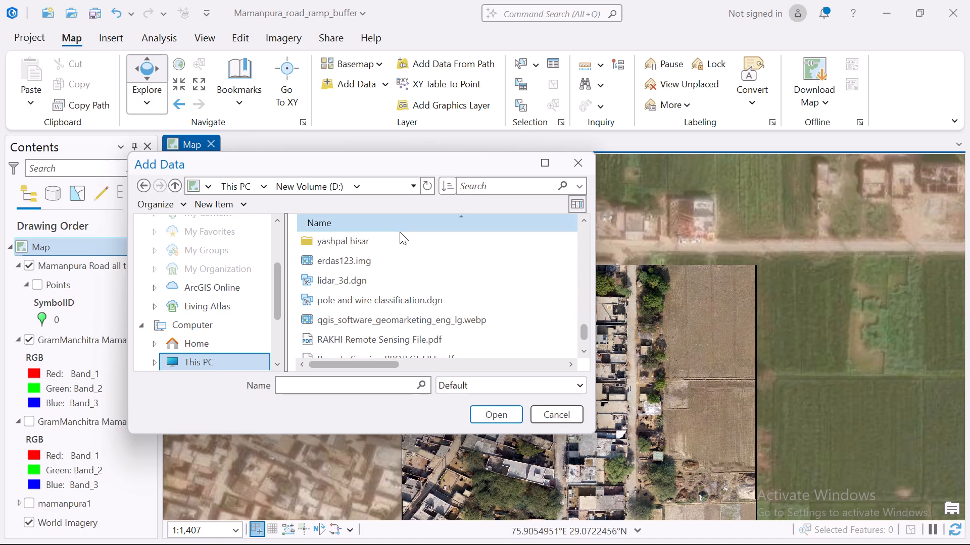
{"action": "double_click", "coordinate": [406, 245]}
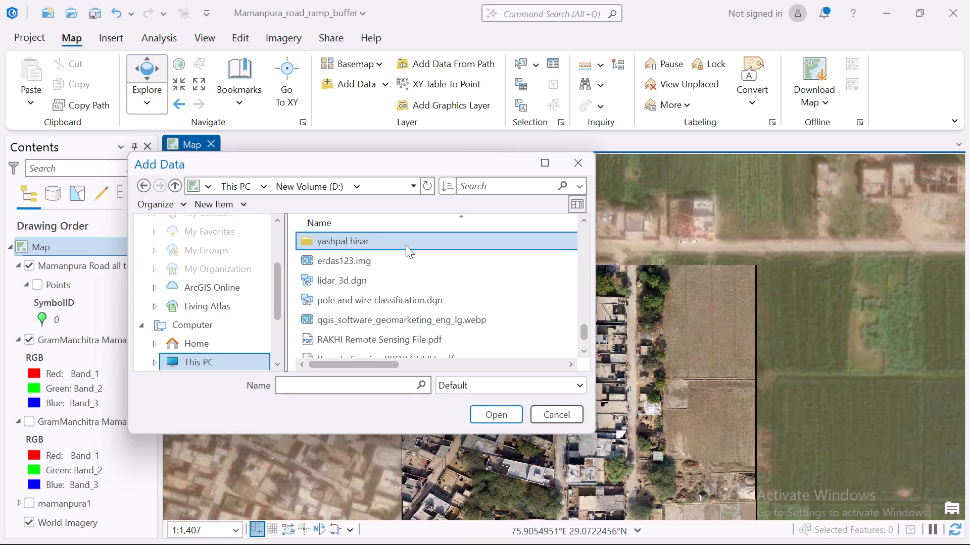
{"action": "double_click", "coordinate": [418, 243]}
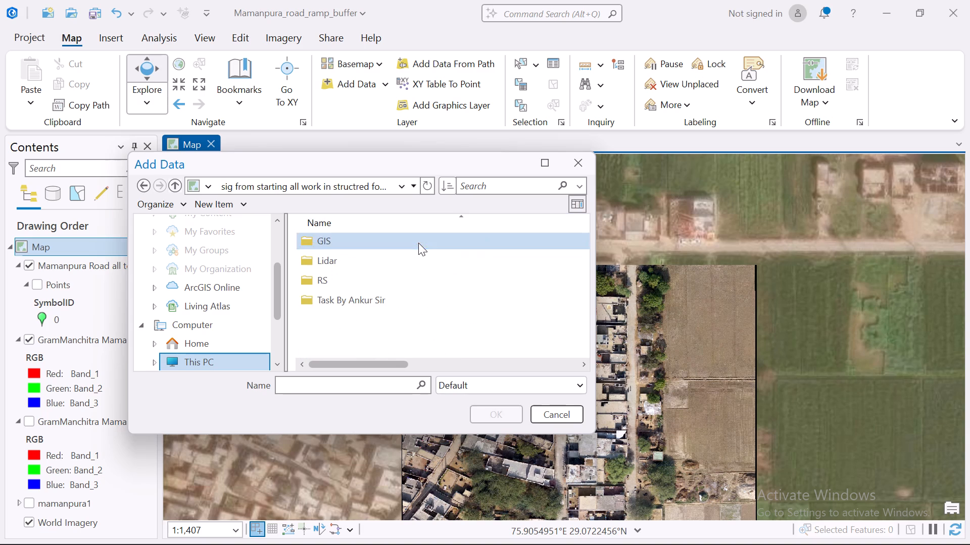
Add GramManchitra Mamanpura All Together.png to the map from the Raw Inputs folder under GIS > Relative Georefrencing.
{"action": "double_click", "coordinate": [421, 238]}
{"action": "scroll", "coordinate": [421, 279], "scroll_direction": "down", "scroll_amount": 2}
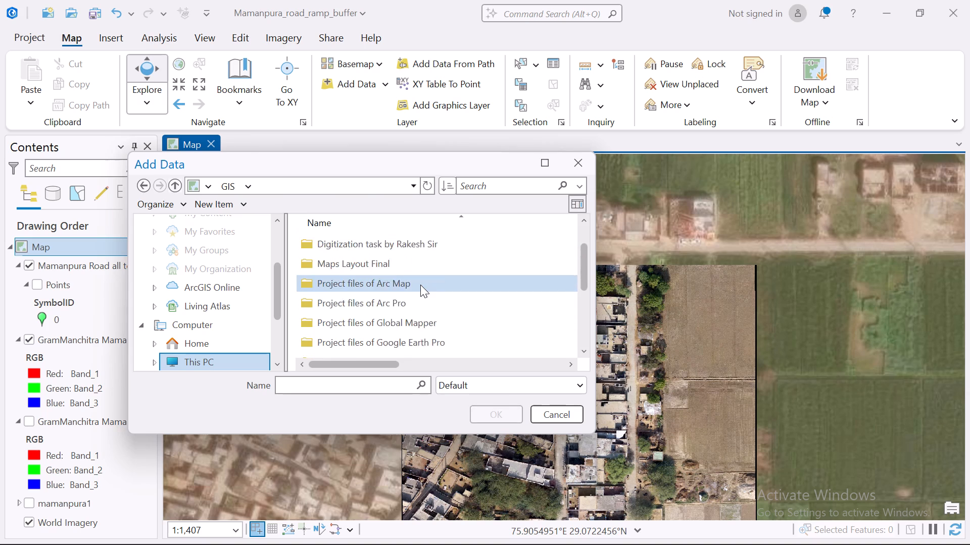
{"action": "scroll", "coordinate": [420, 285], "scroll_direction": "down", "scroll_amount": 2}
{"action": "double_click", "coordinate": [420, 285]}
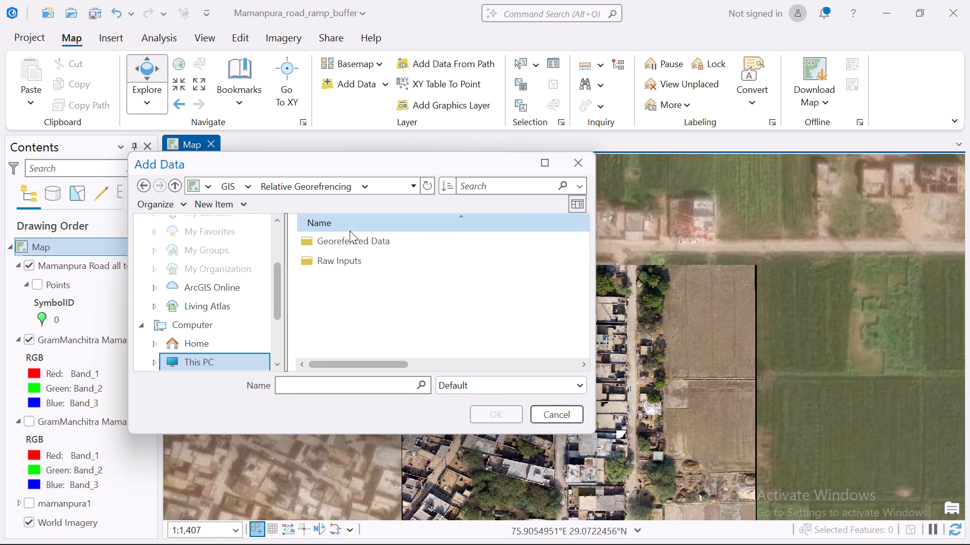
{"action": "double_click", "coordinate": [362, 256]}
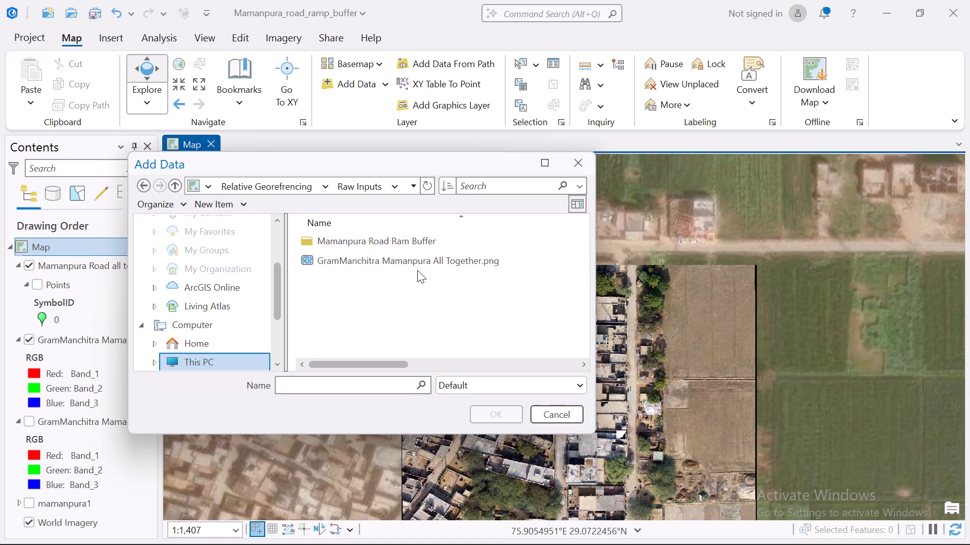
{"action": "double_click", "coordinate": [418, 268]}
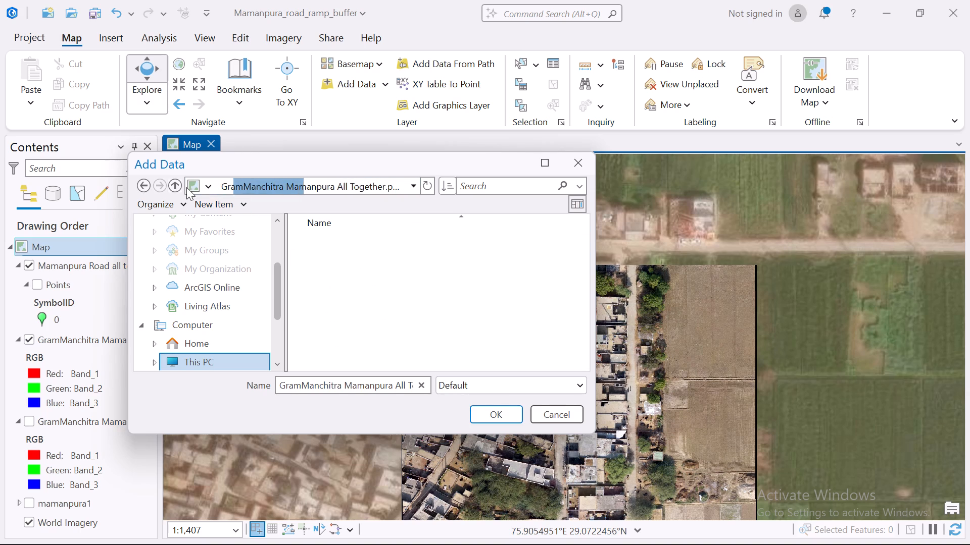
{"action": "left_click", "coordinate": [177, 183]}
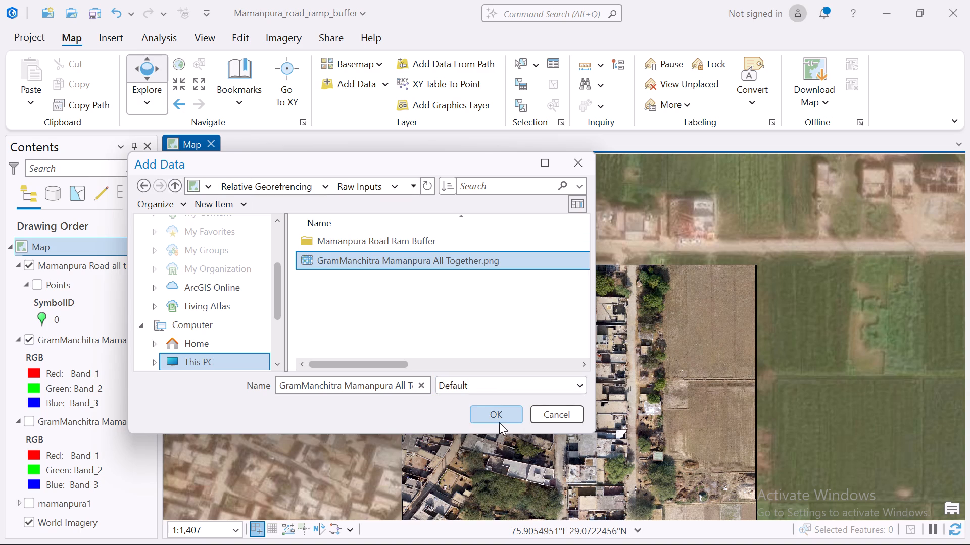
{"action": "left_click", "coordinate": [497, 420]}
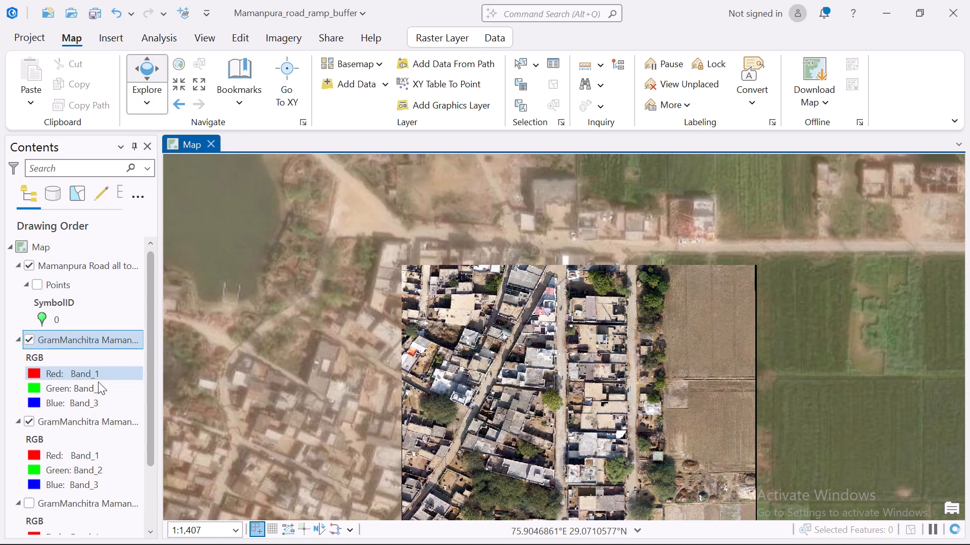
Turn off the GramManchitra Mamanpura A.tif layer, widen the layer list to show full names, and remove that layer from the map.
{"action": "left_click", "coordinate": [31, 422]}
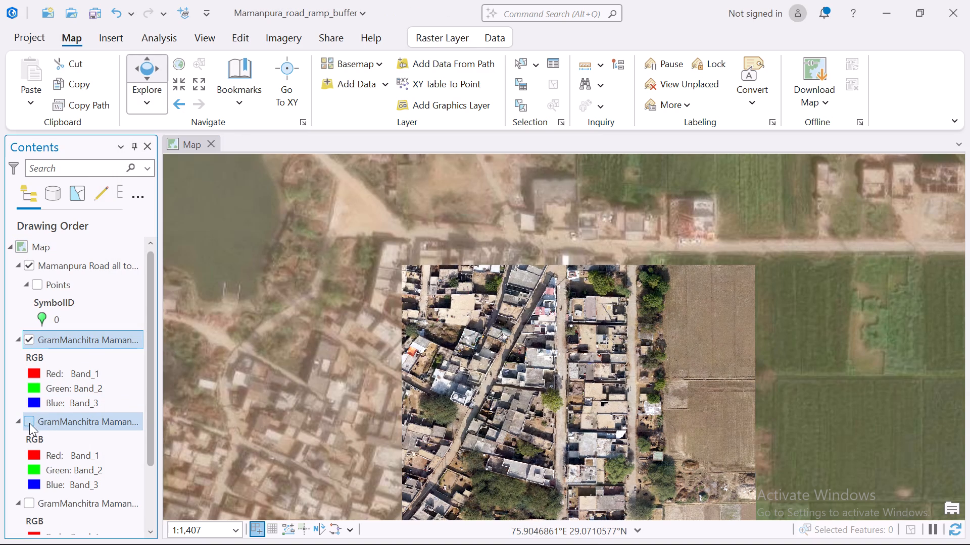
{"action": "scroll", "coordinate": [55, 408], "scroll_direction": "down", "scroll_amount": 3}
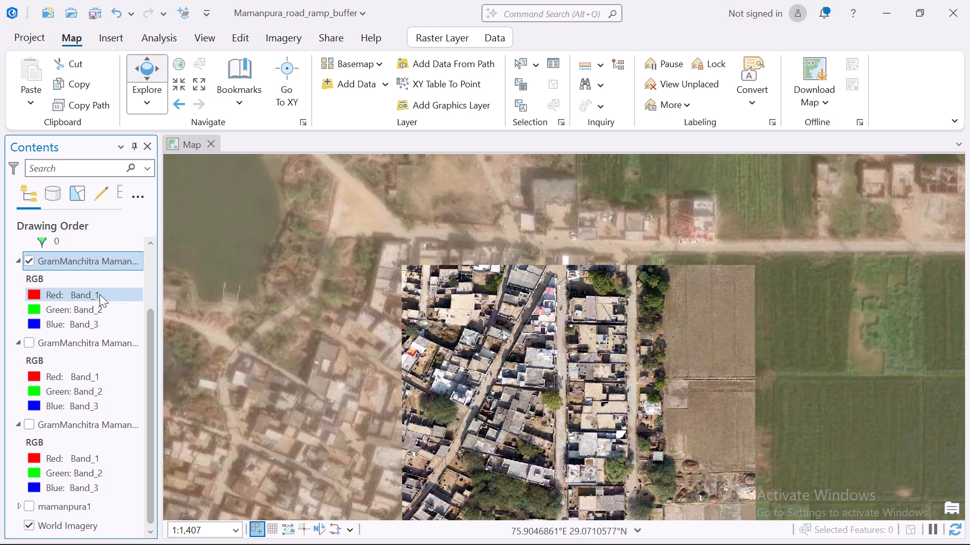
{"action": "left_click_drag", "start_coordinate": [162, 272], "coordinate": [248, 274]}
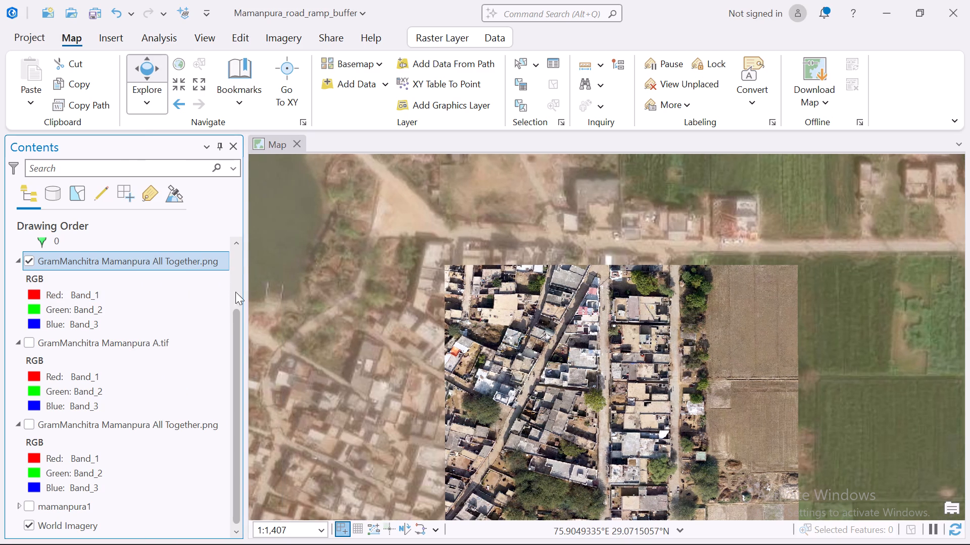
{"action": "scroll", "coordinate": [42, 409], "scroll_direction": "down", "scroll_amount": 5}
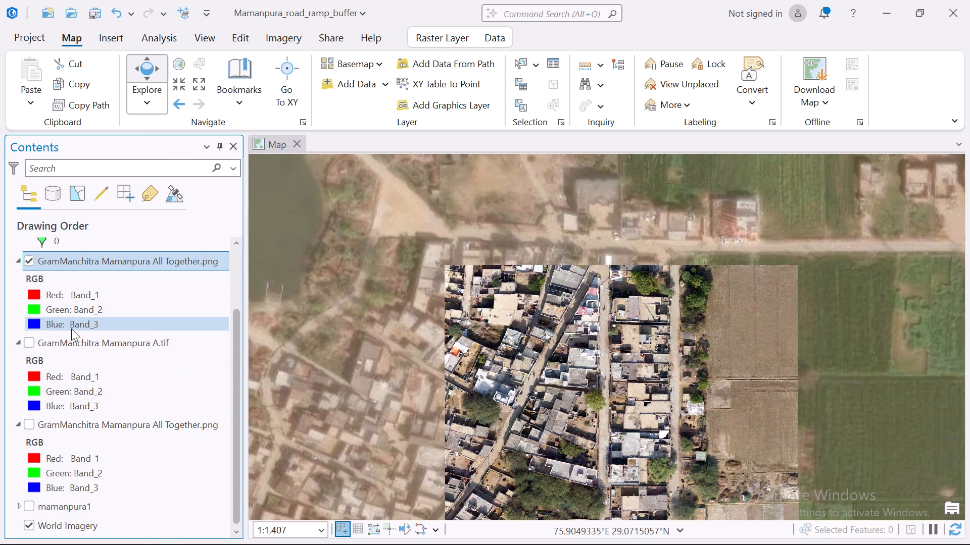
{"action": "right_click", "coordinate": [75, 340]}
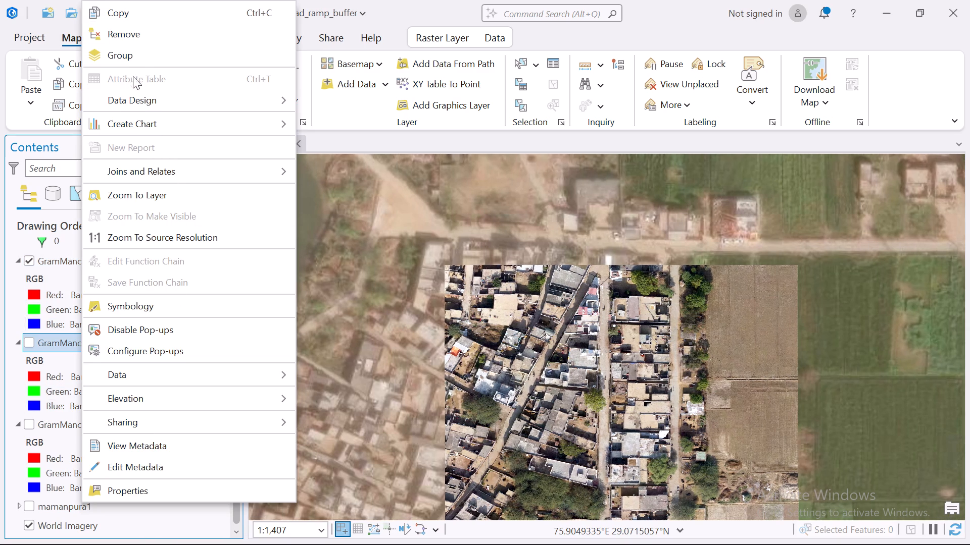
{"action": "left_click", "coordinate": [130, 39]}
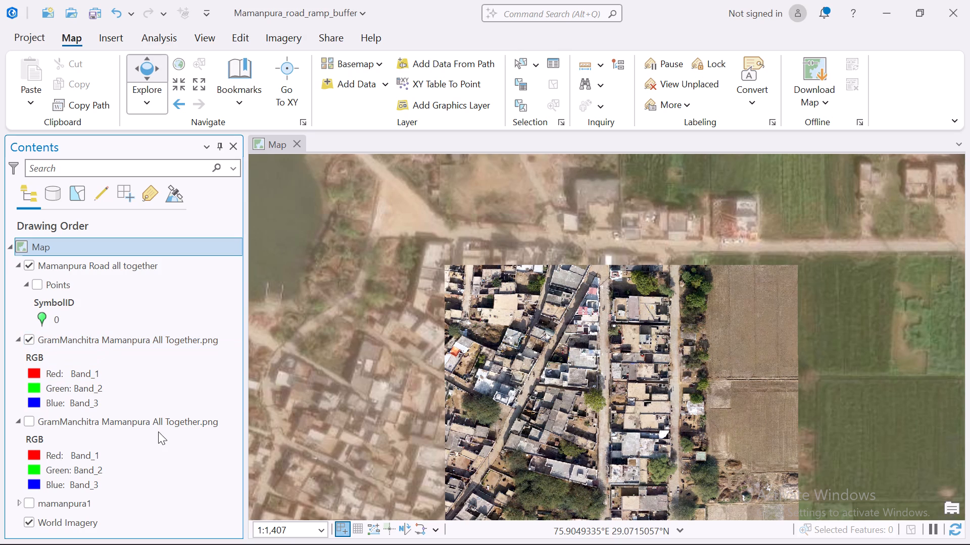
Remove the older, hidden copy of the GramManchitra Mamanpura All Together.png layer from the map.
{"action": "right_click", "coordinate": [154, 417]}
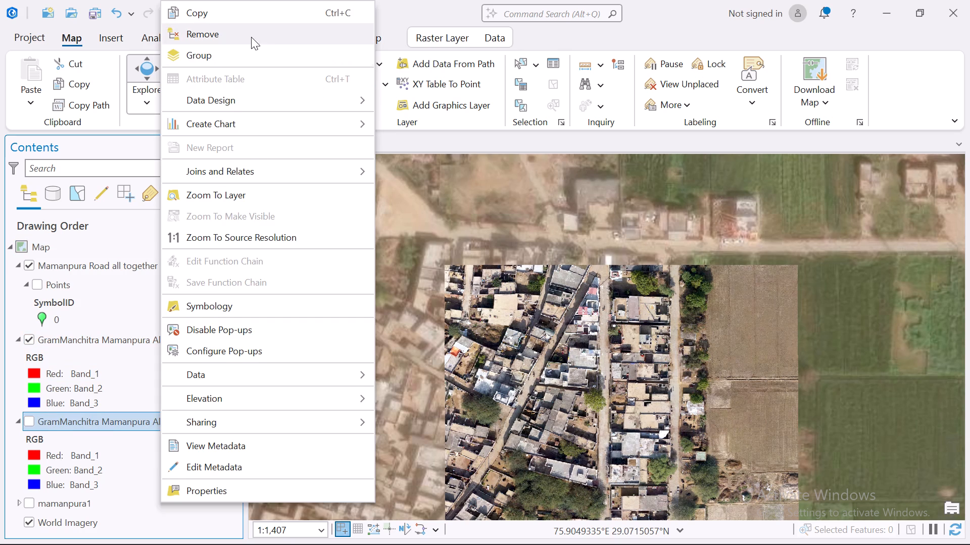
{"action": "left_click", "coordinate": [251, 37]}
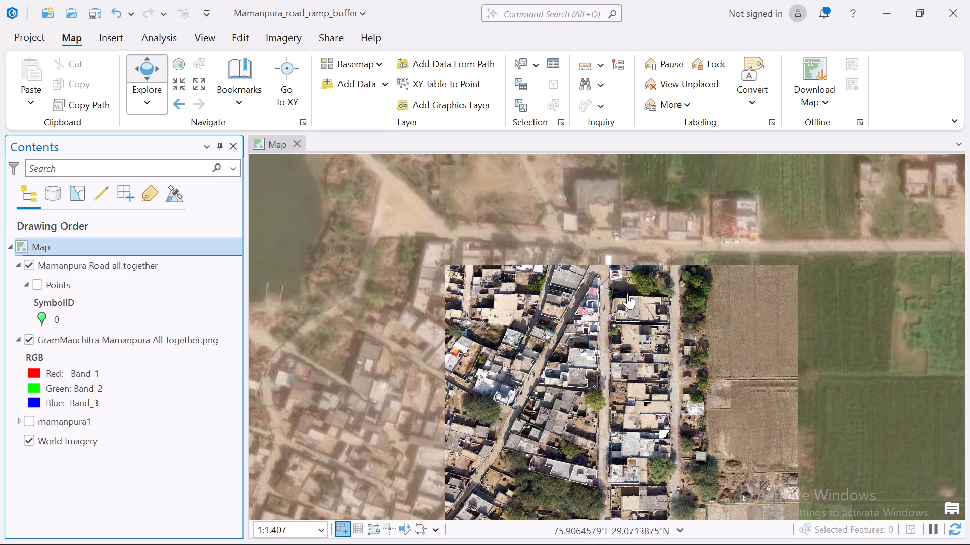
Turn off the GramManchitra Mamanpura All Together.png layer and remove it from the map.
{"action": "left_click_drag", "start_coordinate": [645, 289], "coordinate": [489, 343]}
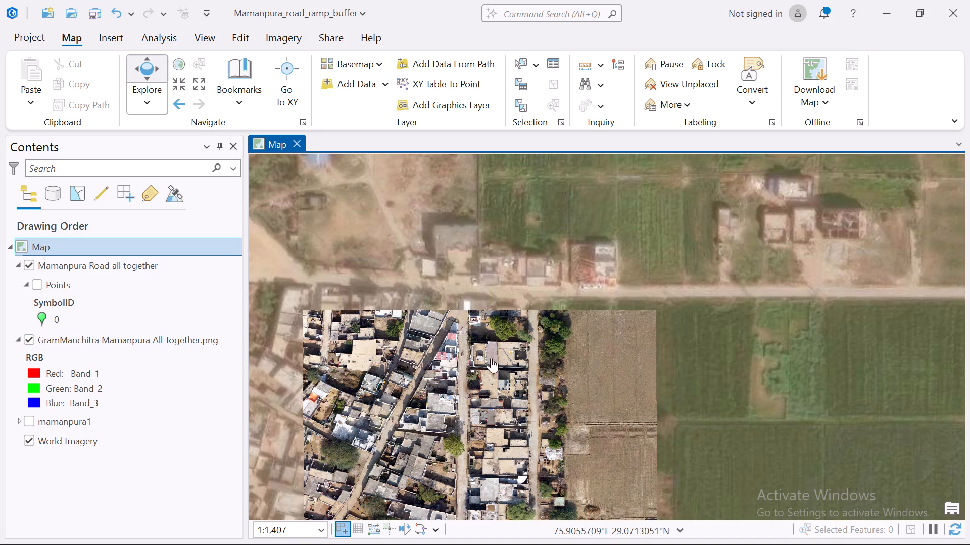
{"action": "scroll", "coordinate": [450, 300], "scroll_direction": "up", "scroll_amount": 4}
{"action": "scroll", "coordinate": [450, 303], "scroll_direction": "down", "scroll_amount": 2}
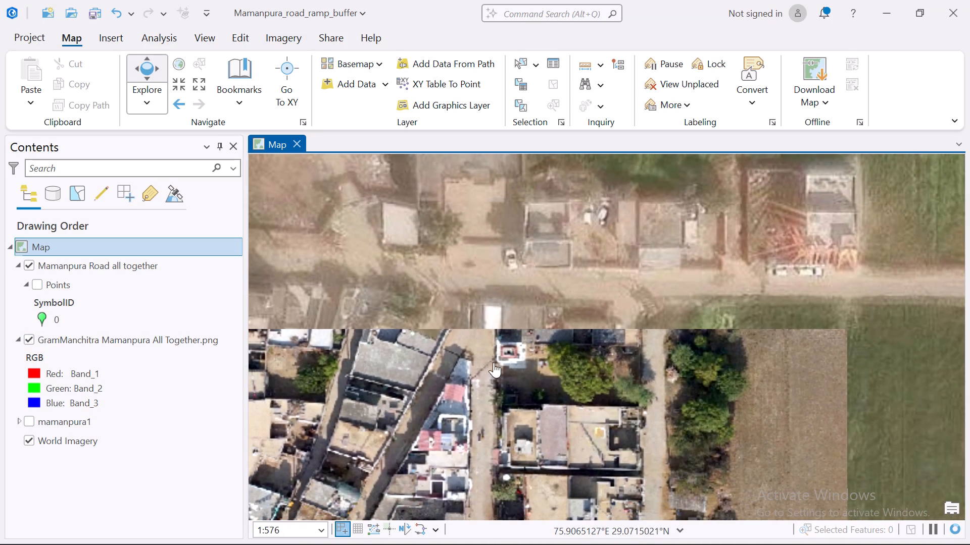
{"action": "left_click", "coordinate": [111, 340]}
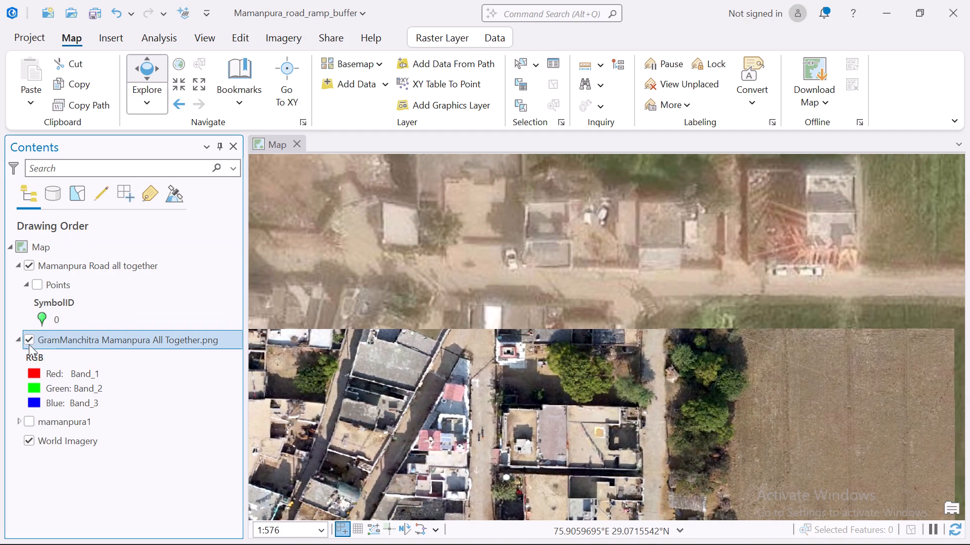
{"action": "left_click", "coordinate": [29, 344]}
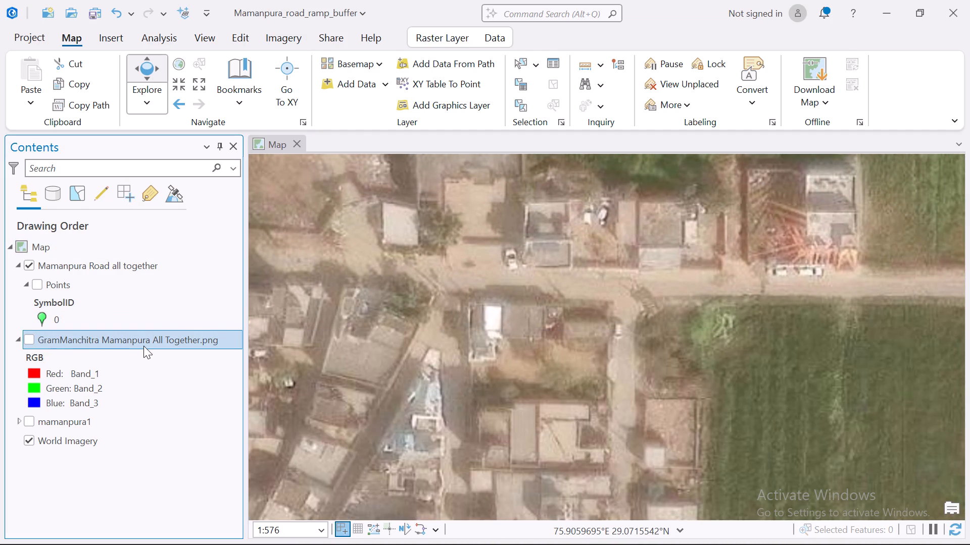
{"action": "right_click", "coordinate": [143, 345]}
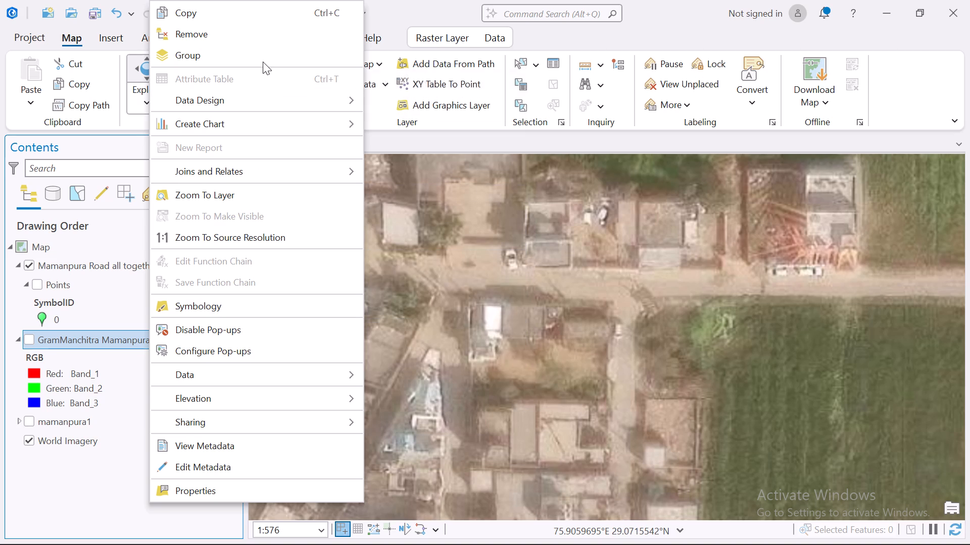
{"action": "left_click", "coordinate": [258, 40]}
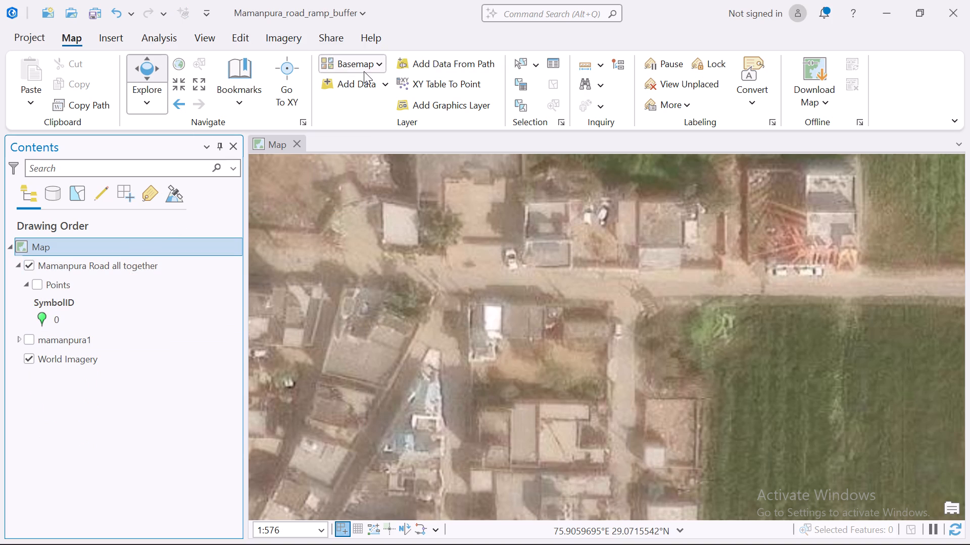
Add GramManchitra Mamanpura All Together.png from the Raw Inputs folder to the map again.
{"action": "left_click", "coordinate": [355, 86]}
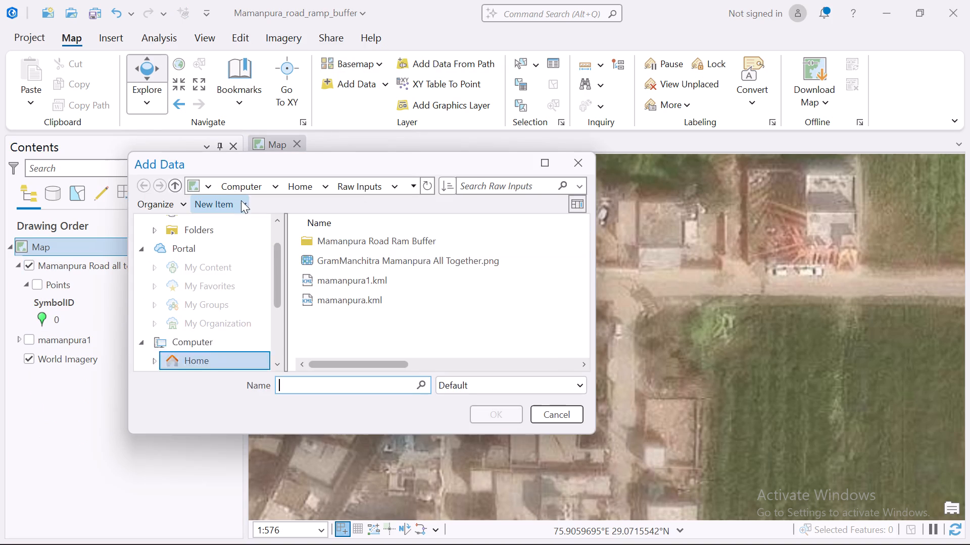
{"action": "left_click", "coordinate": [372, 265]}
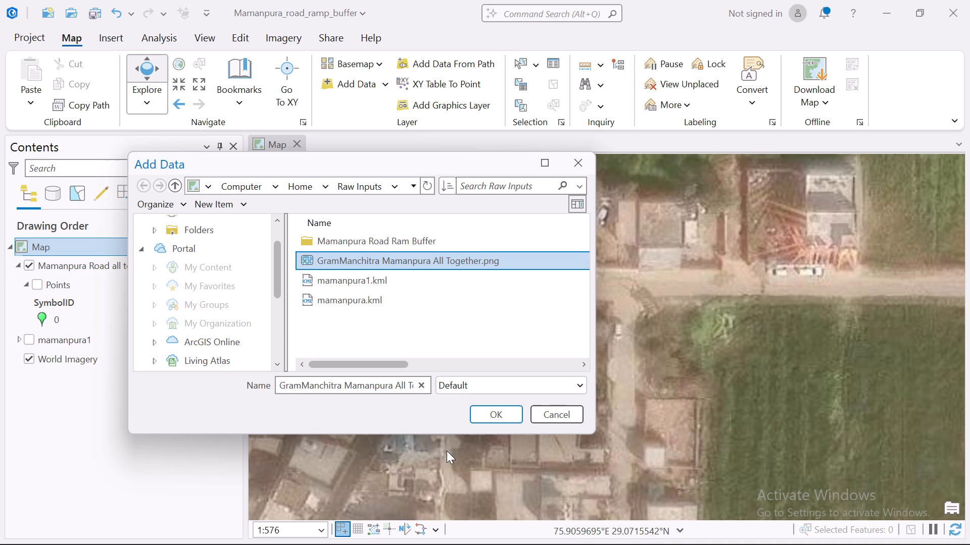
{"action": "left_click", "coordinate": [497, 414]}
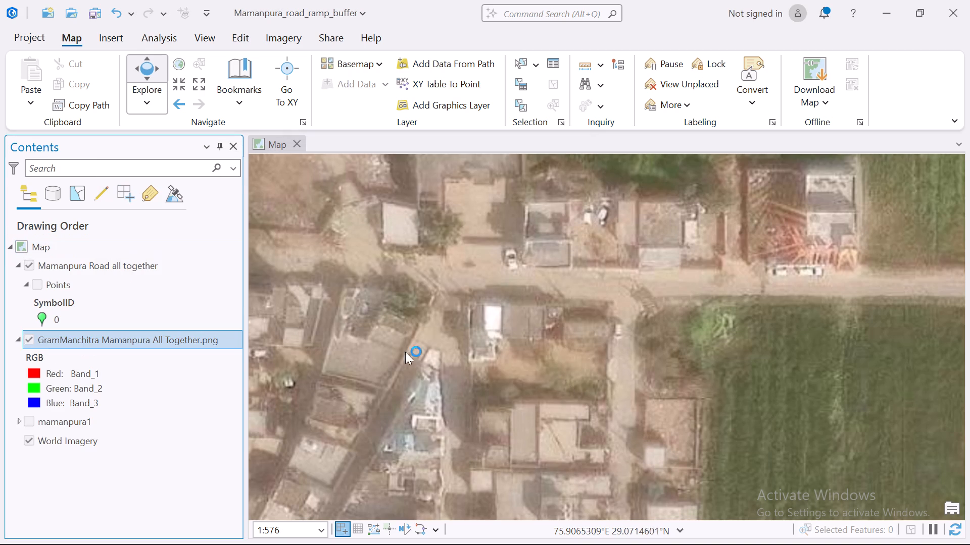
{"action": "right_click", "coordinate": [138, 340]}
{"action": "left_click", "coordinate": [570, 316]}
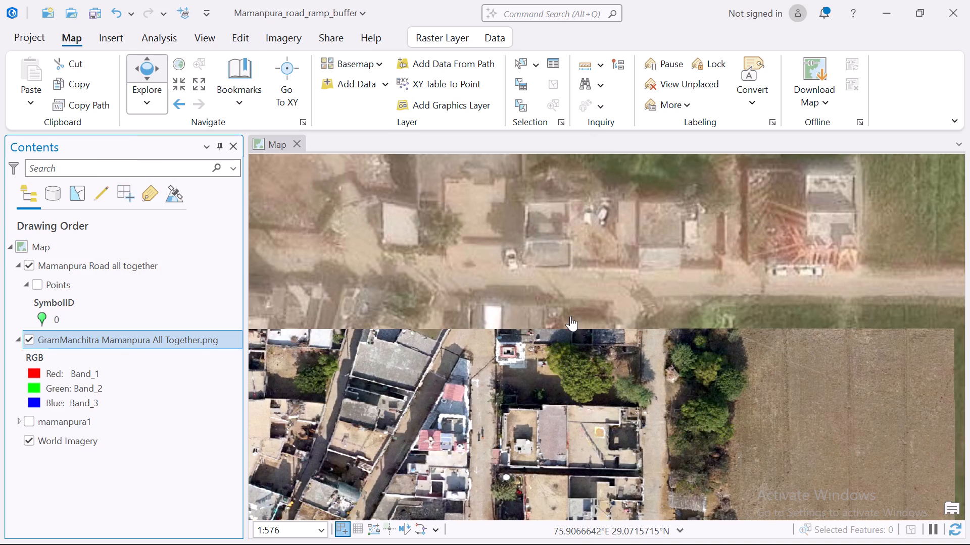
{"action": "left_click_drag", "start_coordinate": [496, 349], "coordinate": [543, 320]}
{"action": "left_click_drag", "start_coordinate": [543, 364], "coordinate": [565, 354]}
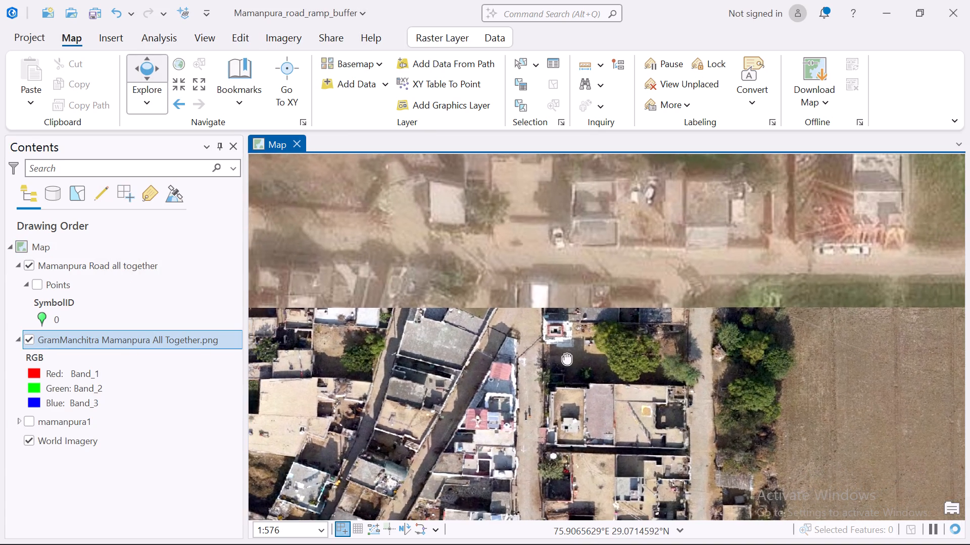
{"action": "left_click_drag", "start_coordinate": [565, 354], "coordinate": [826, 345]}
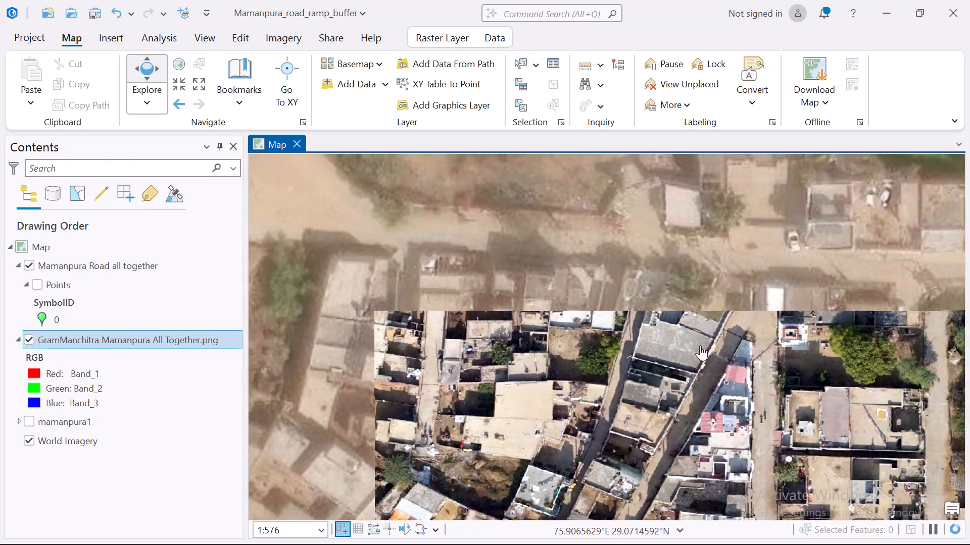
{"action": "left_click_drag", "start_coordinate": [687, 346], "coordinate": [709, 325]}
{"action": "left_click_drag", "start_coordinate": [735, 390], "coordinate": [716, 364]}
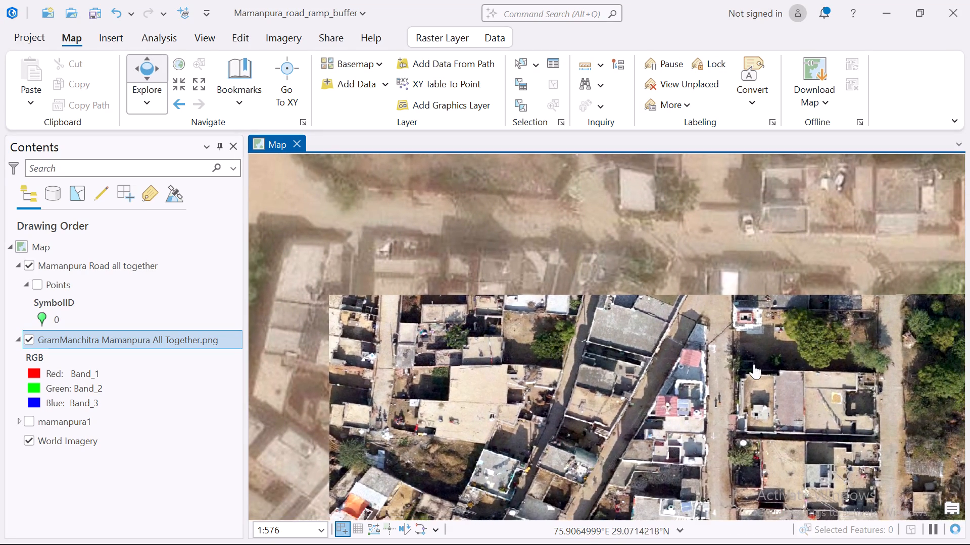
Examine how the re-added GramManchitra Mamanpura raster lines up with World Imagery along its northern and eastern edges.
{"action": "left_click_drag", "start_coordinate": [779, 364], "coordinate": [644, 253]}
{"action": "left_click_drag", "start_coordinate": [797, 330], "coordinate": [600, 393]}
{"action": "left_click_drag", "start_coordinate": [755, 347], "coordinate": [860, 332]}
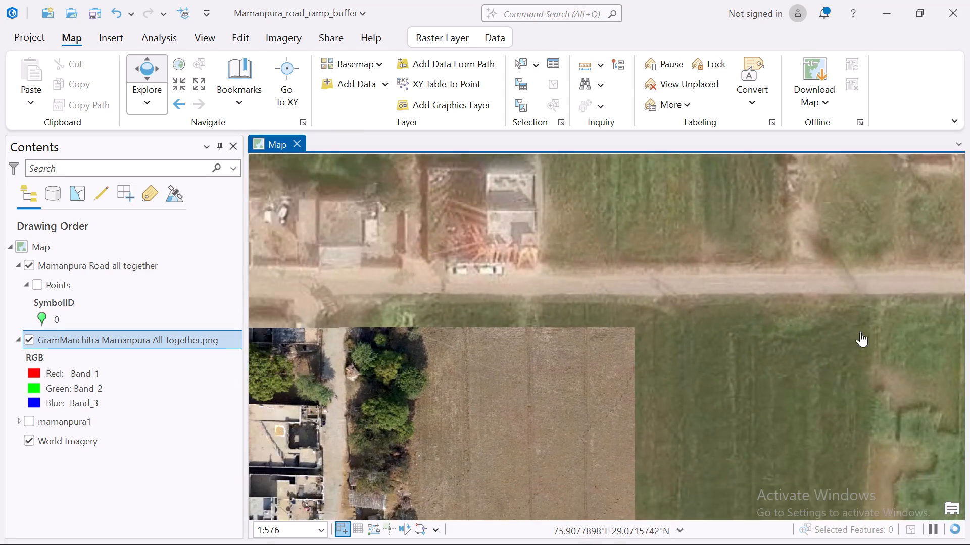
{"action": "left_click_drag", "start_coordinate": [502, 349], "coordinate": [668, 327]}
{"action": "left_click_drag", "start_coordinate": [502, 370], "coordinate": [597, 357]}
{"action": "left_click_drag", "start_coordinate": [486, 405], "coordinate": [605, 378]}
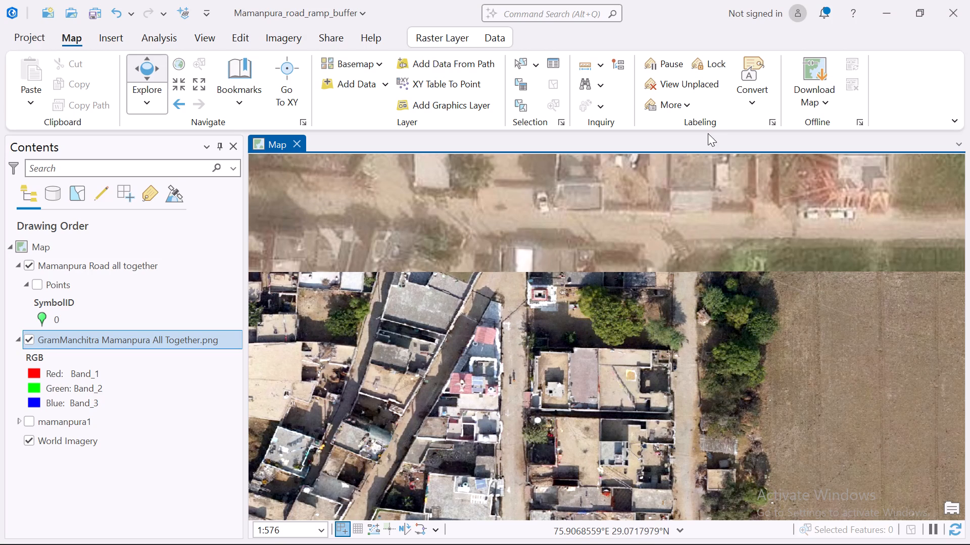
Close the Mamanpura_road_ramp_buffer project and exit the application without saving the changes.
{"action": "left_click", "coordinate": [969, 0]}
{"action": "left_click", "coordinate": [542, 312]}
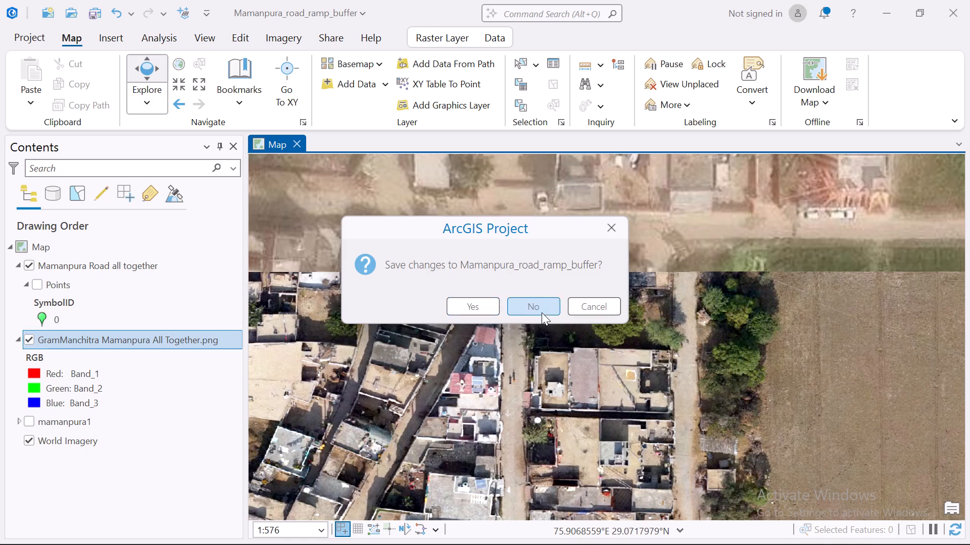
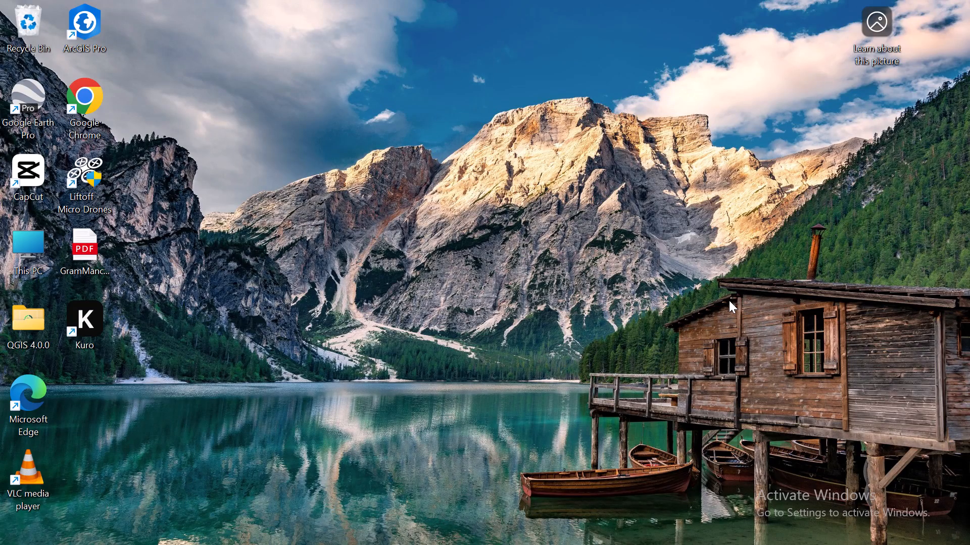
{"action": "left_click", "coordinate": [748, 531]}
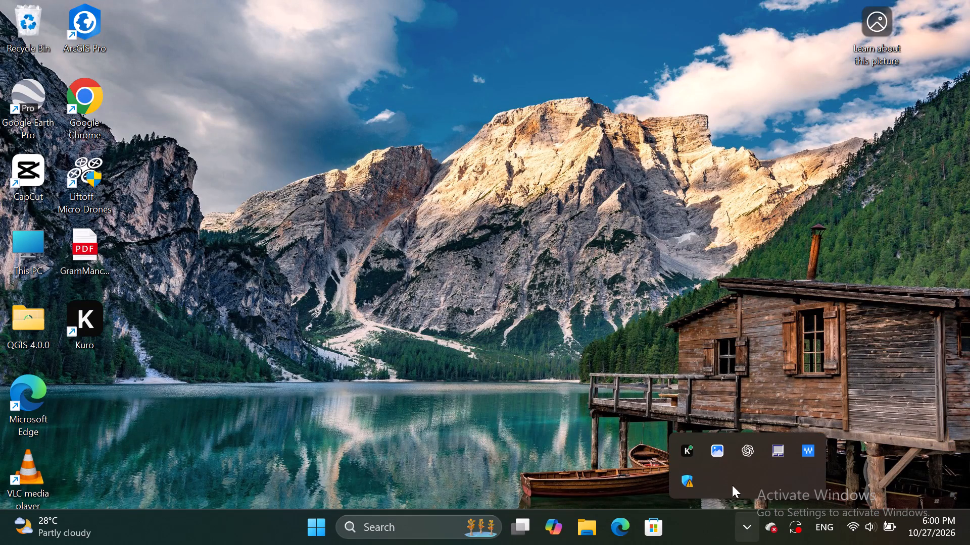